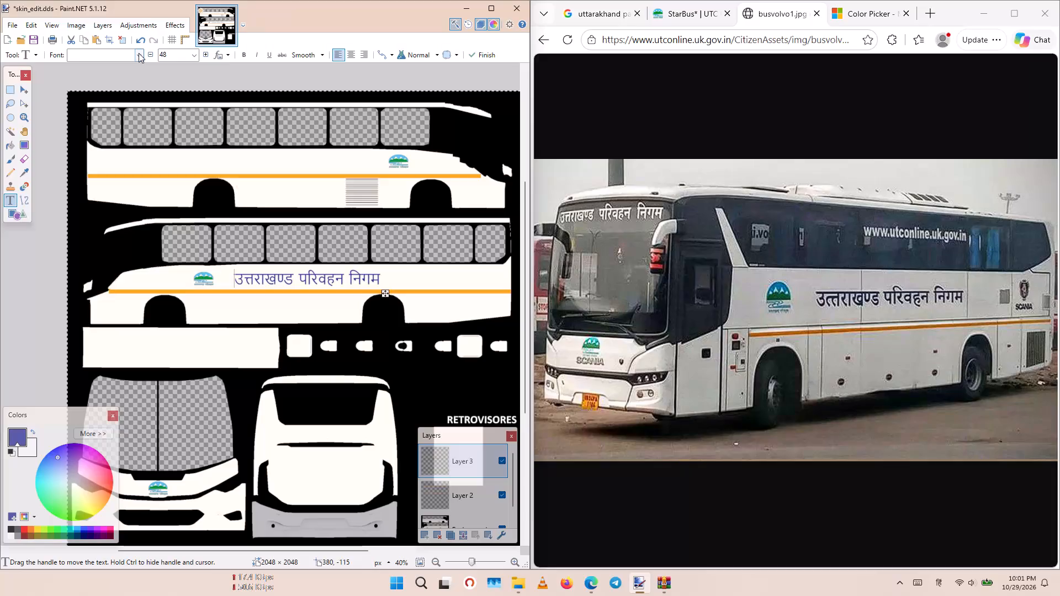
# Set the Hindi lettering on the lower bus side to Kokila, size 72, and reposition it beside the logo, above the orange stripe.
pyautogui.scroll(4, 146, 185)
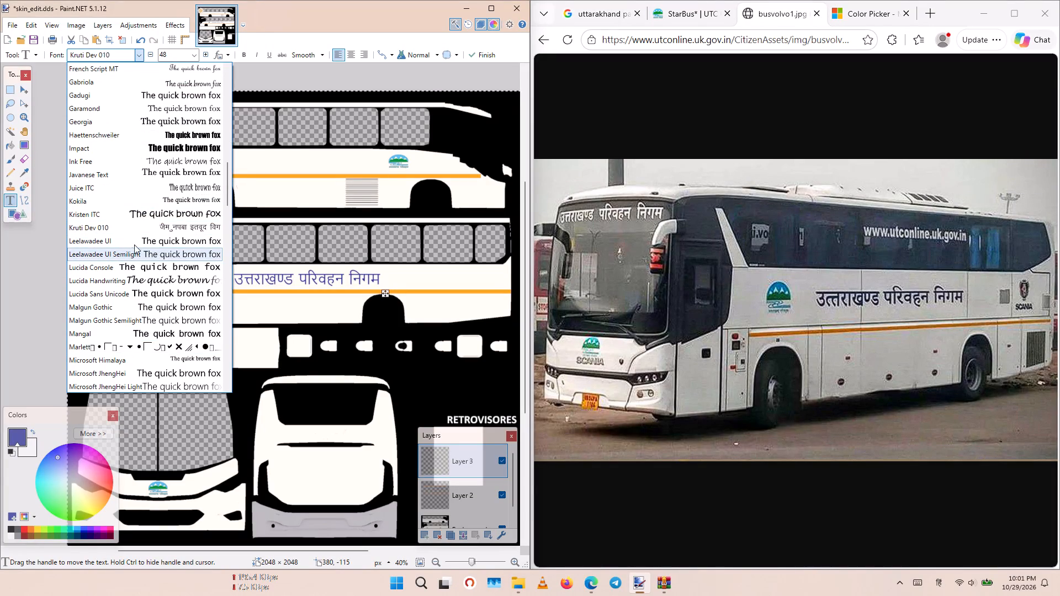
pyautogui.click(134, 200)
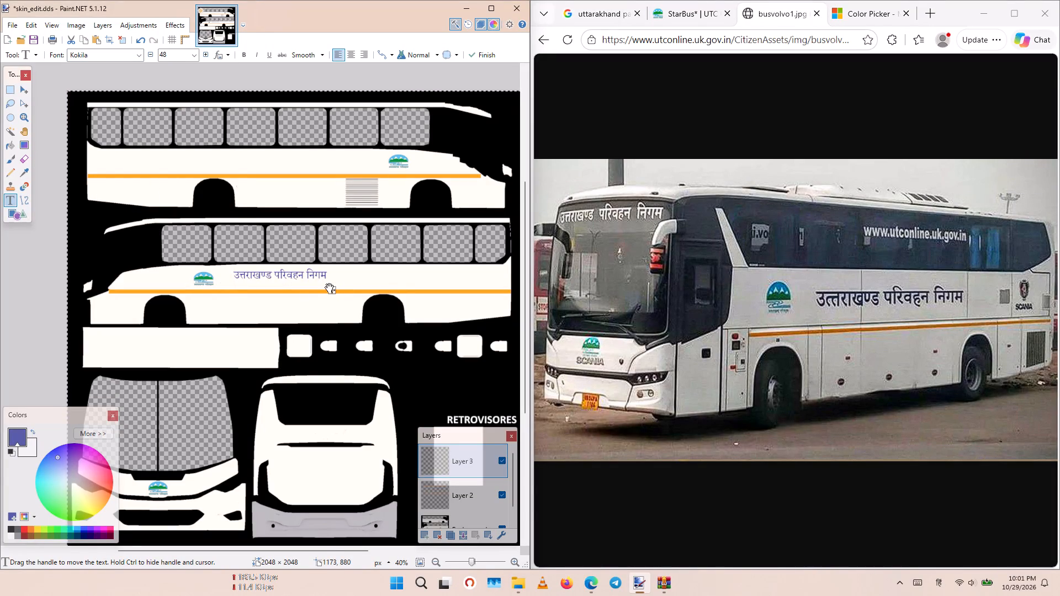
pyautogui.click(193, 57)
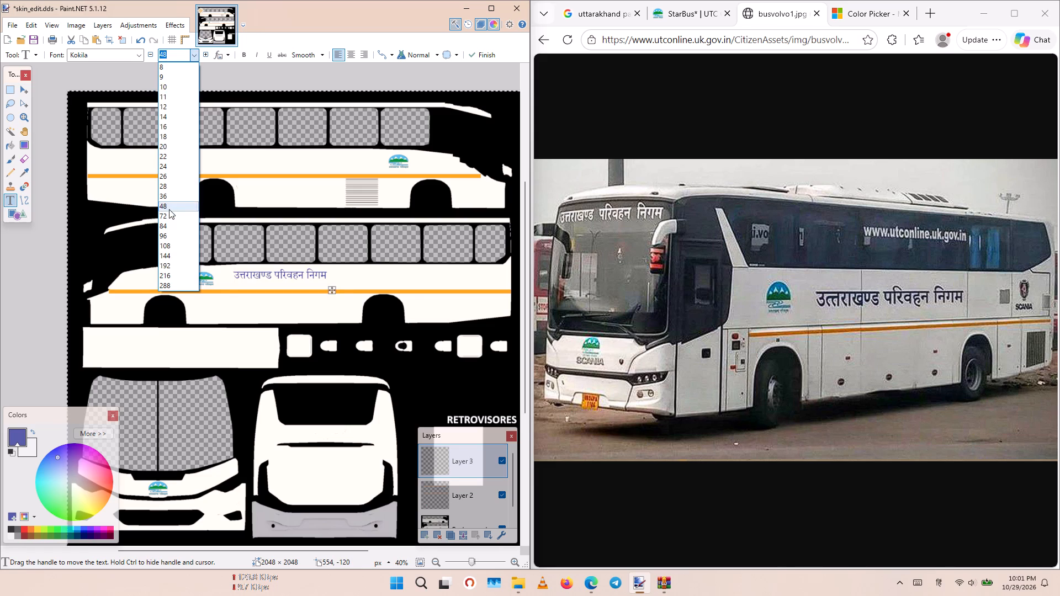
pyautogui.click(169, 215)
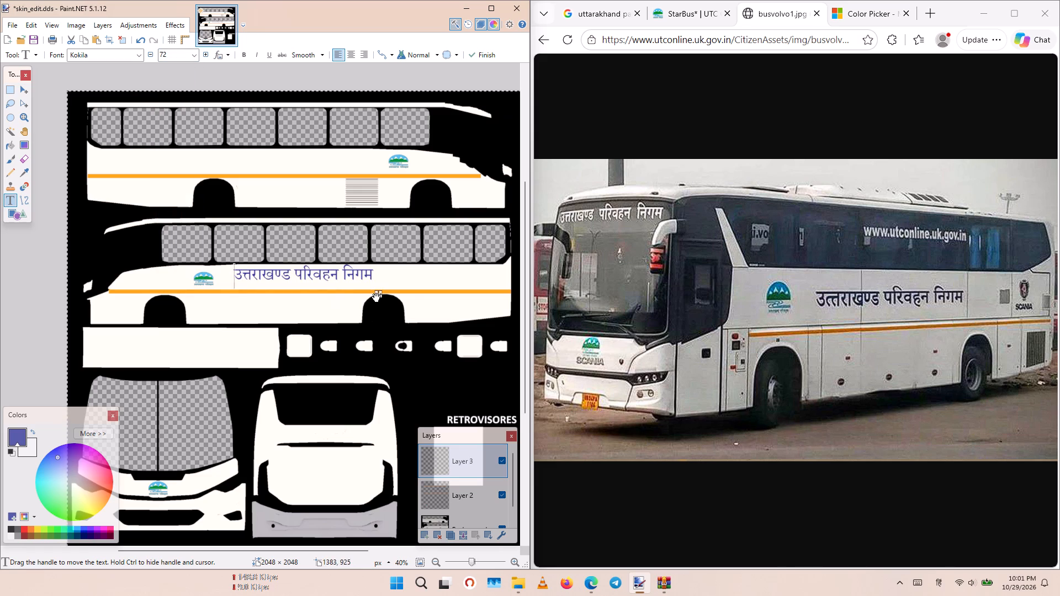
pyautogui.moveTo(378, 296); pyautogui.dragTo(384, 300)
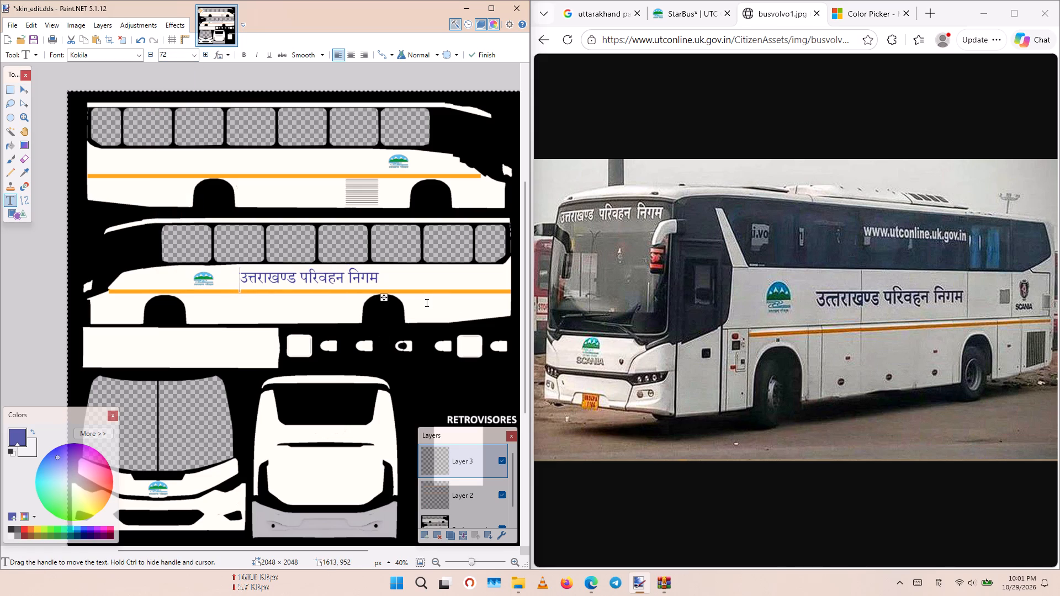
# Duplicate the lettering layer and move the copy onto the upper bus side, beside the logo and above the orange stripe.
pyautogui.click(452, 536)
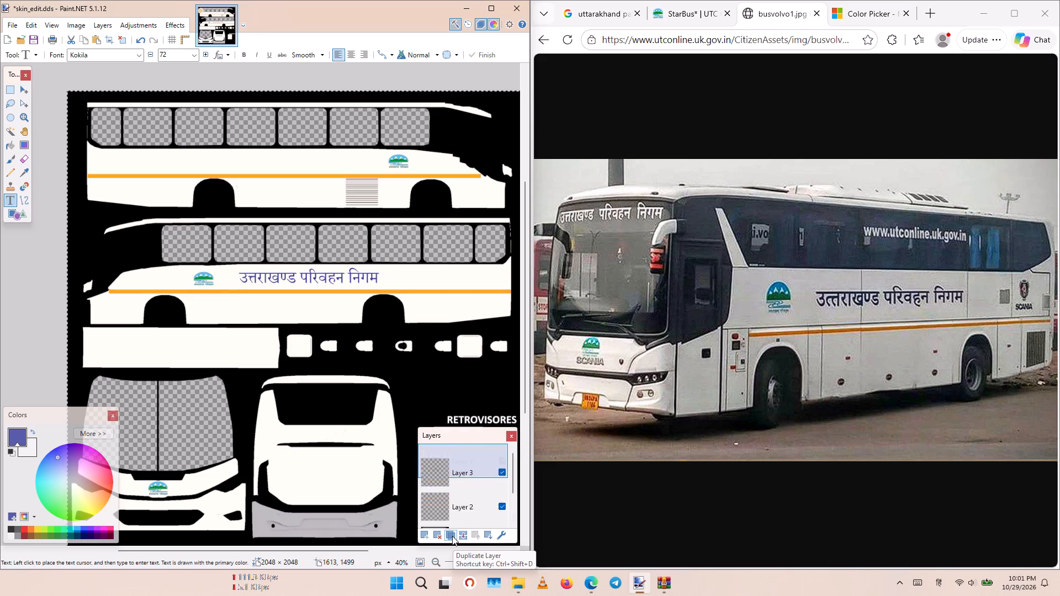
pyautogui.click(28, 87)
pyautogui.moveTo(330, 322); pyautogui.dragTo(328, 312)
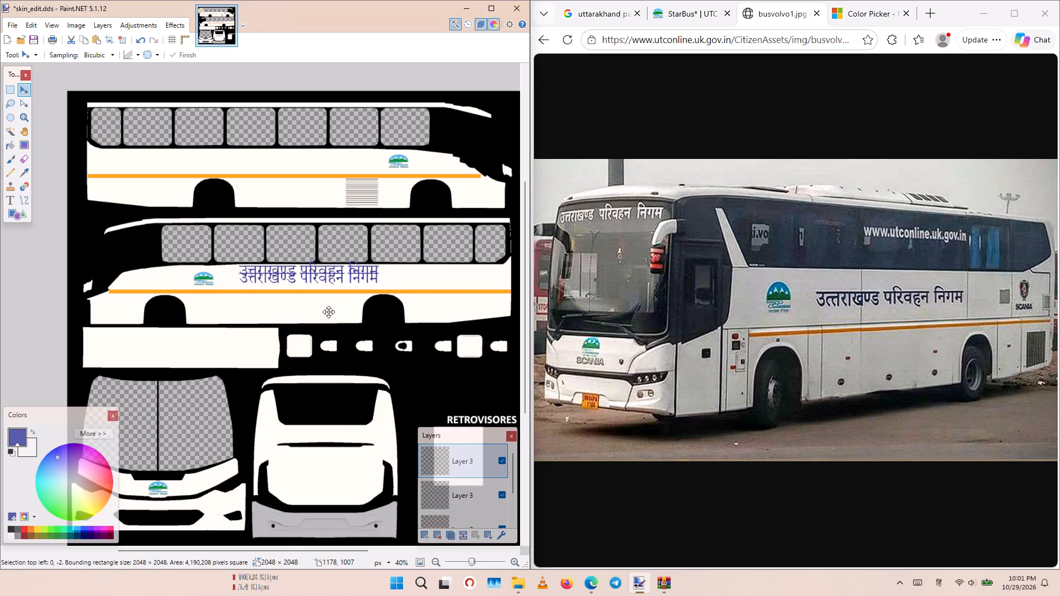
pyautogui.moveTo(328, 312); pyautogui.dragTo(314, 209)
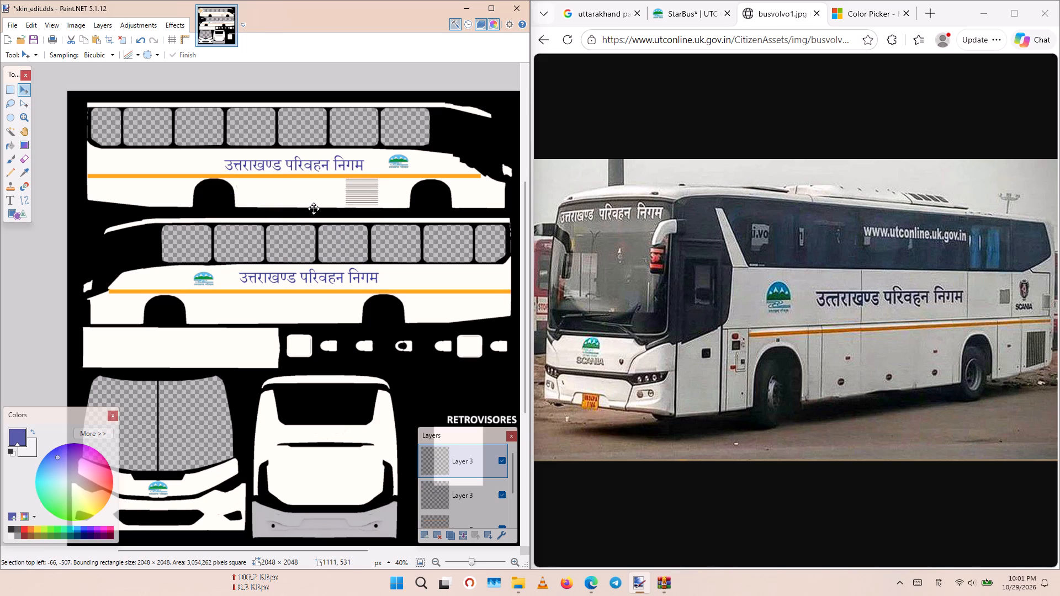
pyautogui.moveTo(314, 209); pyautogui.dragTo(314, 207)
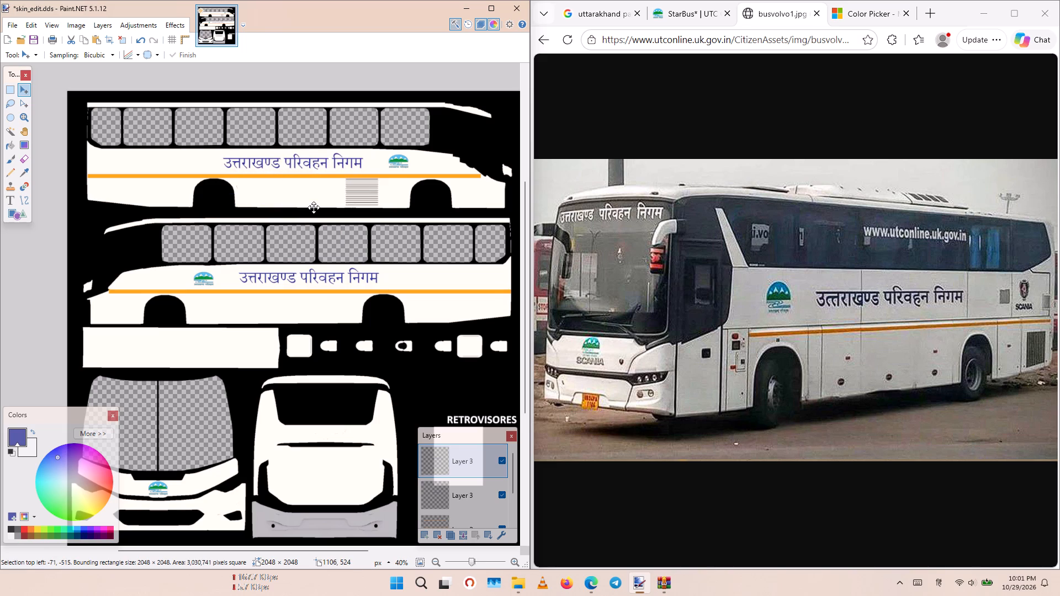
pyautogui.moveTo(314, 207); pyautogui.dragTo(321, 206)
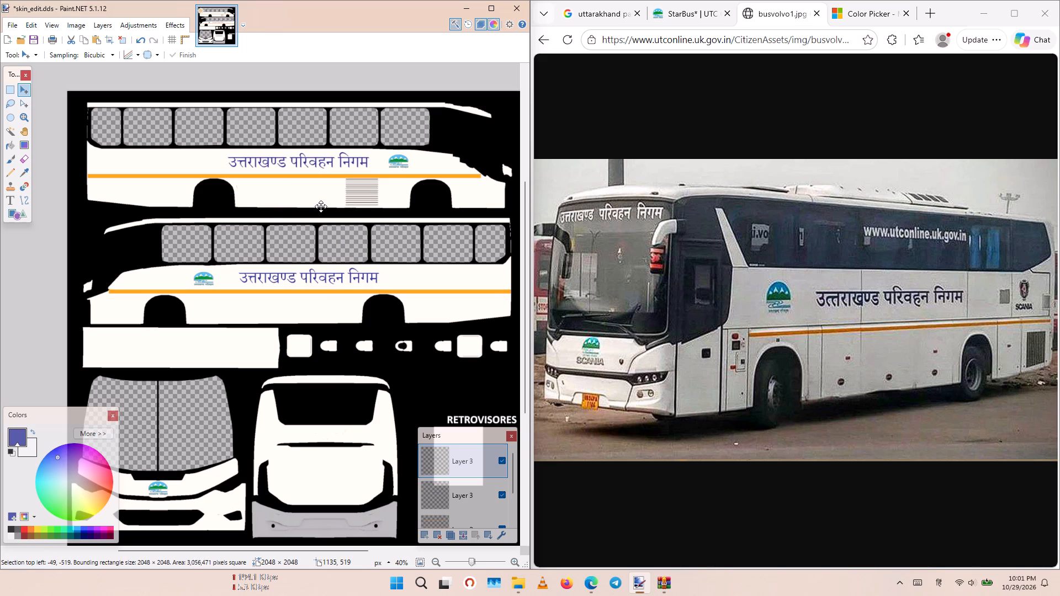
pyautogui.moveTo(321, 206); pyautogui.dragTo(319, 206)
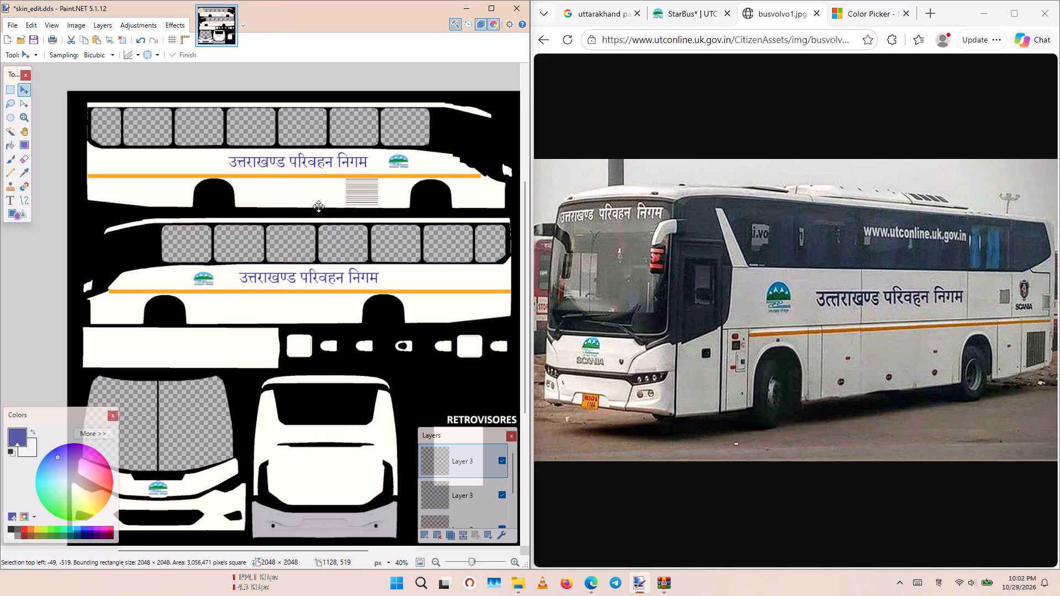
pyautogui.moveTo(319, 206); pyautogui.dragTo(314, 204)
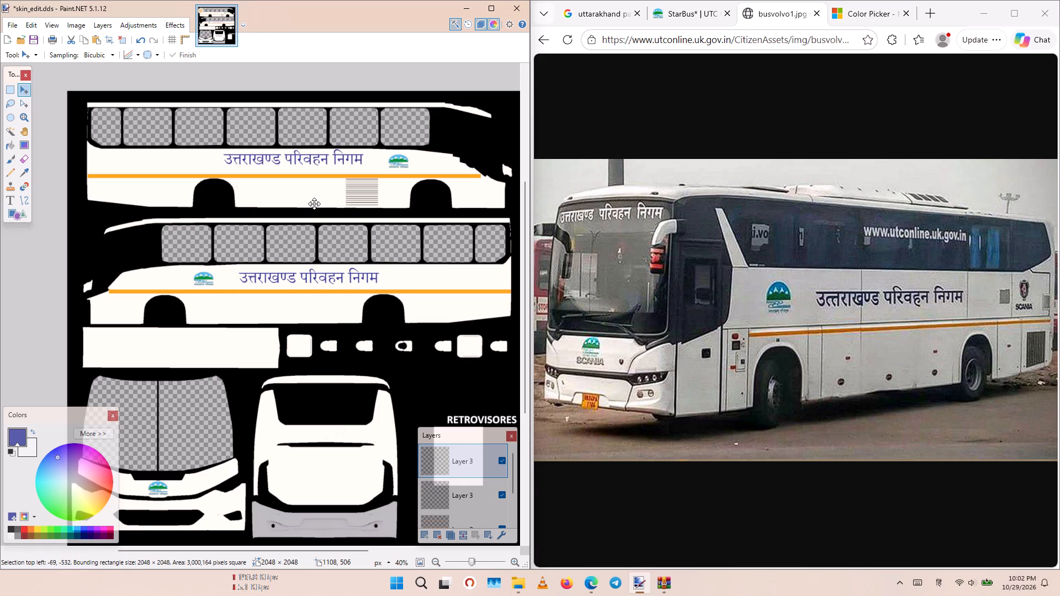
pyautogui.moveTo(314, 204); pyautogui.dragTo(311, 205)
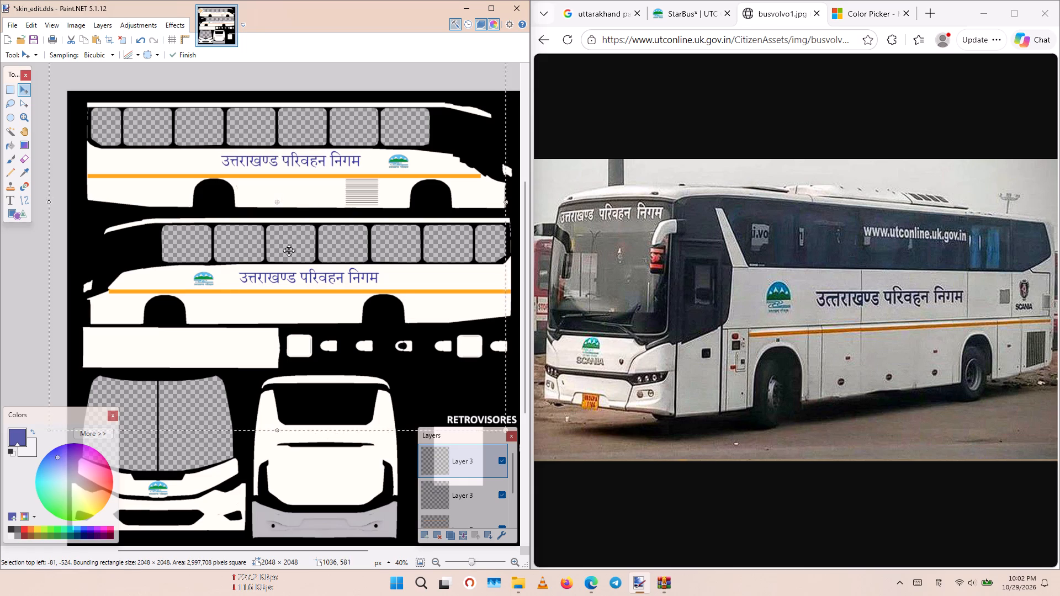
# Merge both Layer 3 lettering layers down into Layer 2.
pyautogui.click(460, 537)
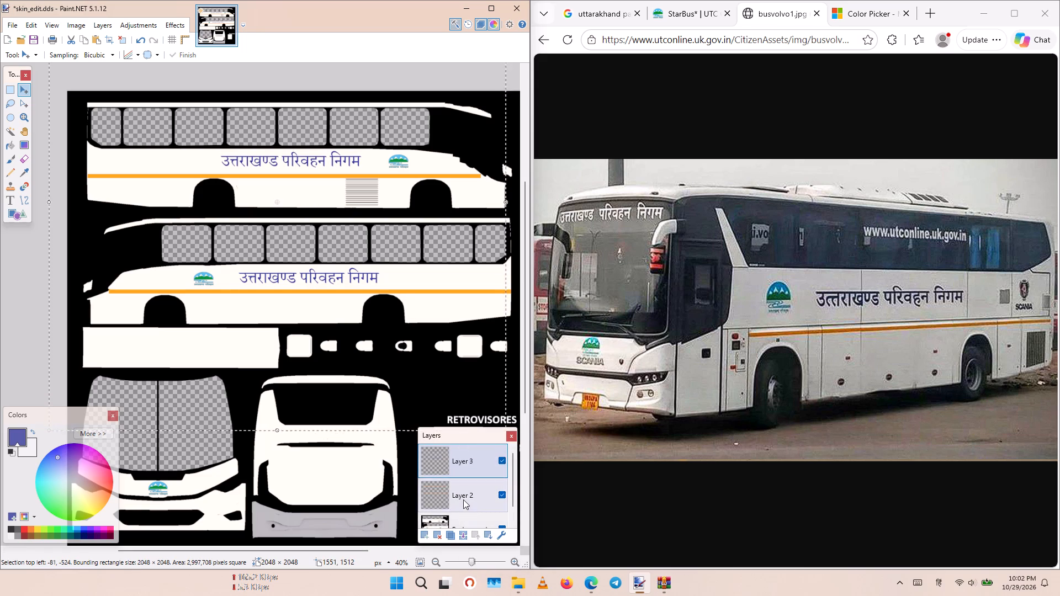
pyautogui.click(463, 533)
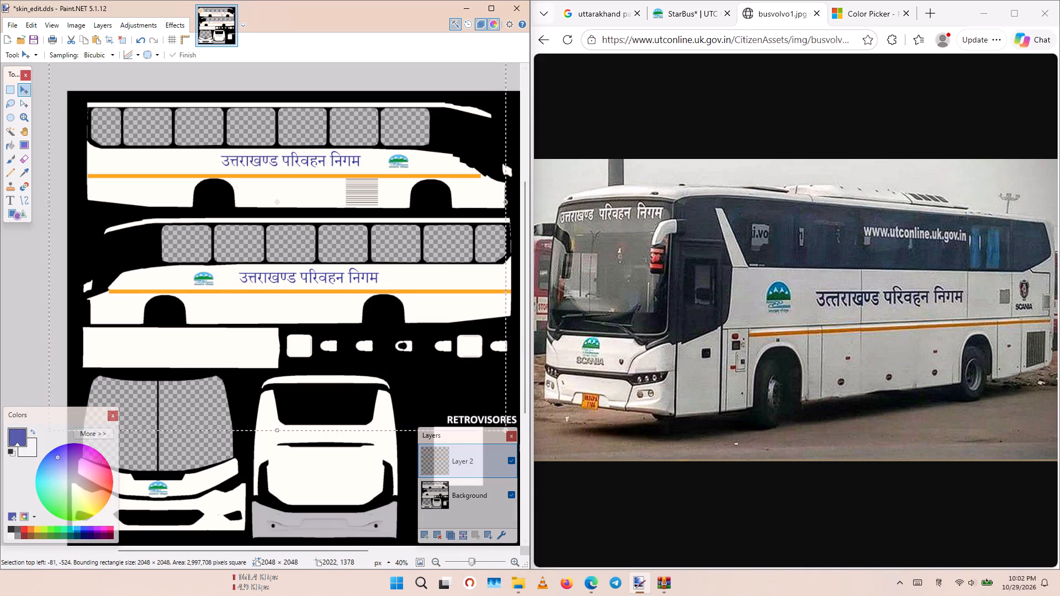
# Switch to Microsoft Edge and install the Color Picker extension from its Edge Add-ons page.
pyautogui.click(847, 18)
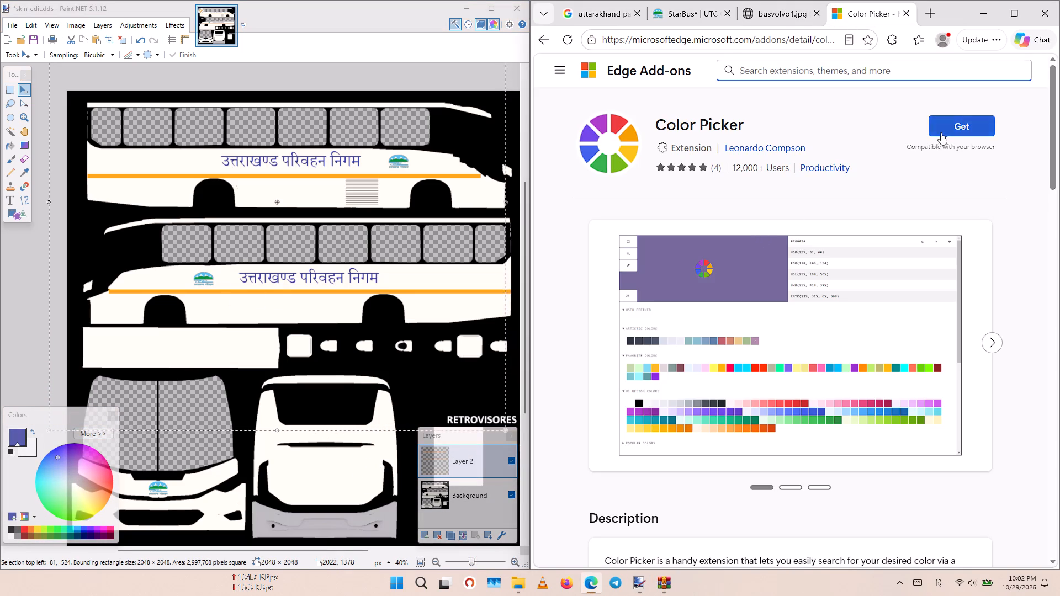
pyautogui.click(947, 124)
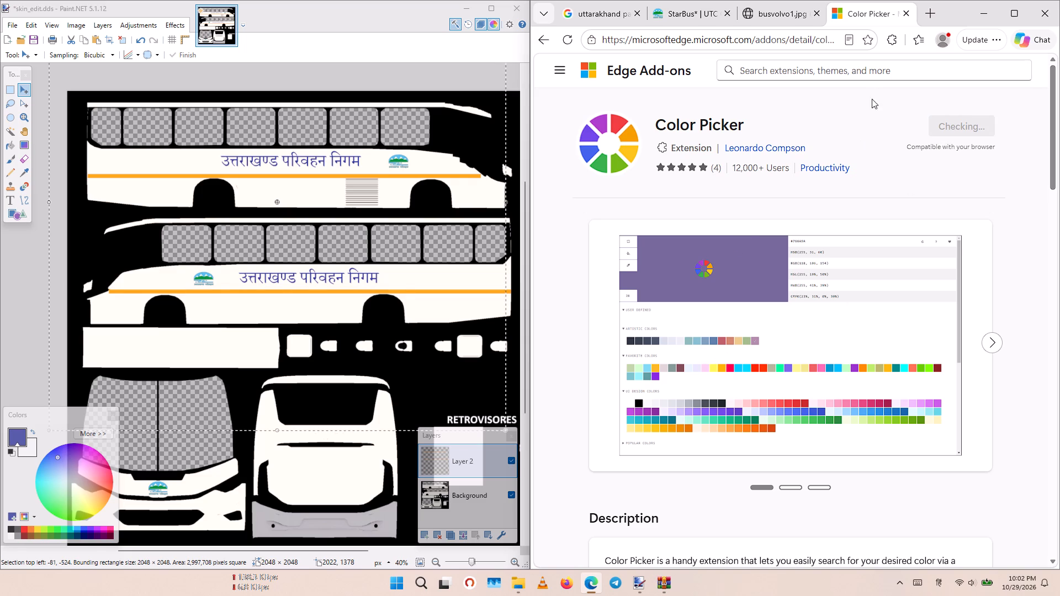
pyautogui.scroll(-4, 686, 334)
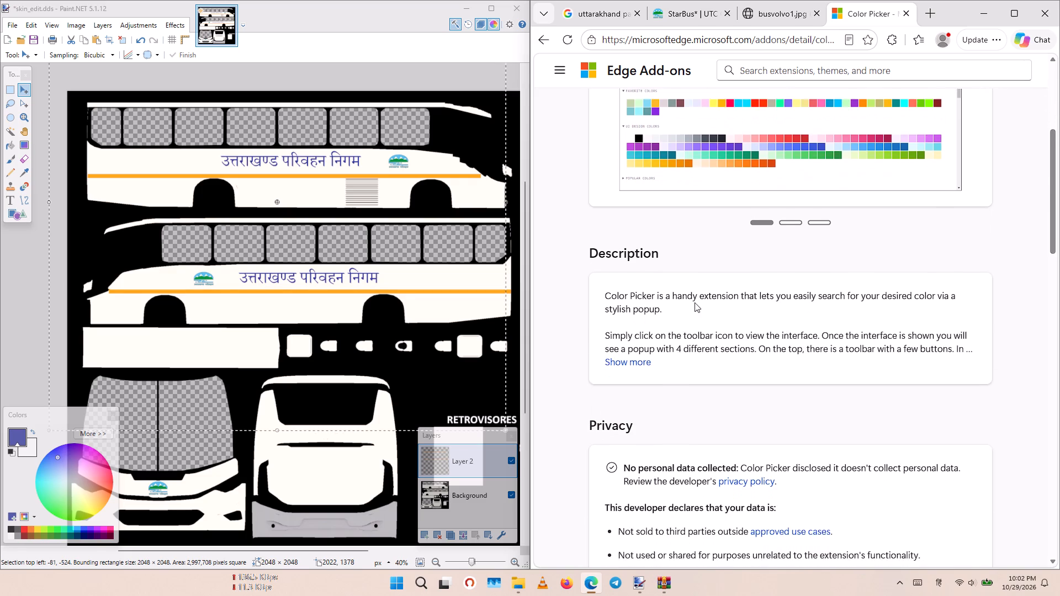
pyautogui.scroll(-3, 696, 301)
pyautogui.scroll(-3, 661, 368)
pyautogui.scroll(20, 741, 349)
pyautogui.scroll(2, 741, 349)
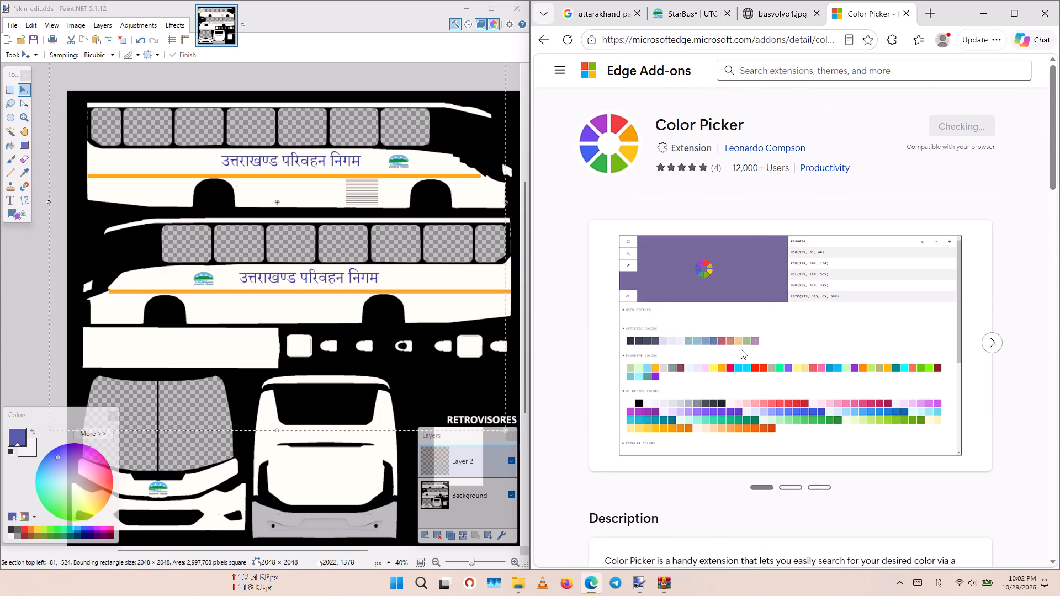
pyautogui.scroll(3, 741, 349)
pyautogui.click(810, 114)
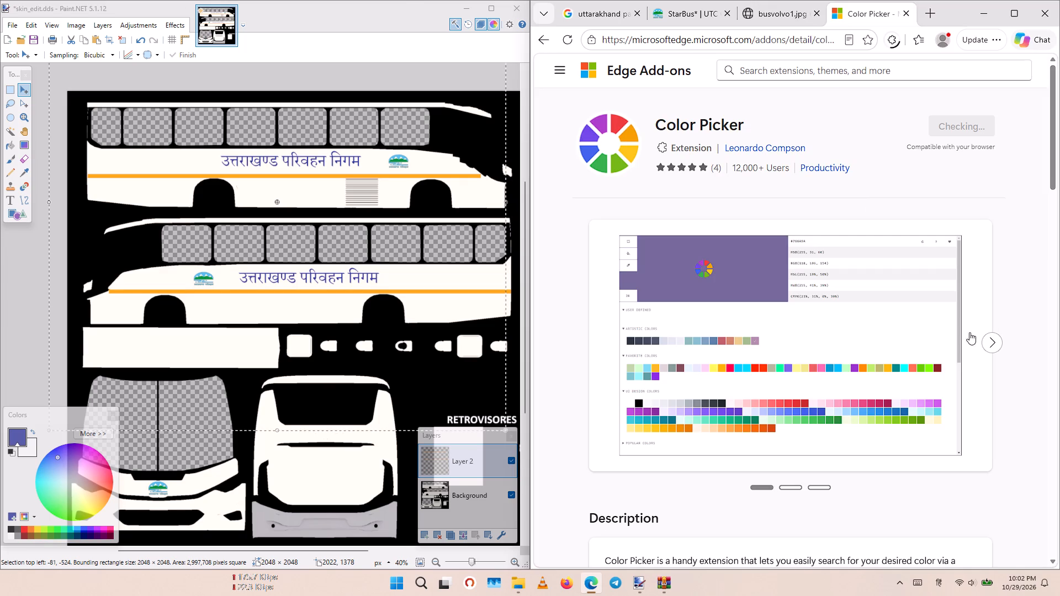
pyautogui.click(769, 17)
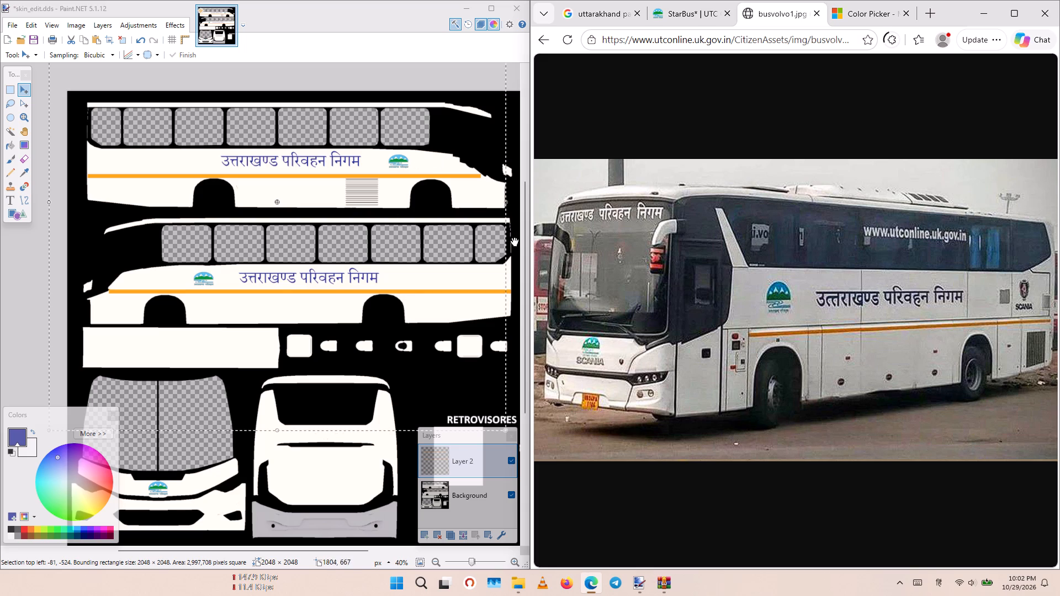
pyautogui.scroll(-3, 275, 305)
pyautogui.scroll(1, 218, 279)
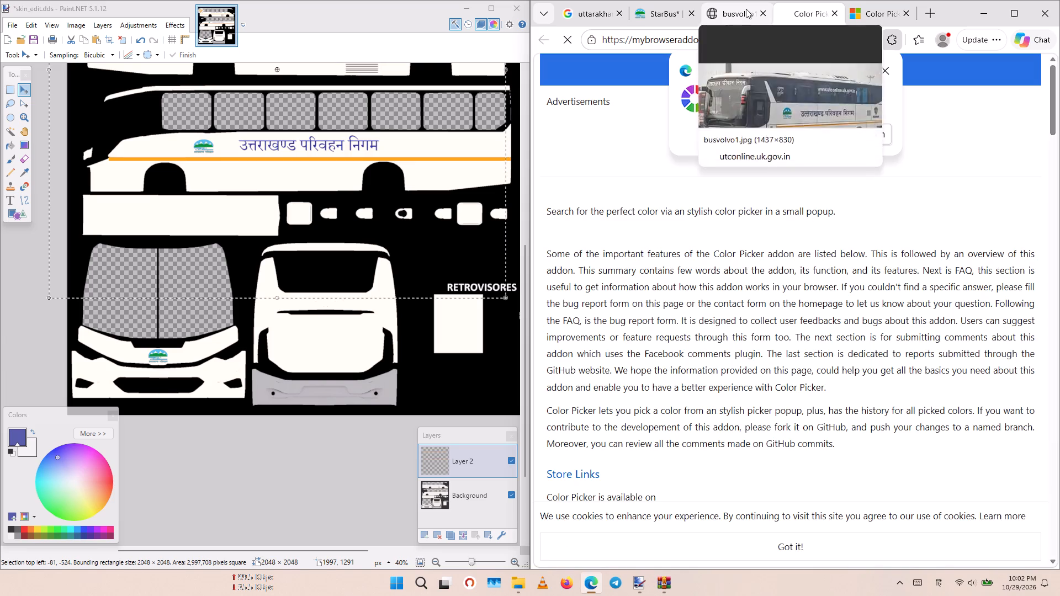
pyautogui.click(881, 68)
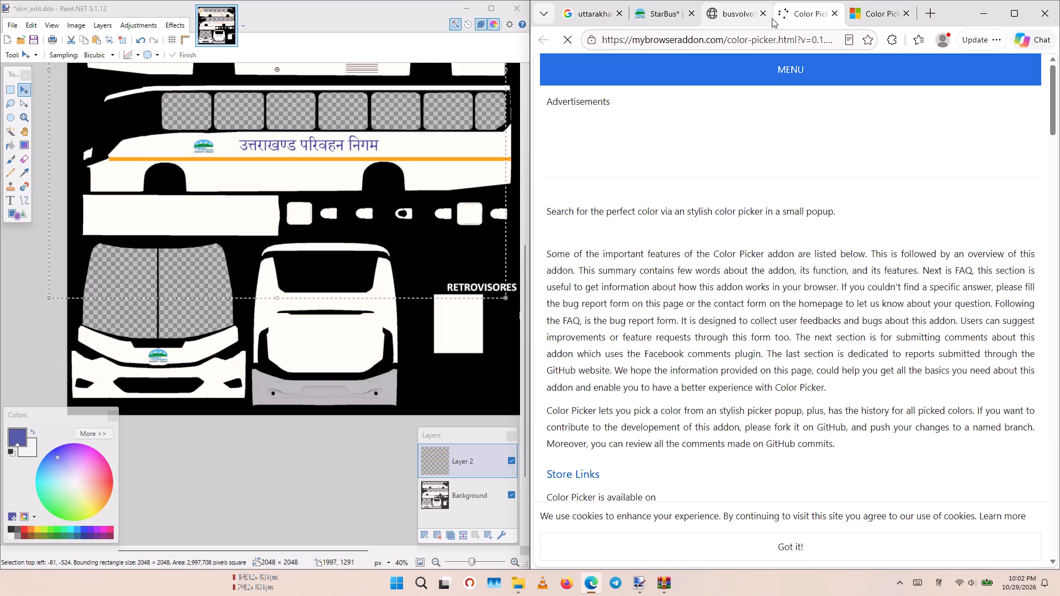
# Look through the Color Picker add-on's web page, including its features and FAQ, accepting the cookie notice.
pyautogui.scroll(-2, 764, 268)
pyautogui.scroll(-6, 719, 402)
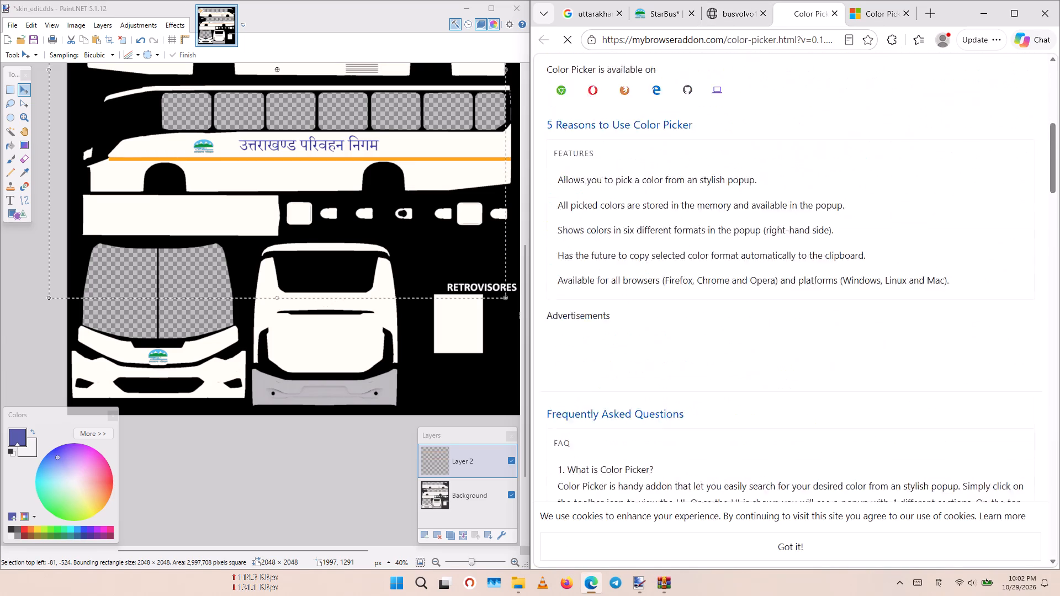
pyautogui.scroll(-3, 699, 388)
pyautogui.scroll(19, 702, 385)
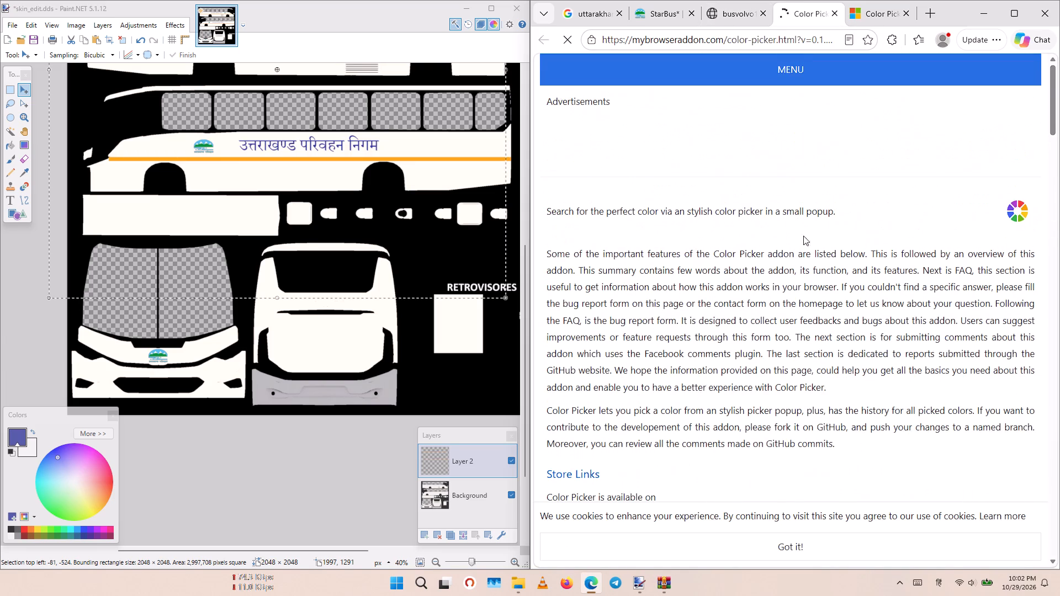
pyautogui.scroll(-3, 810, 268)
pyautogui.click(802, 550)
pyautogui.scroll(-13, 641, 415)
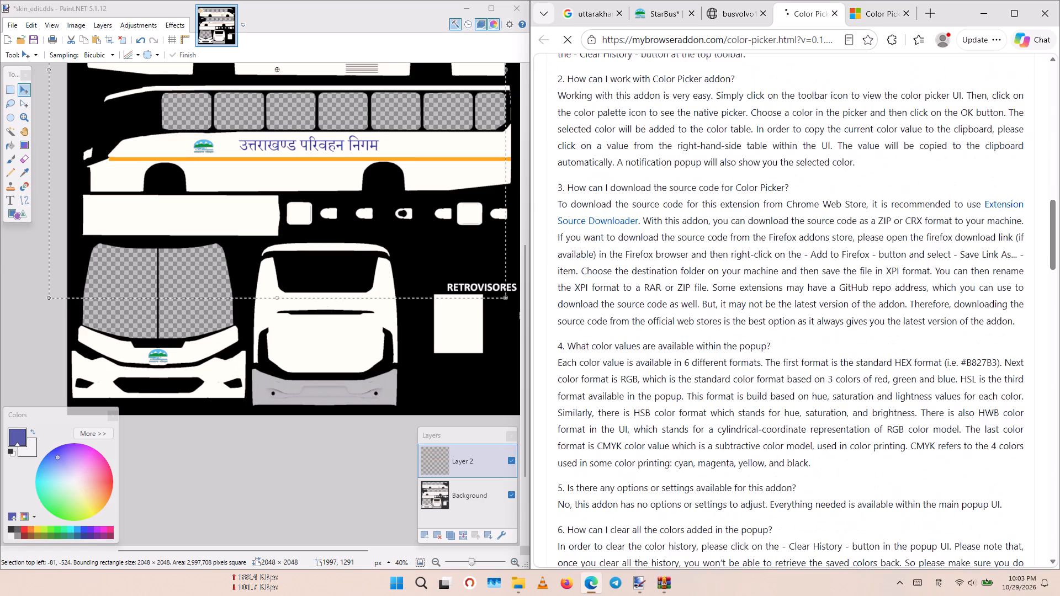
pyautogui.scroll(-11, 629, 359)
pyautogui.scroll(-7, 771, 372)
pyautogui.scroll(-9, 721, 417)
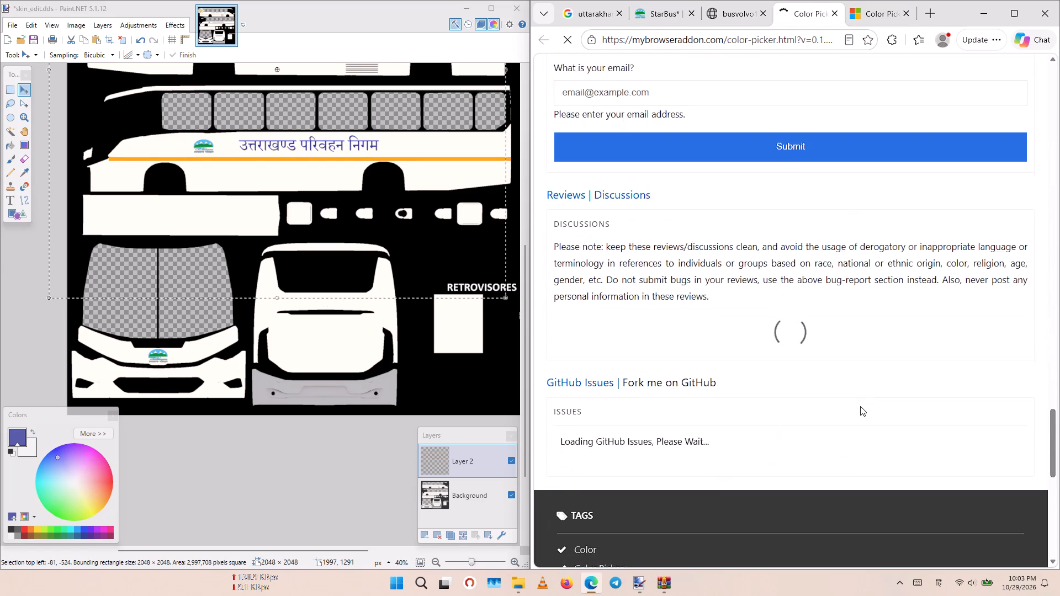
pyautogui.moveTo(1056, 459); pyautogui.dragTo(1059, 390)
pyautogui.moveTo(1059, 375); pyautogui.dragTo(1059, 355)
pyautogui.moveTo(1059, 235); pyautogui.dragTo(1059, 93)
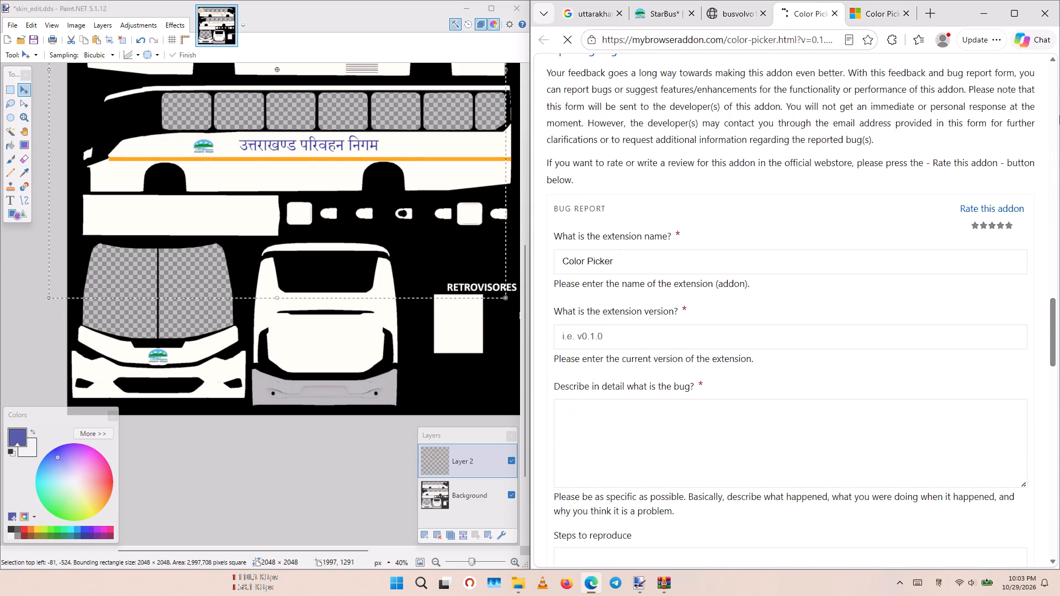
# Close the Color Picker store and add-on pages, returning to the busvolvo1.jpg reference photo.
pyautogui.click(862, 17)
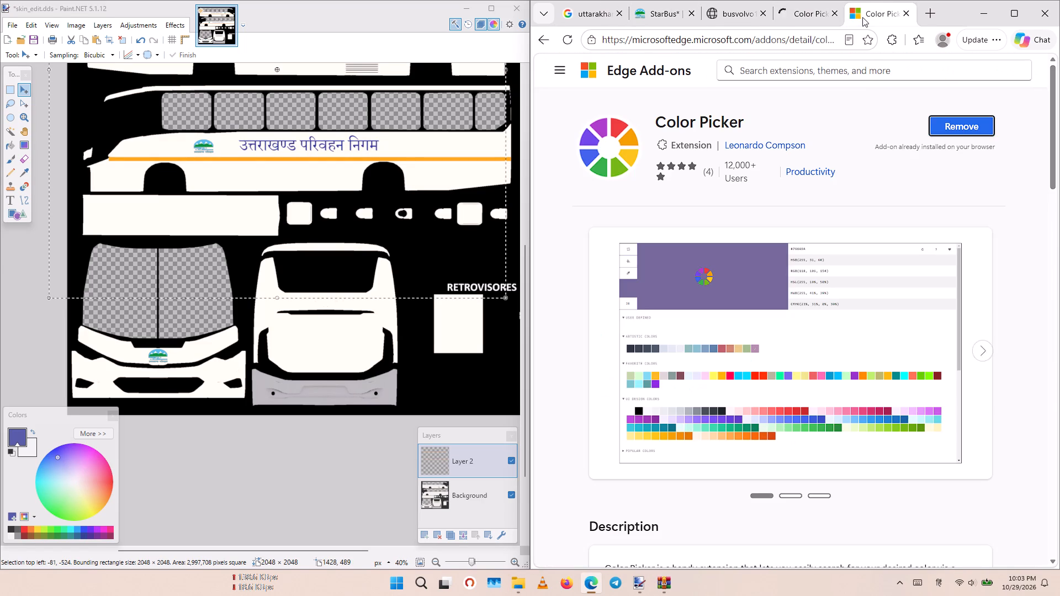
pyautogui.click(911, 14)
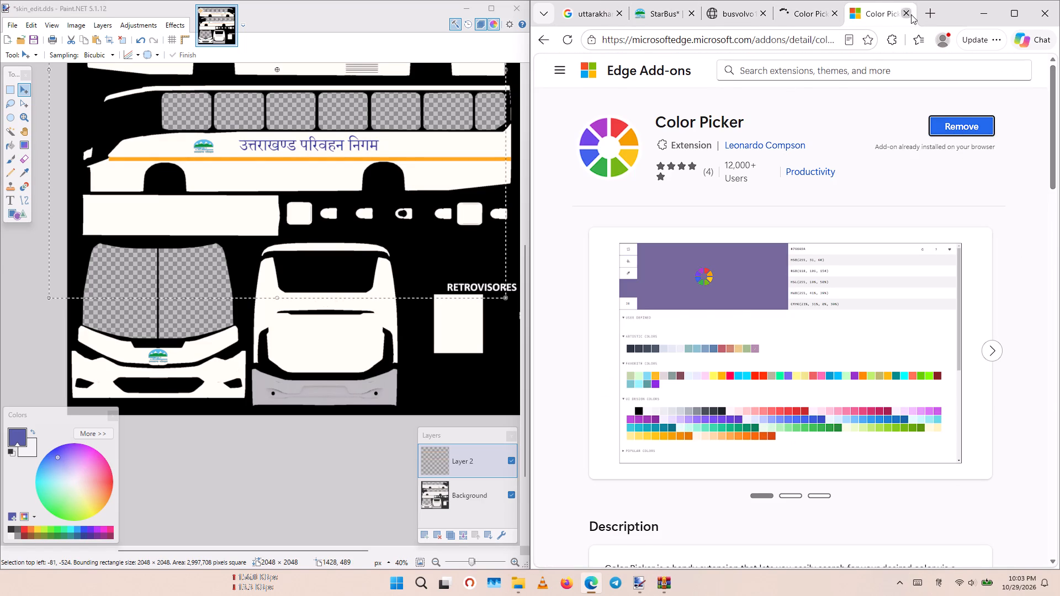
pyautogui.click(902, 10)
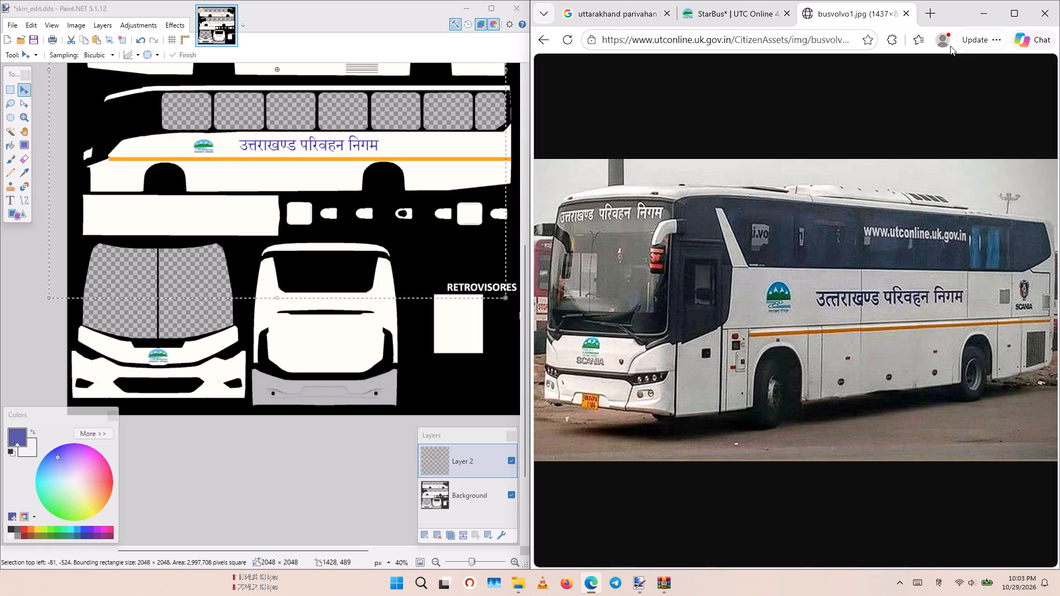
# Open the Color Picker extension, sample the blue of the side lettering on the bus skin texture, and close the picker.
pyautogui.click(891, 39)
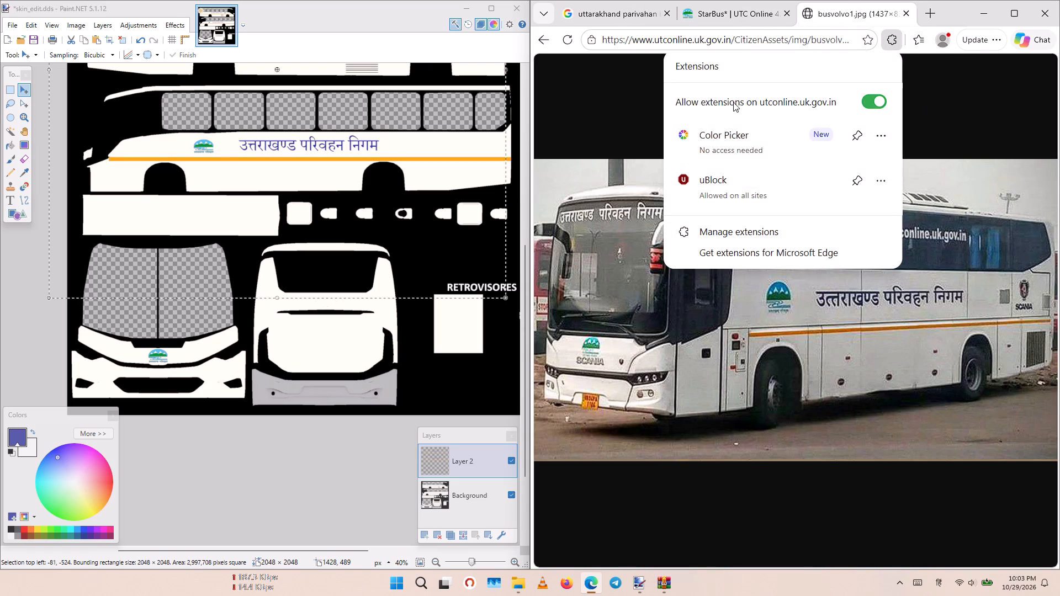
pyautogui.click(748, 129)
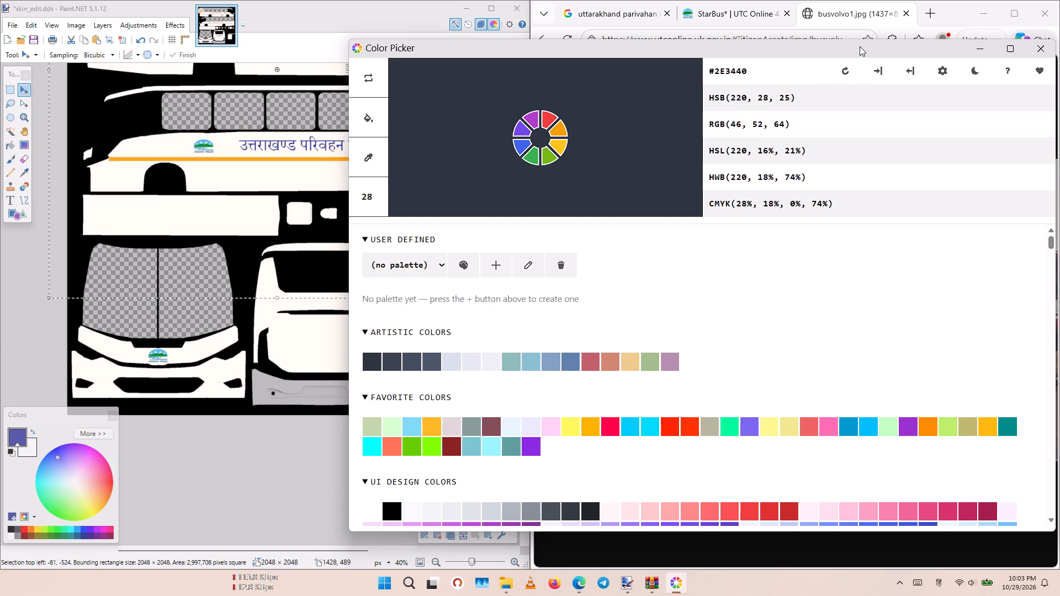
pyautogui.scroll(-8, 515, 360)
pyautogui.scroll(4, 489, 386)
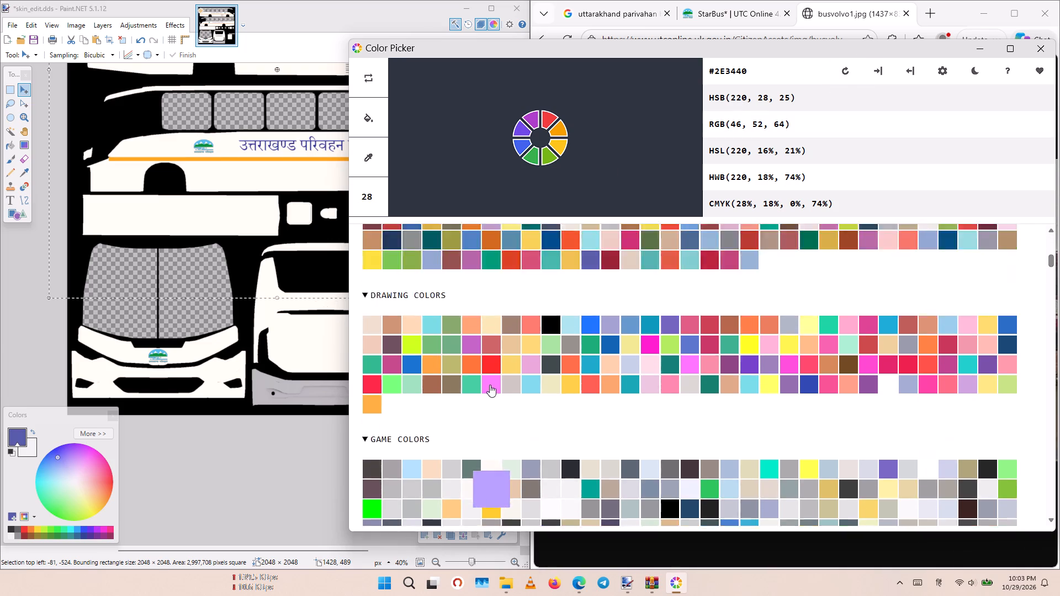
pyautogui.scroll(9, 490, 385)
pyautogui.click(373, 158)
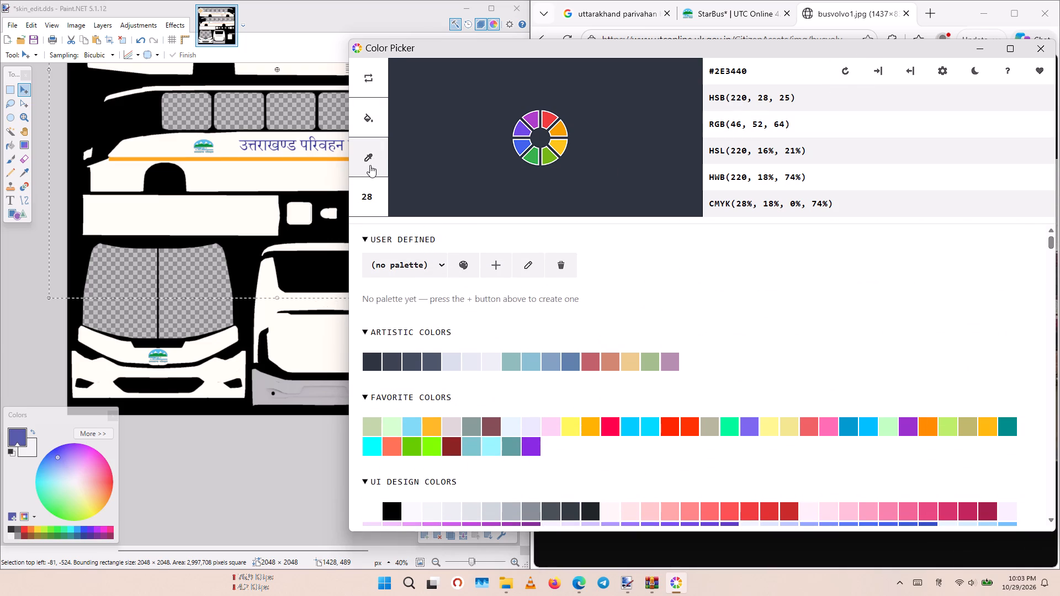
pyautogui.click(315, 144)
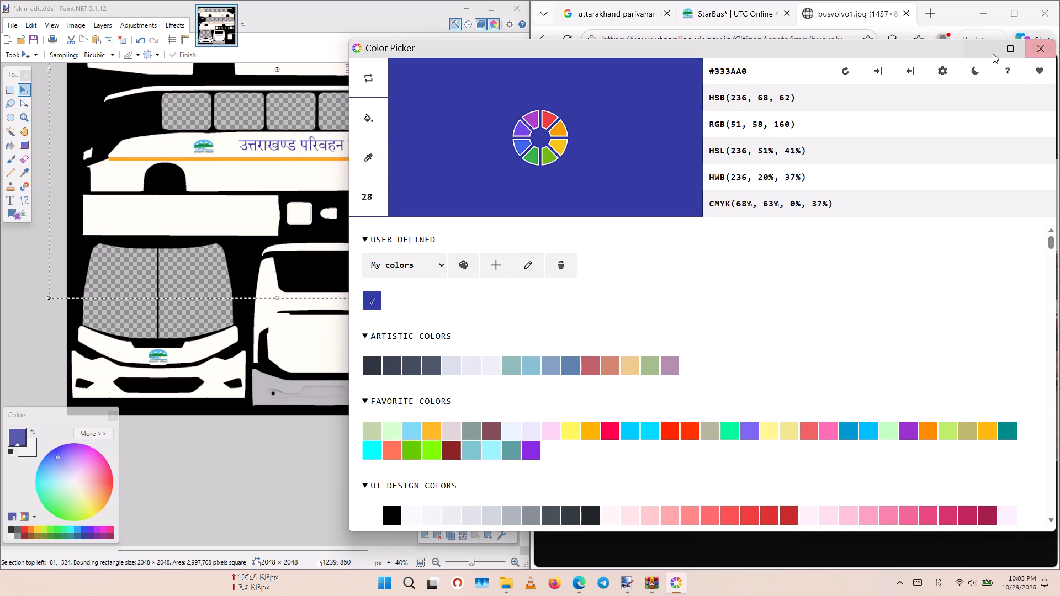
pyautogui.click(1040, 54)
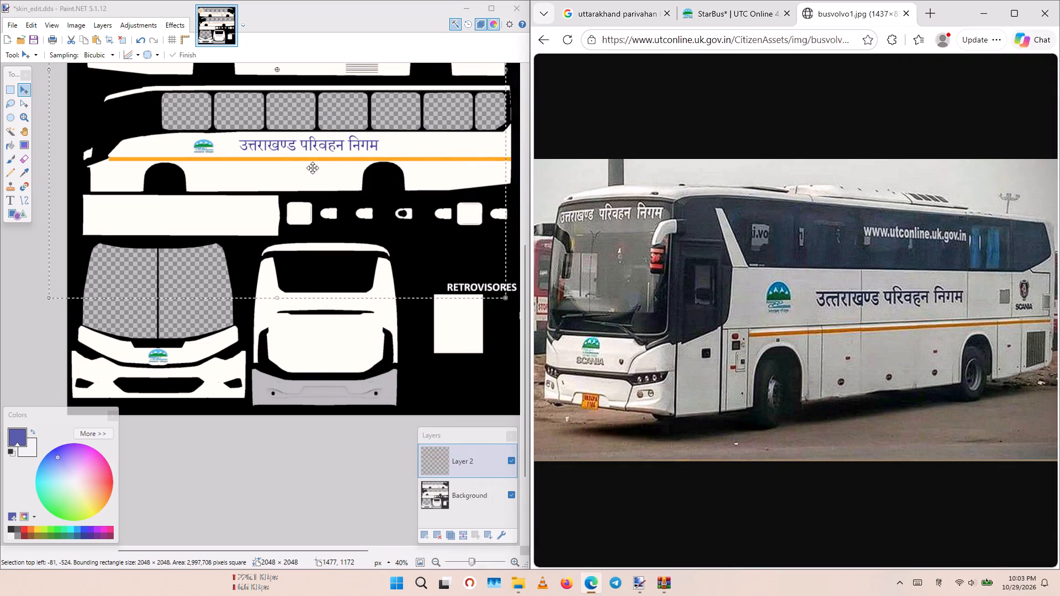
# Look over the side, front and rear panels of the bus skin texture against the reference photo.
pyautogui.scroll(3, 417, 257)
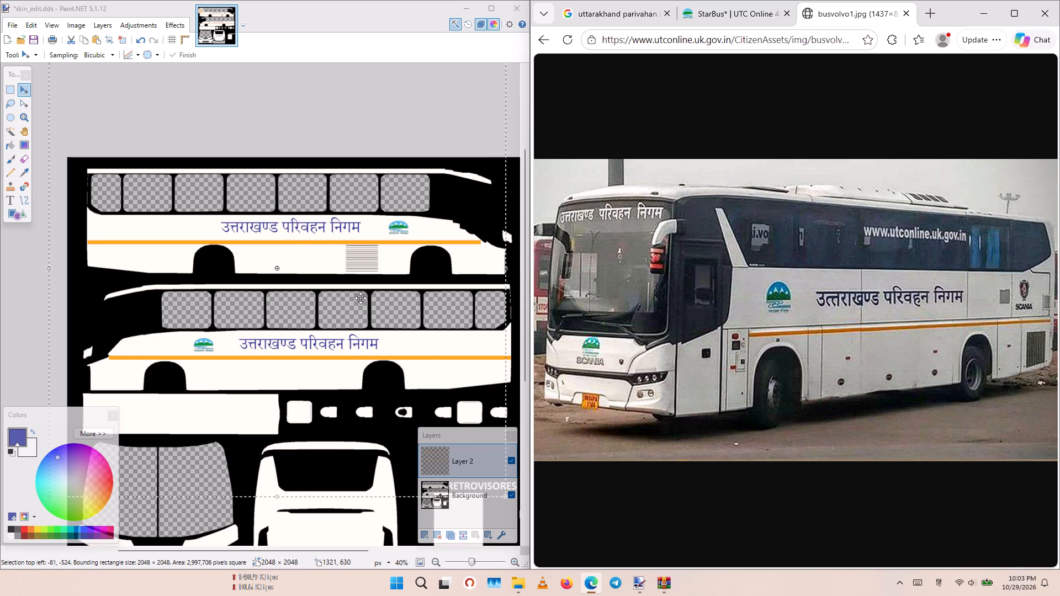
pyautogui.scroll(-4, 259, 372)
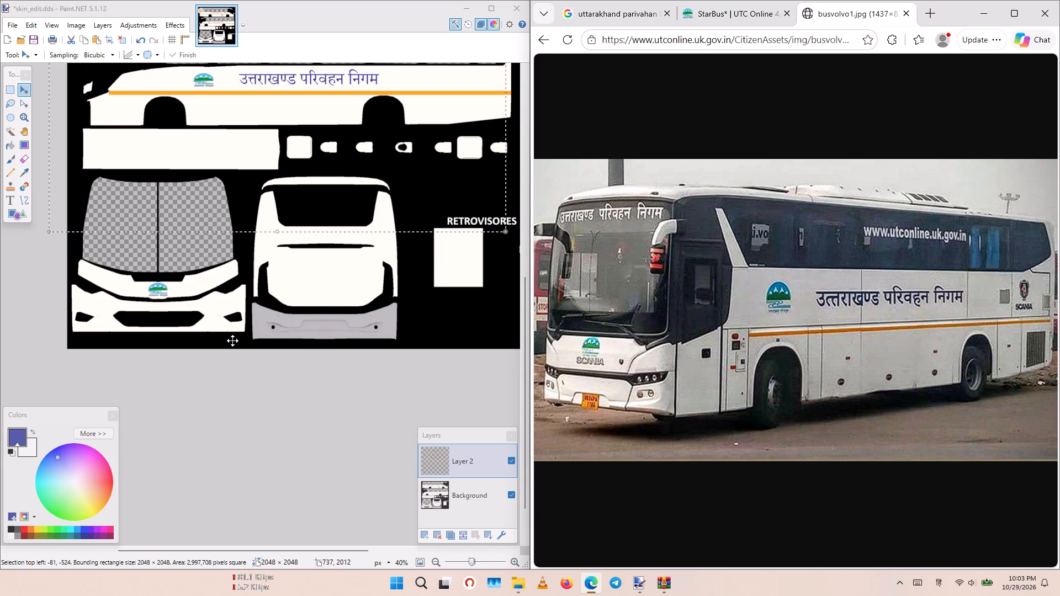
pyautogui.scroll(1, 412, 302)
pyautogui.scroll(1, 373, 270)
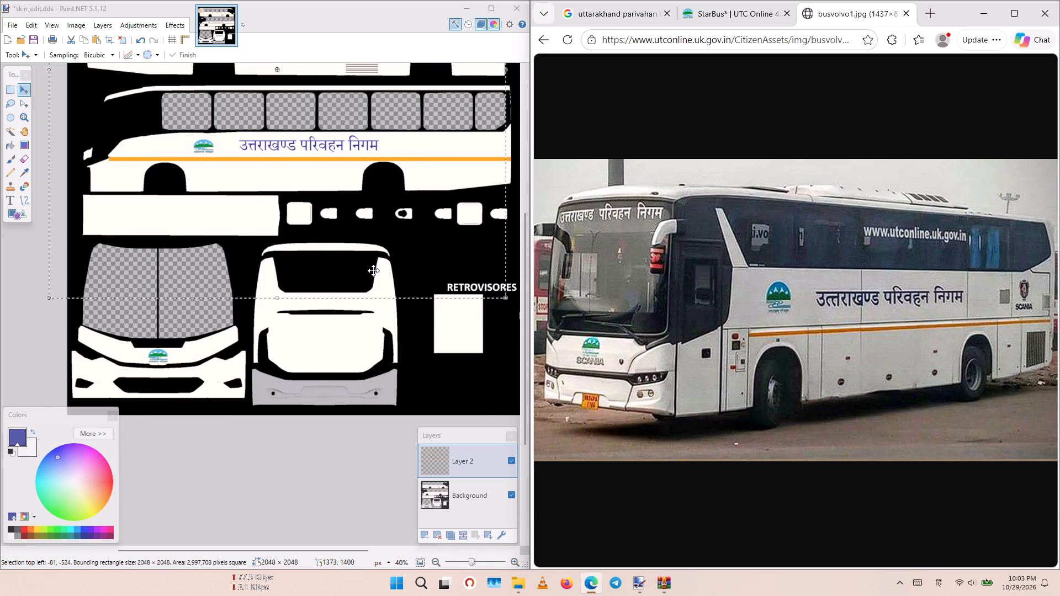
pyautogui.scroll(1, 373, 270)
pyautogui.scroll(-2, 376, 274)
pyautogui.scroll(2, 378, 281)
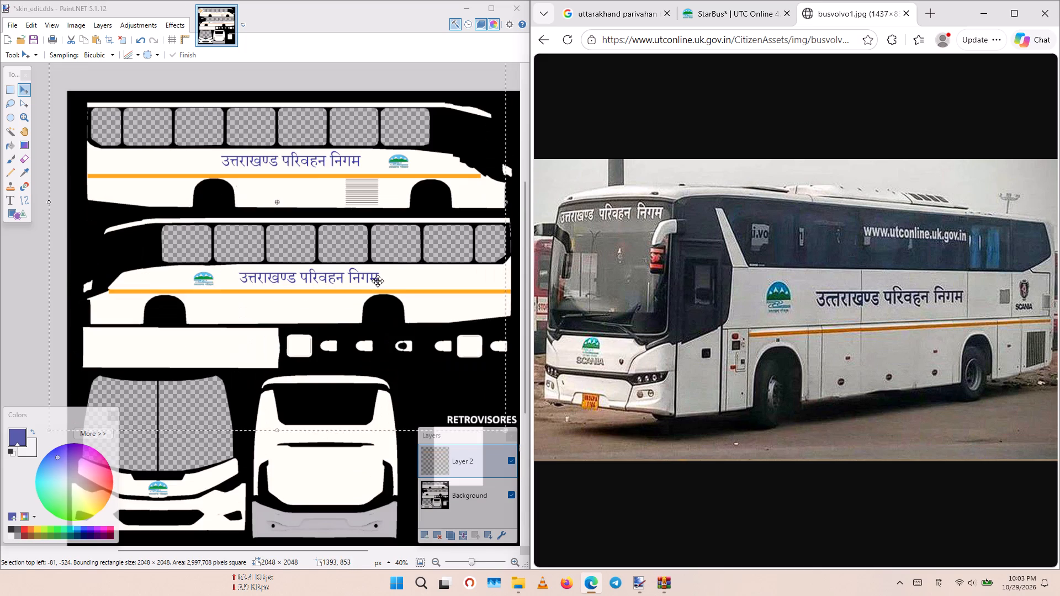
pyautogui.scroll(2, 341, 143)
pyautogui.scroll(-2, 312, 173)
pyautogui.scroll(-1, 349, 287)
pyautogui.scroll(1, 349, 287)
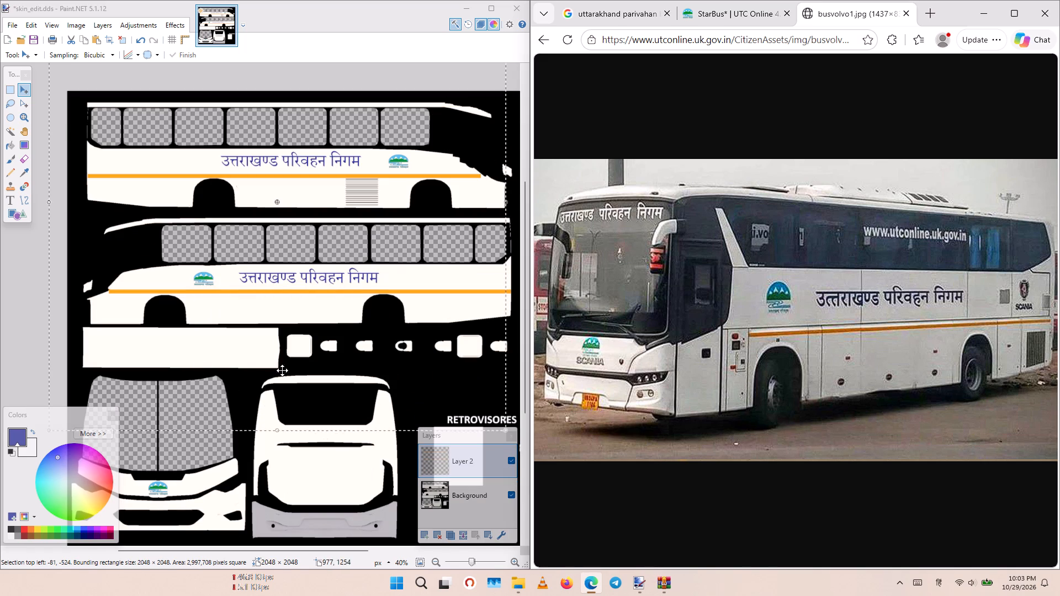
pyautogui.scroll(-1, 122, 397)
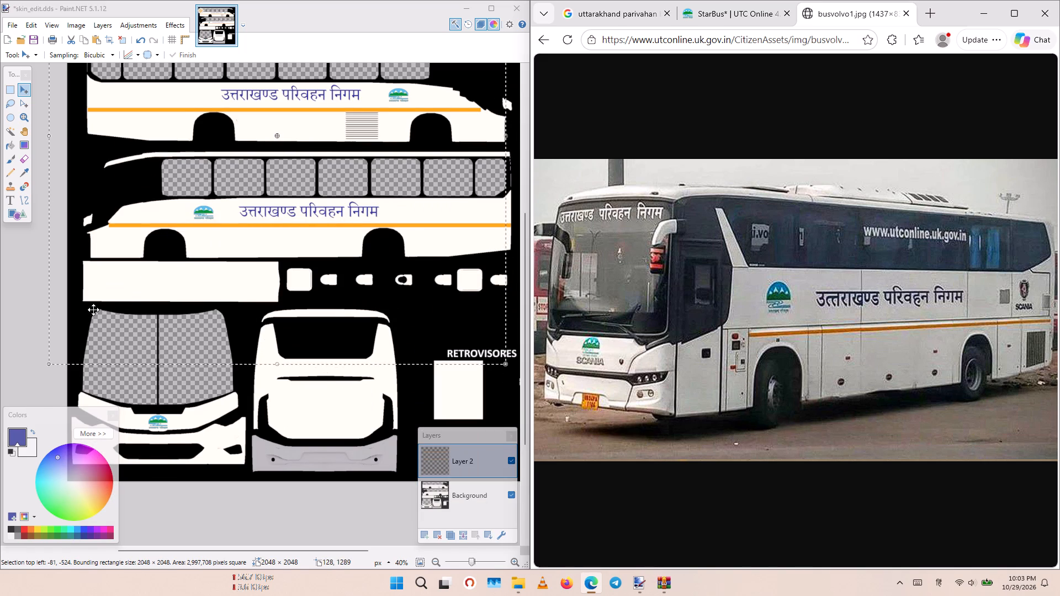
# Clear the active selection on the bus skin texture in Paint.NET.
pyautogui.click(13, 208)
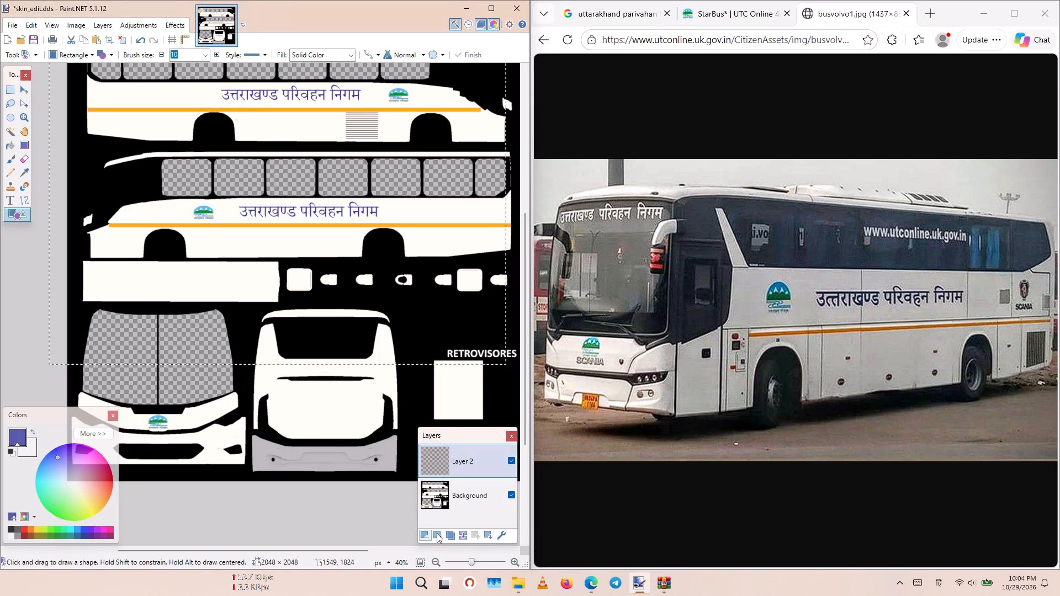
pyautogui.click(25, 89)
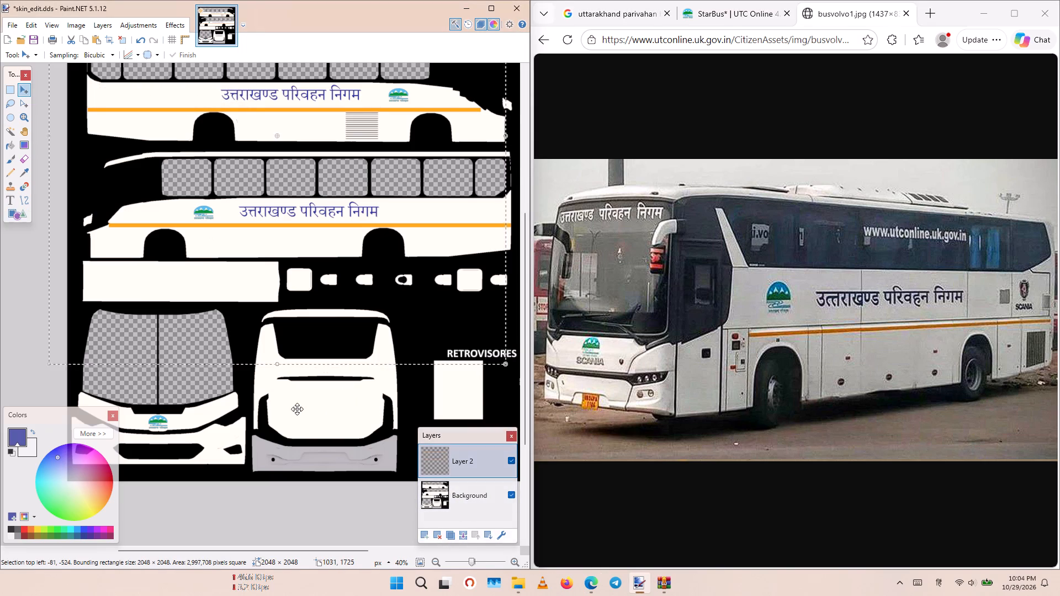
pyautogui.press('Escape')
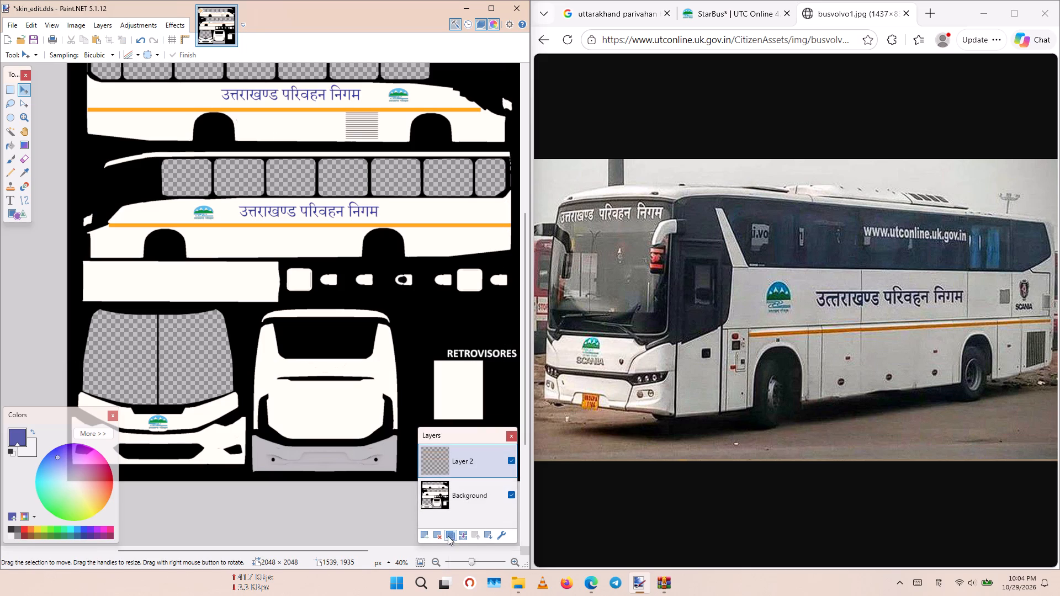
# On a new layer, draw a filled black rectangle about 585 × 98 px across the top of the front windscreen.
pyautogui.click(424, 536)
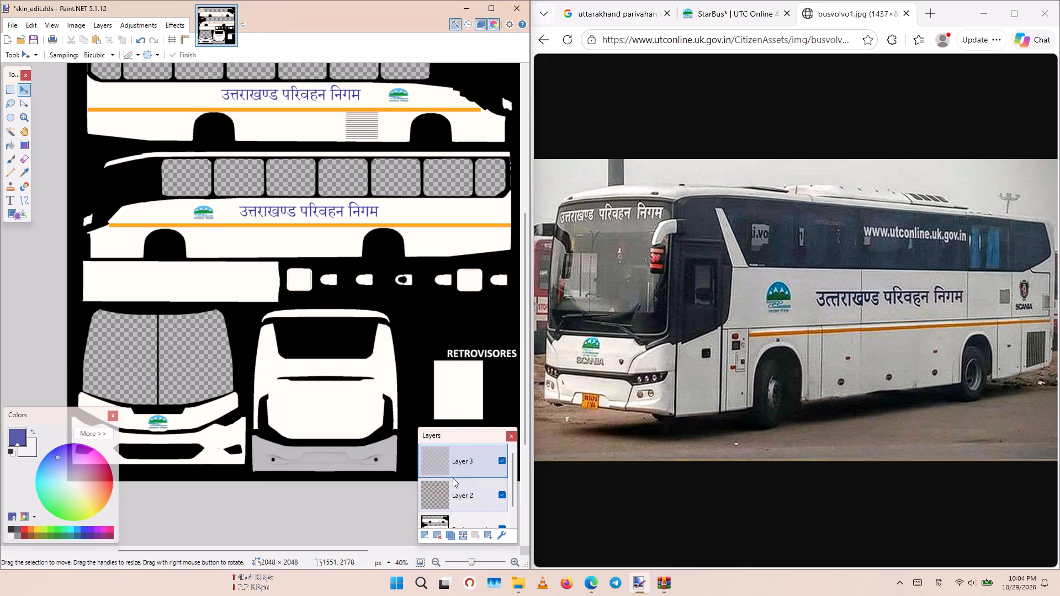
pyautogui.click(13, 198)
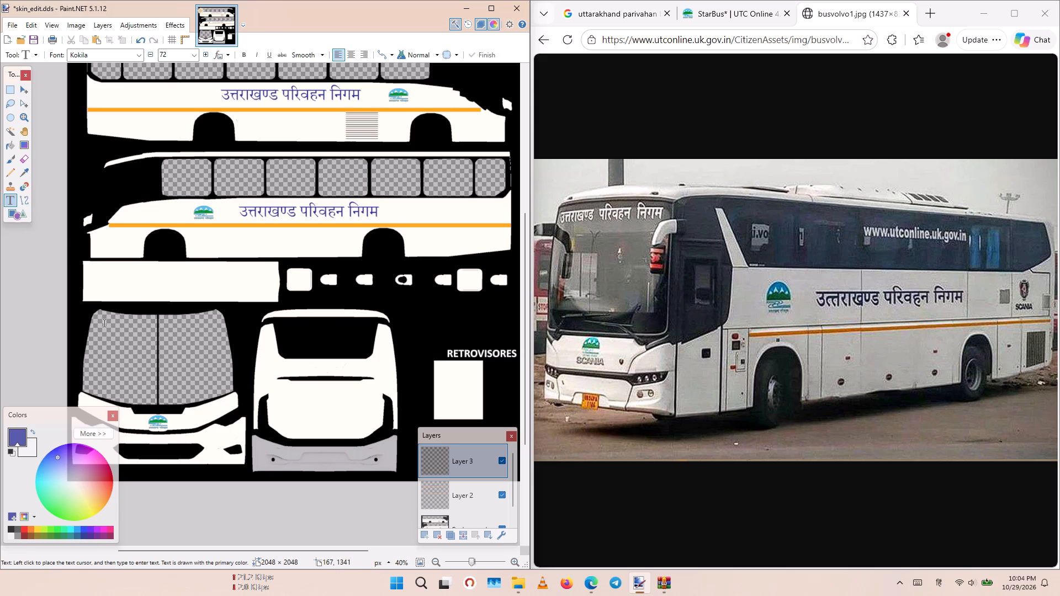
pyautogui.click(10, 212)
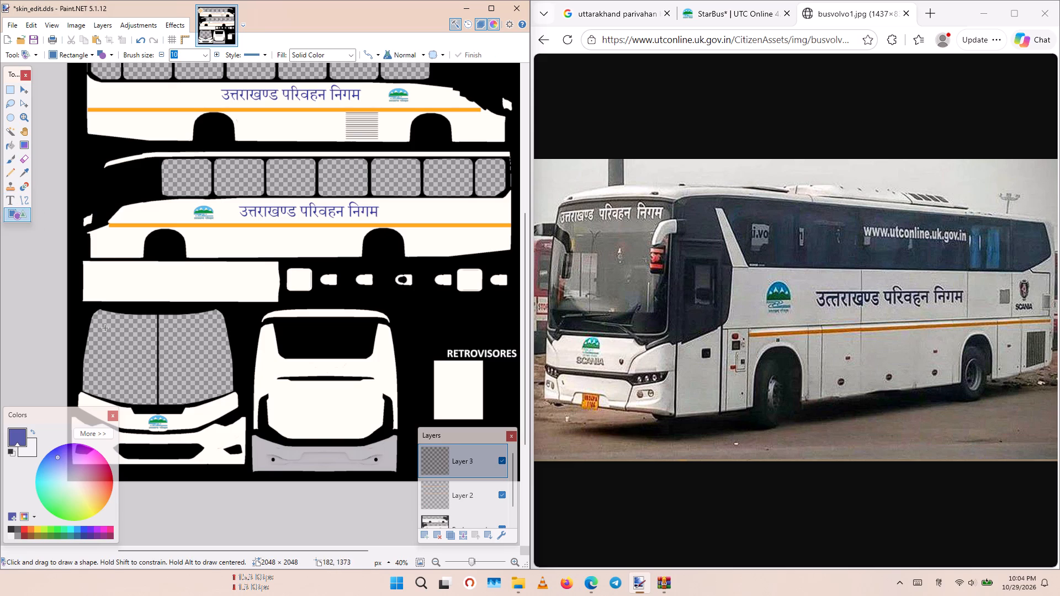
pyautogui.moveTo(93, 315); pyautogui.dragTo(146, 332)
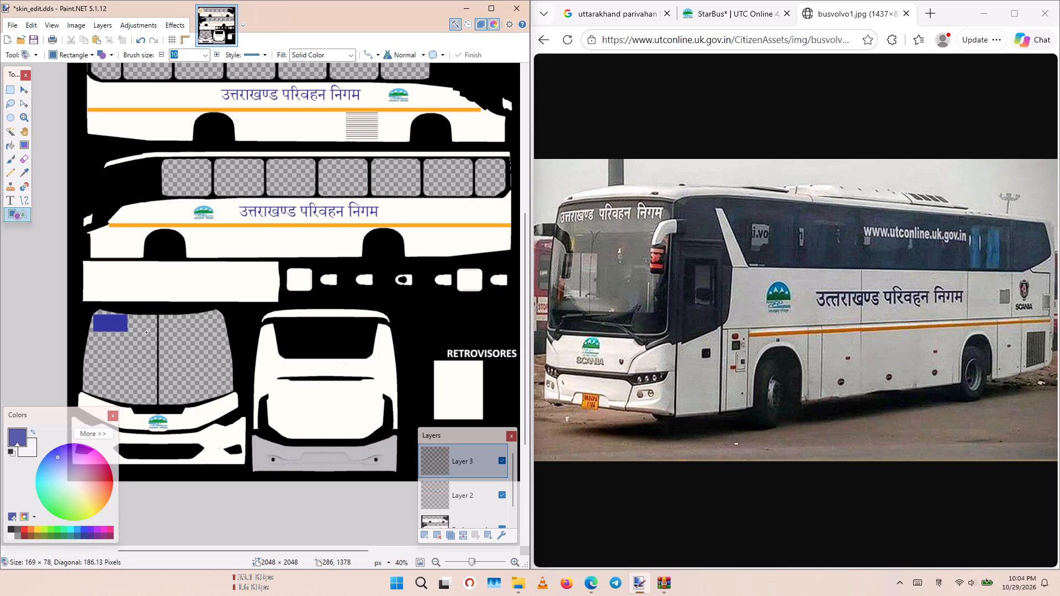
pyautogui.moveTo(146, 332); pyautogui.dragTo(224, 336)
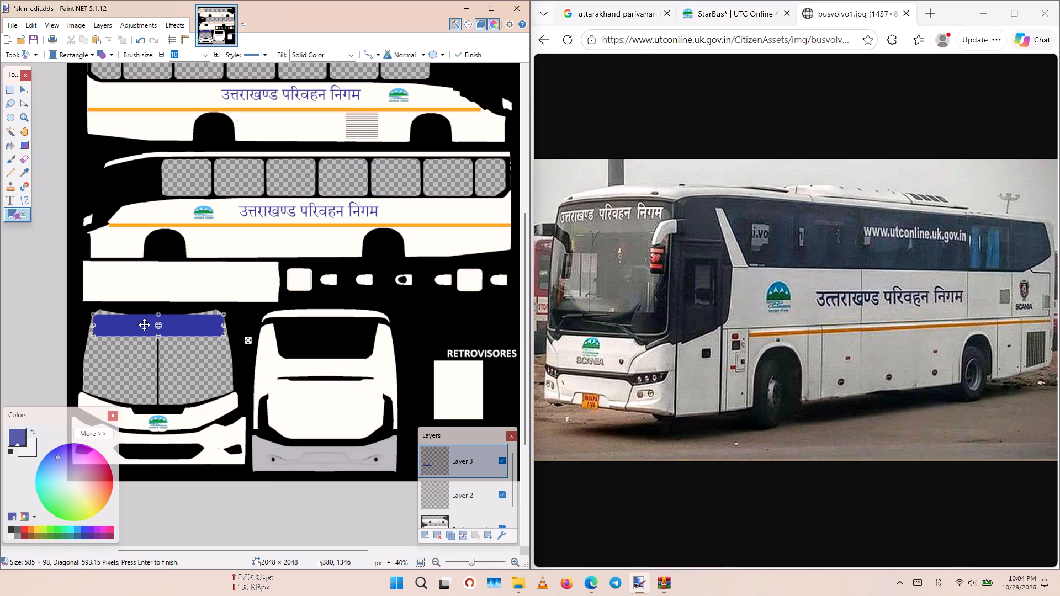
pyautogui.click(176, 323)
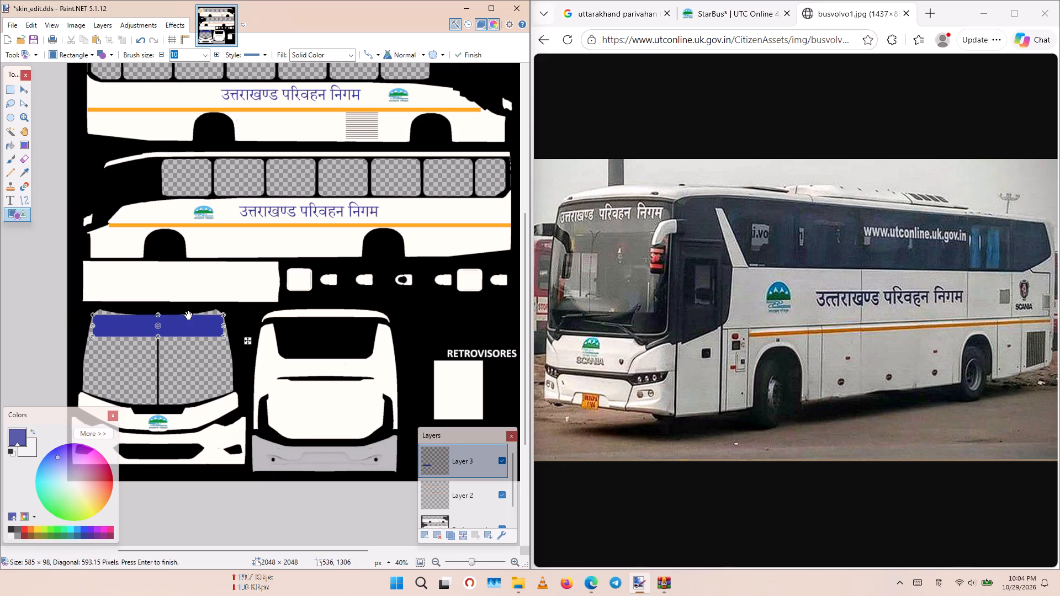
pyautogui.keyDown('ctrl'); pyautogui.scroll(8, 77, 299); pyautogui.keyUp('ctrl')
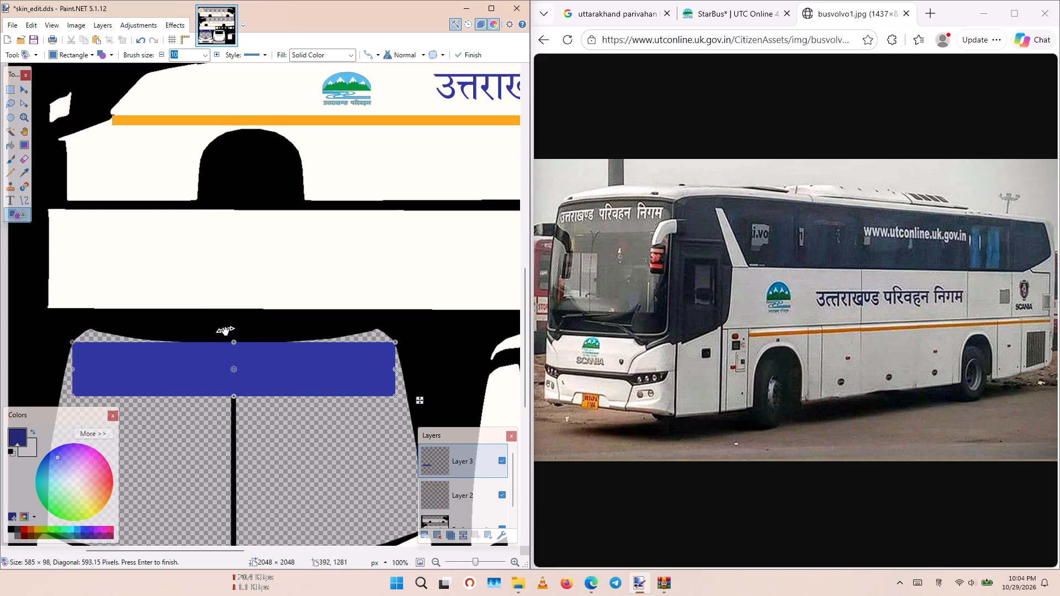
pyautogui.keyDown('ctrl'); pyautogui.scroll(1, 219, 333); pyautogui.keyUp('ctrl')
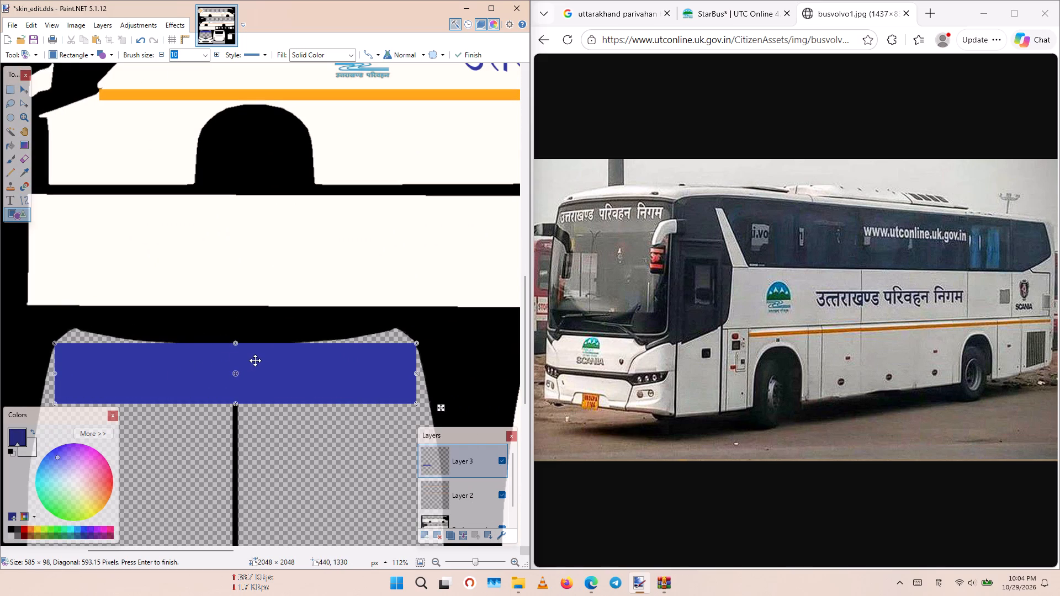
pyautogui.click(256, 360)
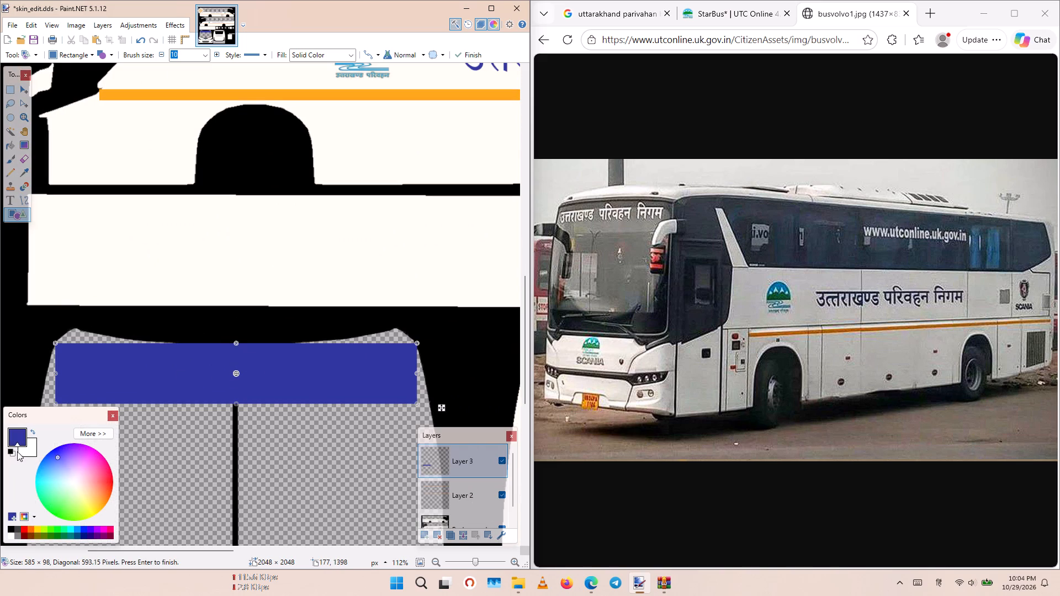
pyautogui.click(10, 526)
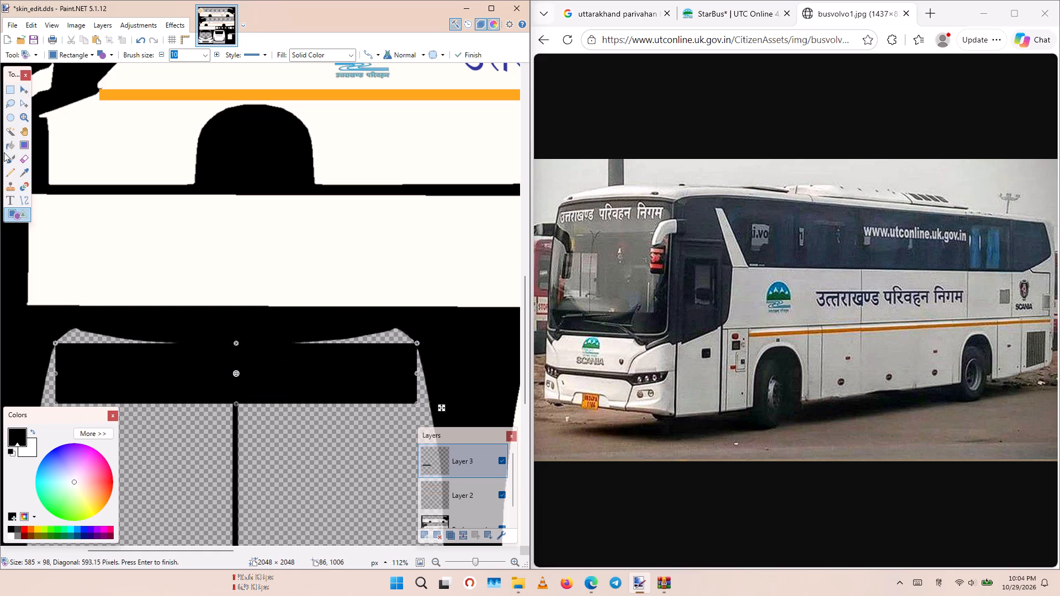
# Using a size 10 black paintbrush, fill the transparent gap above the header band on the left half of the front windscreen.
pyautogui.click(8, 162)
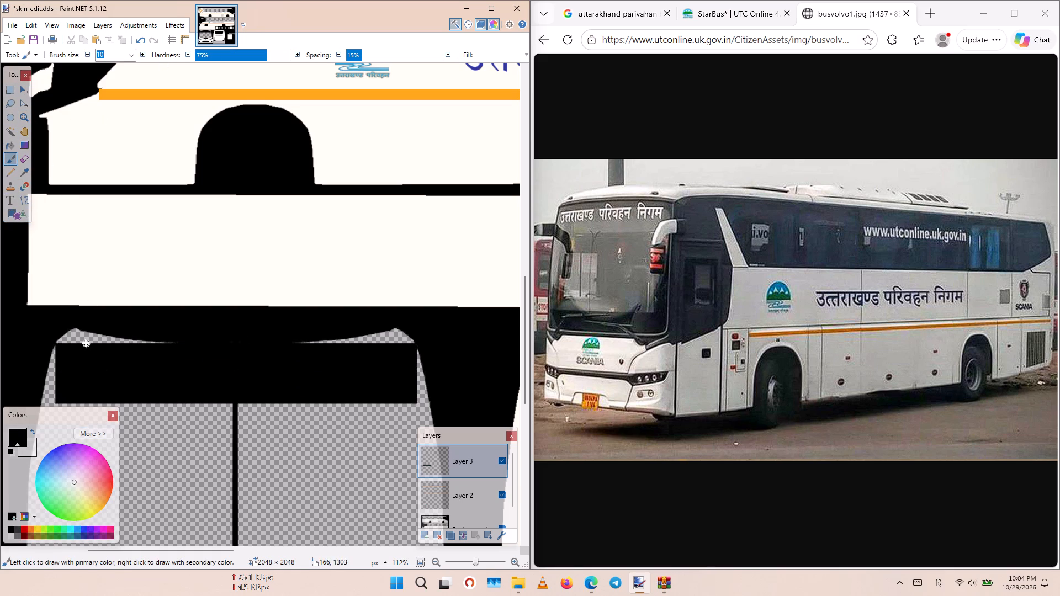
pyautogui.moveTo(83, 339); pyautogui.dragTo(66, 342)
pyautogui.moveTo(66, 342); pyautogui.dragTo(72, 343)
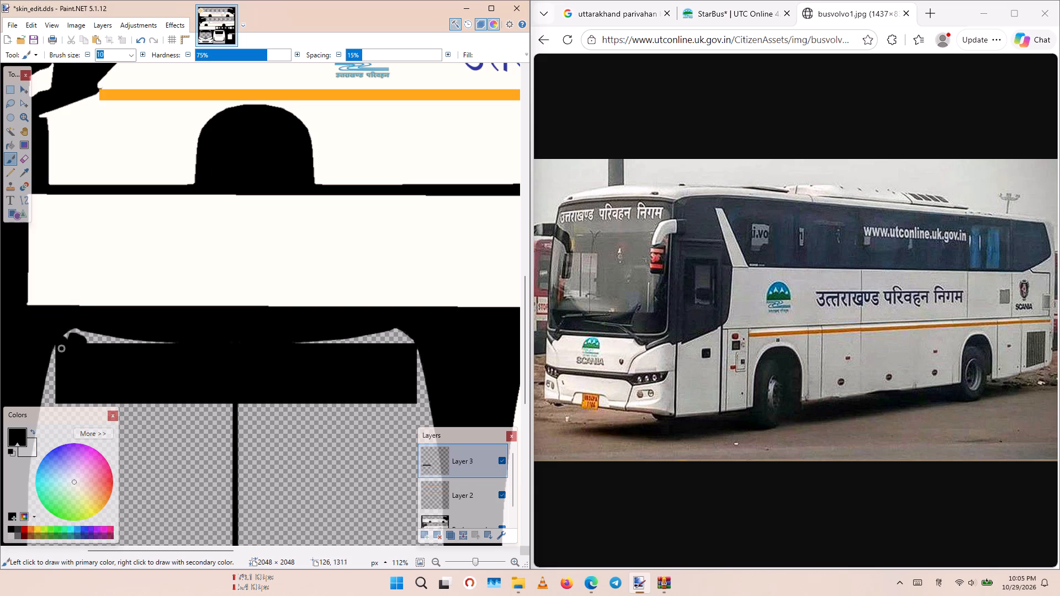
pyautogui.moveTo(72, 343); pyautogui.dragTo(82, 344)
pyautogui.moveTo(82, 344); pyautogui.dragTo(91, 339)
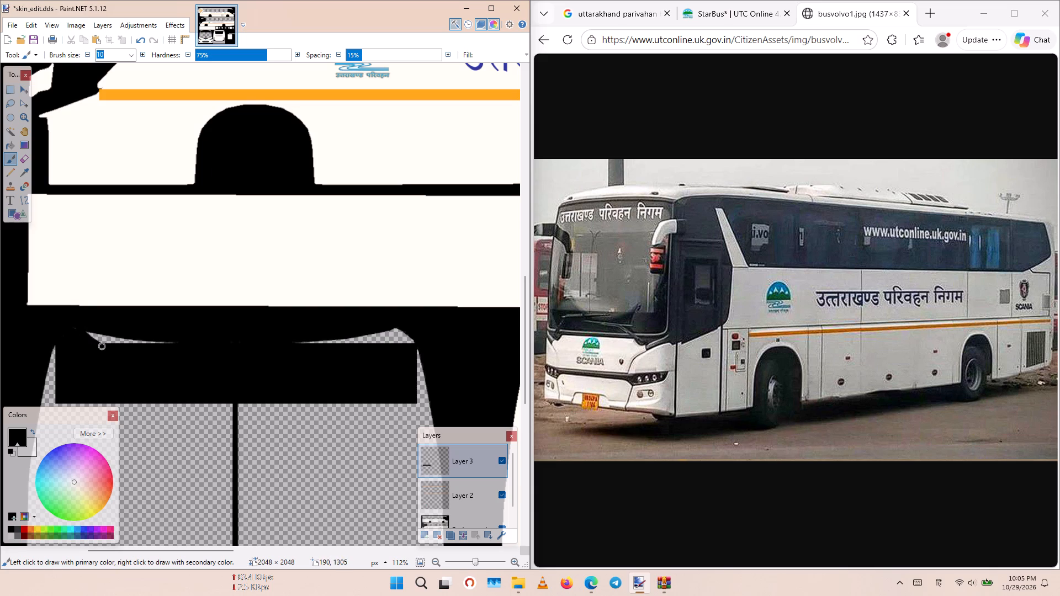
pyautogui.moveTo(91, 339); pyautogui.dragTo(92, 337)
pyautogui.moveTo(92, 337); pyautogui.dragTo(128, 344)
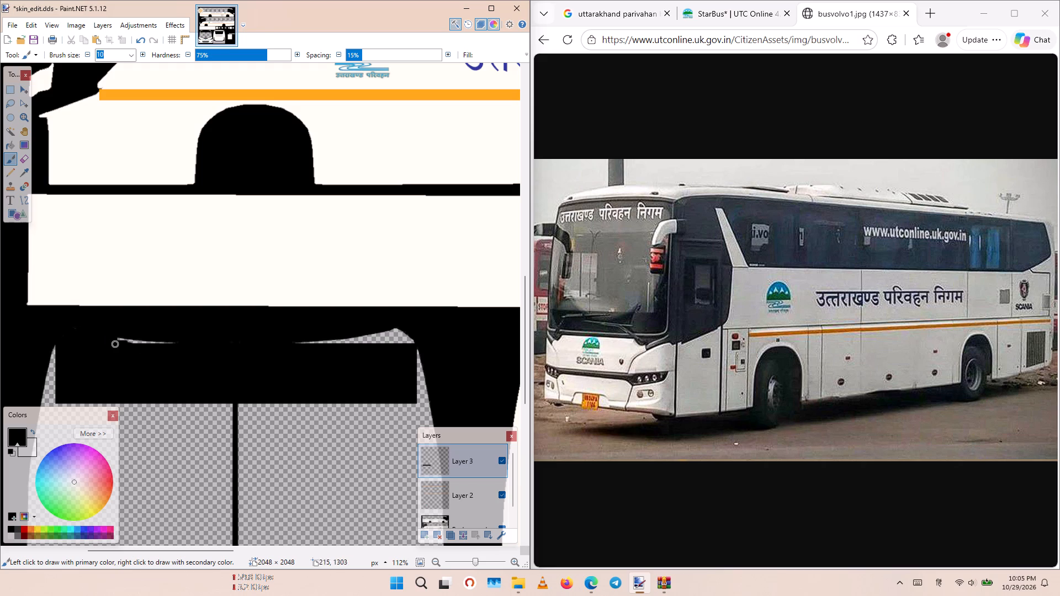
pyautogui.moveTo(128, 344); pyautogui.dragTo(149, 342)
pyautogui.moveTo(149, 342); pyautogui.dragTo(174, 343)
# Paint the transparent gap above the header band black on the right half of the front windscreen, up to the corner.
pyautogui.moveTo(310, 347); pyautogui.dragTo(291, 348)
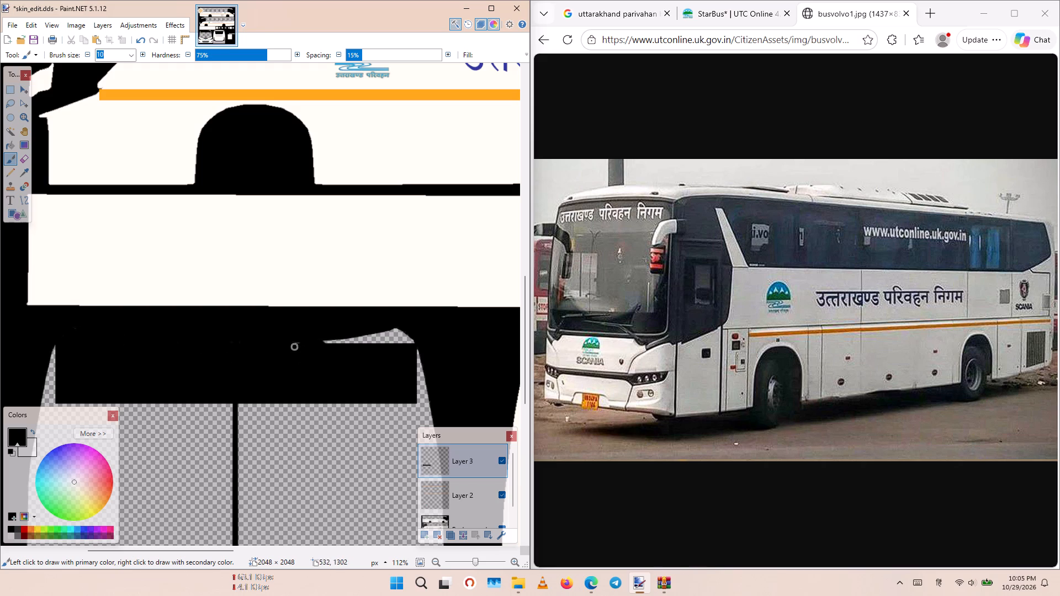
pyautogui.moveTo(291, 348); pyautogui.dragTo(345, 337)
pyautogui.moveTo(345, 337); pyautogui.dragTo(372, 337)
pyautogui.moveTo(372, 337); pyautogui.dragTo(386, 351)
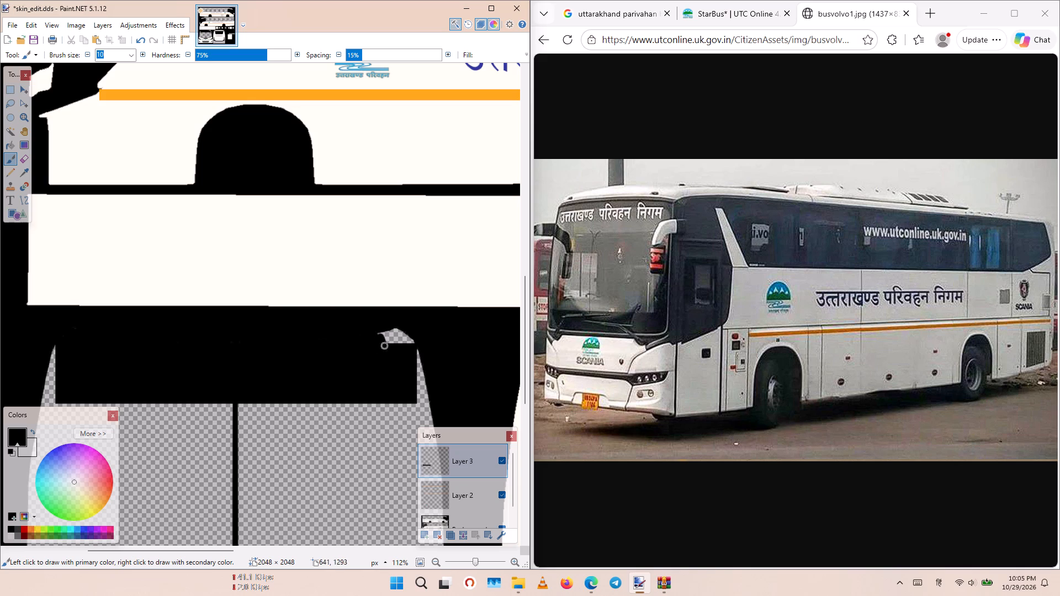
pyautogui.moveTo(386, 351); pyautogui.dragTo(396, 333)
pyautogui.moveTo(396, 333); pyautogui.dragTo(396, 329)
pyautogui.moveTo(395, 328); pyautogui.dragTo(394, 334)
pyautogui.moveTo(393, 333); pyautogui.dragTo(404, 337)
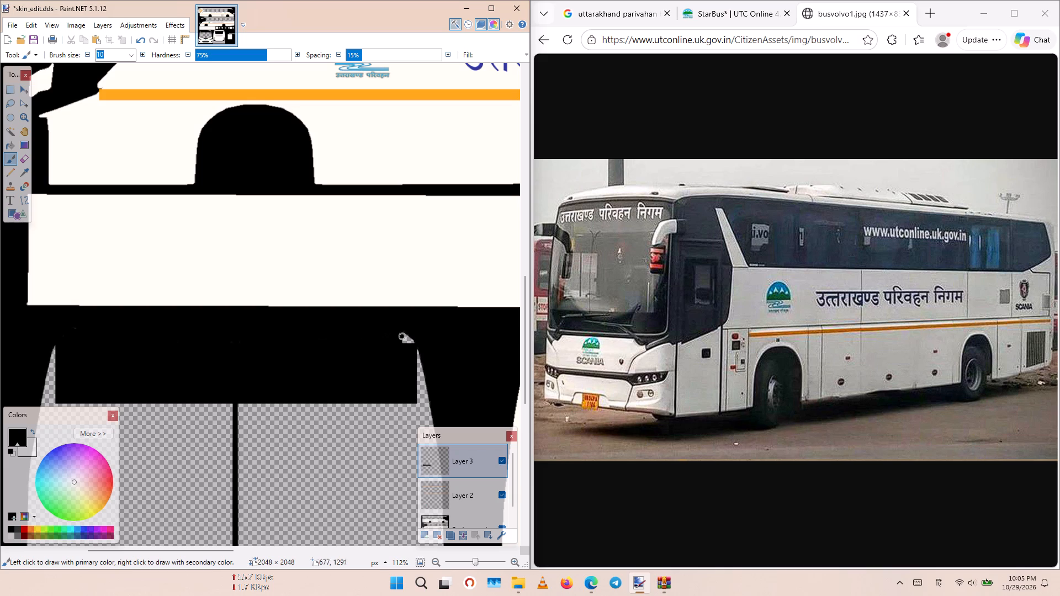
pyautogui.moveTo(404, 337); pyautogui.dragTo(418, 353)
# Paint the transparent sliver beside the right end of the windscreen header band black, down to the band's lower edge.
pyautogui.moveTo(418, 353); pyautogui.dragTo(412, 388)
pyautogui.moveTo(412, 388); pyautogui.dragTo(424, 394)
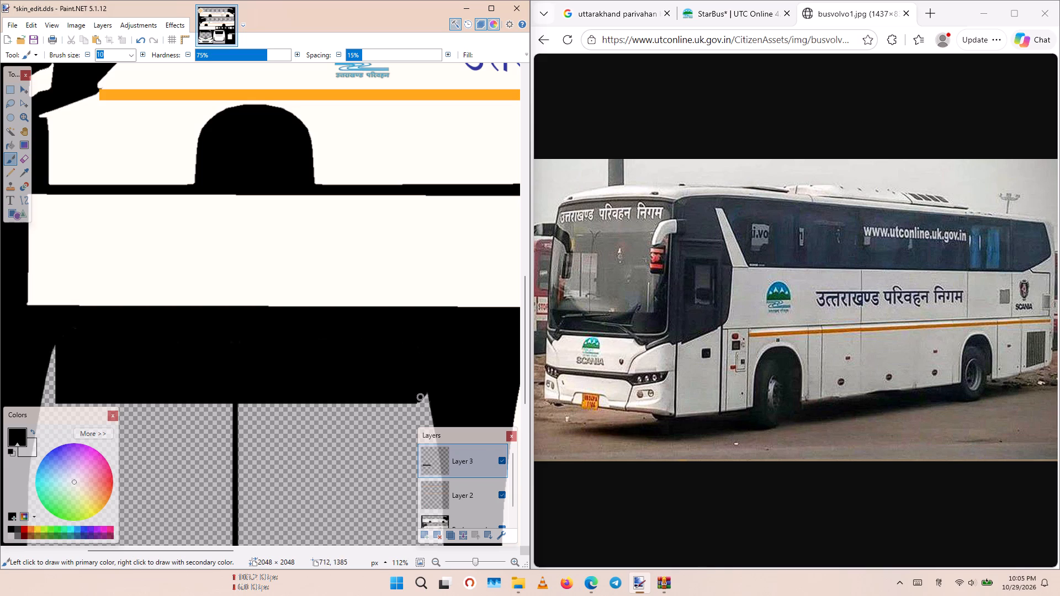
pyautogui.moveTo(424, 394); pyautogui.dragTo(428, 400)
pyautogui.moveTo(428, 400); pyautogui.dragTo(412, 399)
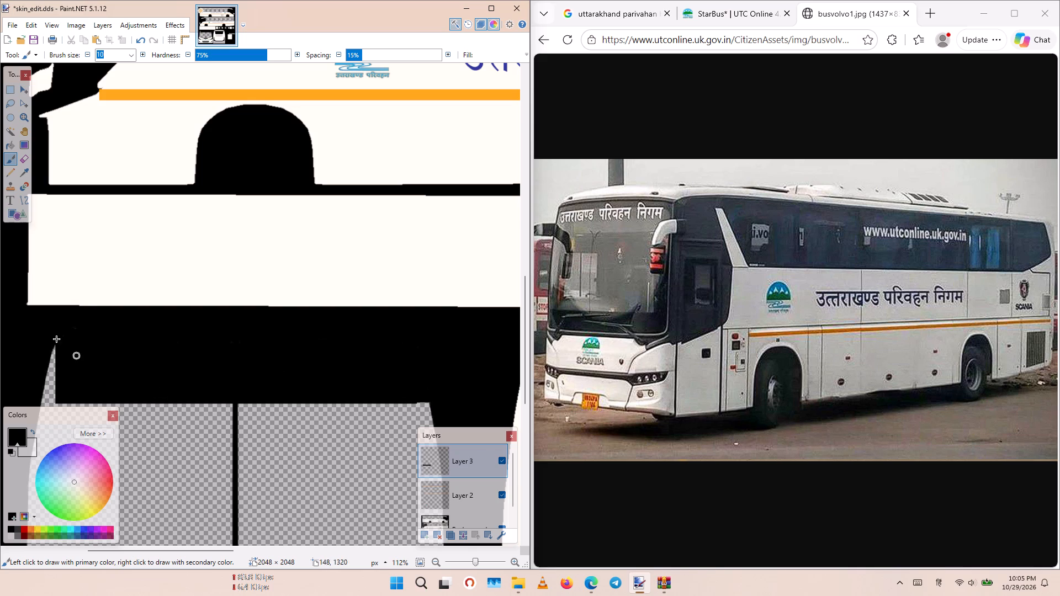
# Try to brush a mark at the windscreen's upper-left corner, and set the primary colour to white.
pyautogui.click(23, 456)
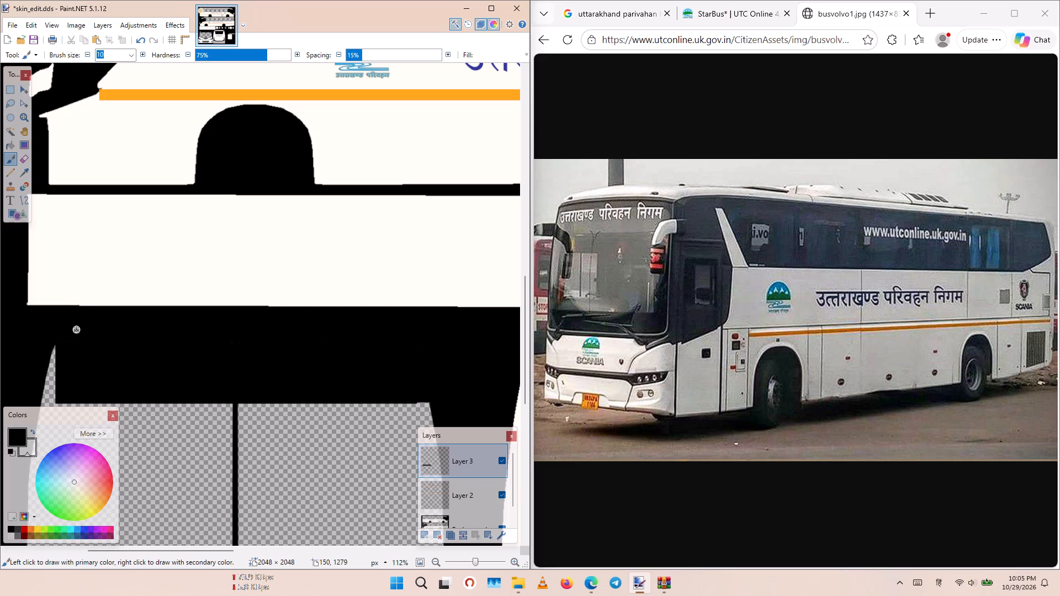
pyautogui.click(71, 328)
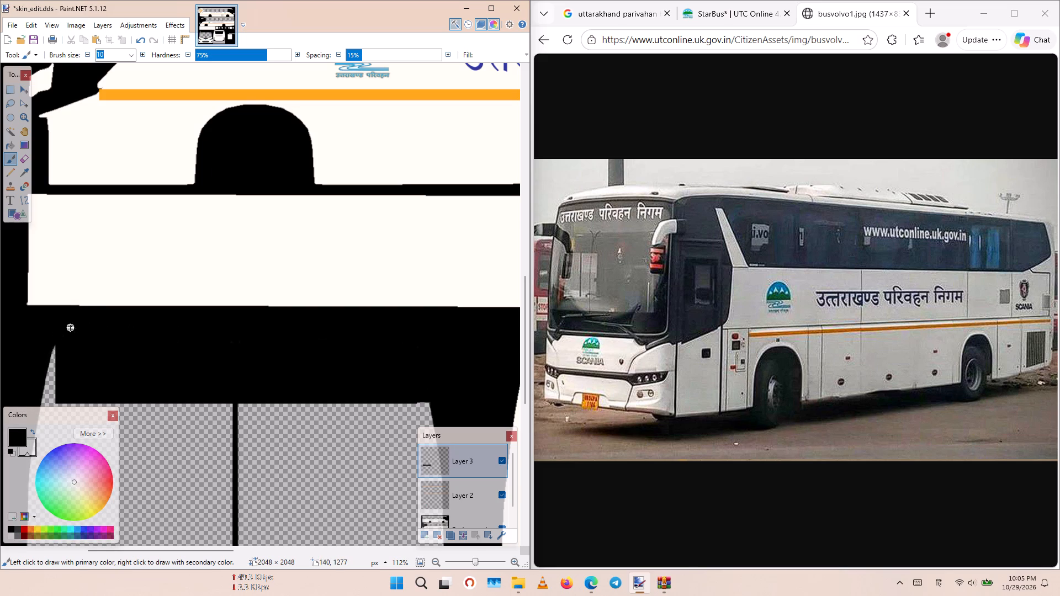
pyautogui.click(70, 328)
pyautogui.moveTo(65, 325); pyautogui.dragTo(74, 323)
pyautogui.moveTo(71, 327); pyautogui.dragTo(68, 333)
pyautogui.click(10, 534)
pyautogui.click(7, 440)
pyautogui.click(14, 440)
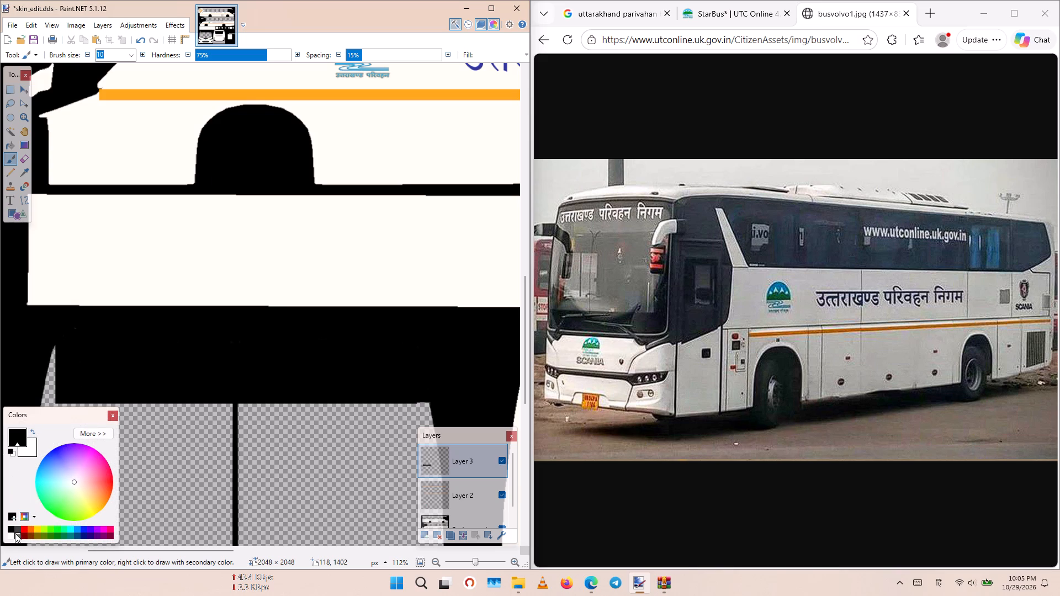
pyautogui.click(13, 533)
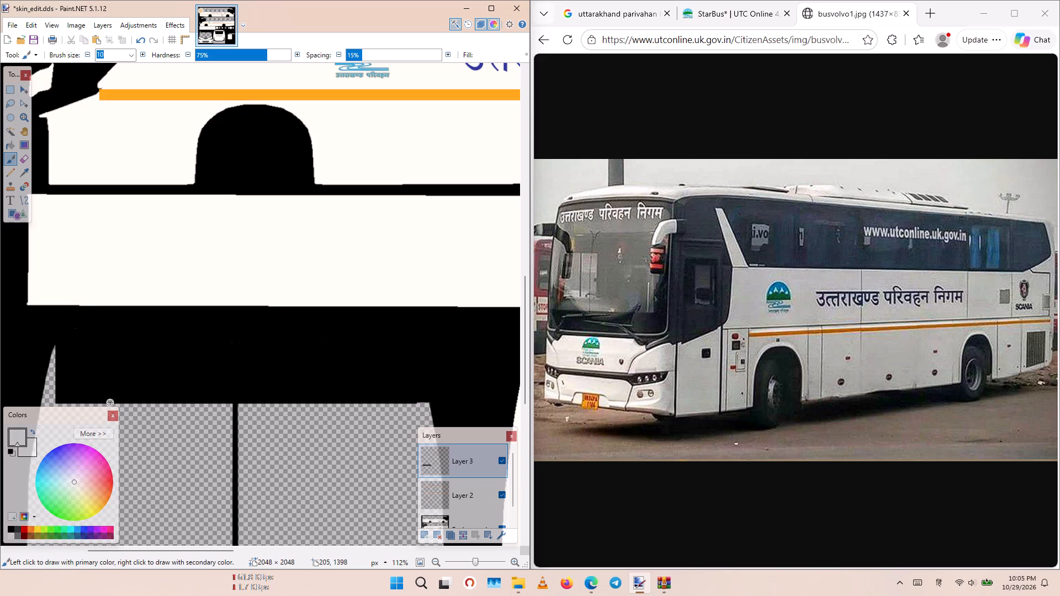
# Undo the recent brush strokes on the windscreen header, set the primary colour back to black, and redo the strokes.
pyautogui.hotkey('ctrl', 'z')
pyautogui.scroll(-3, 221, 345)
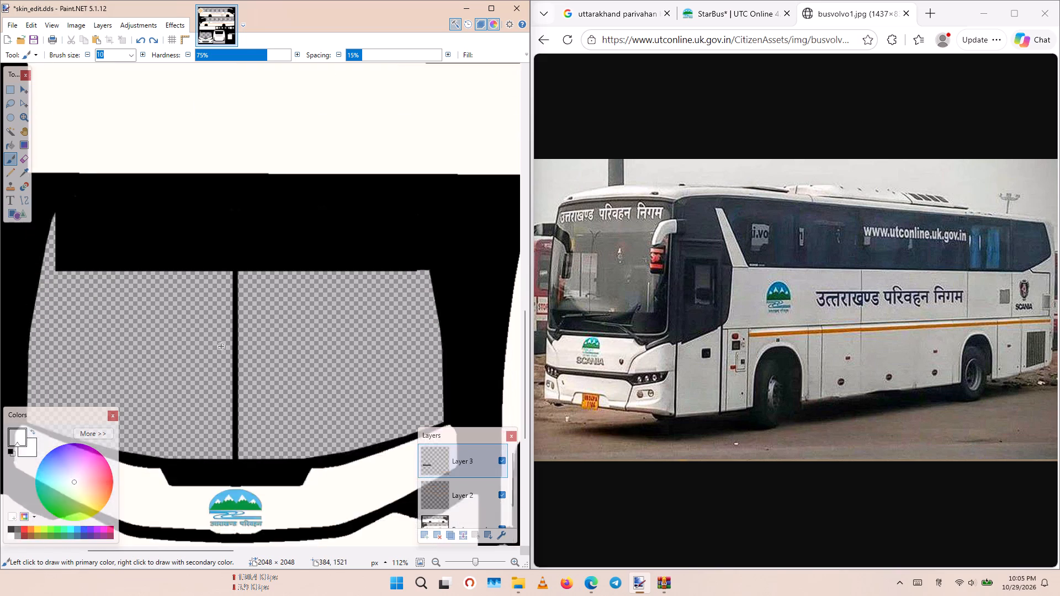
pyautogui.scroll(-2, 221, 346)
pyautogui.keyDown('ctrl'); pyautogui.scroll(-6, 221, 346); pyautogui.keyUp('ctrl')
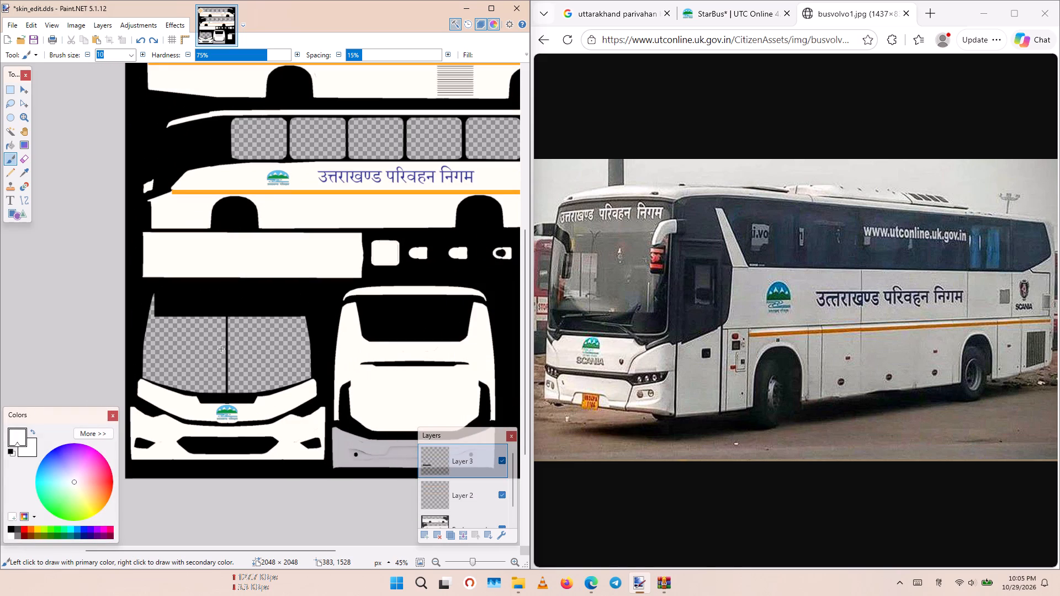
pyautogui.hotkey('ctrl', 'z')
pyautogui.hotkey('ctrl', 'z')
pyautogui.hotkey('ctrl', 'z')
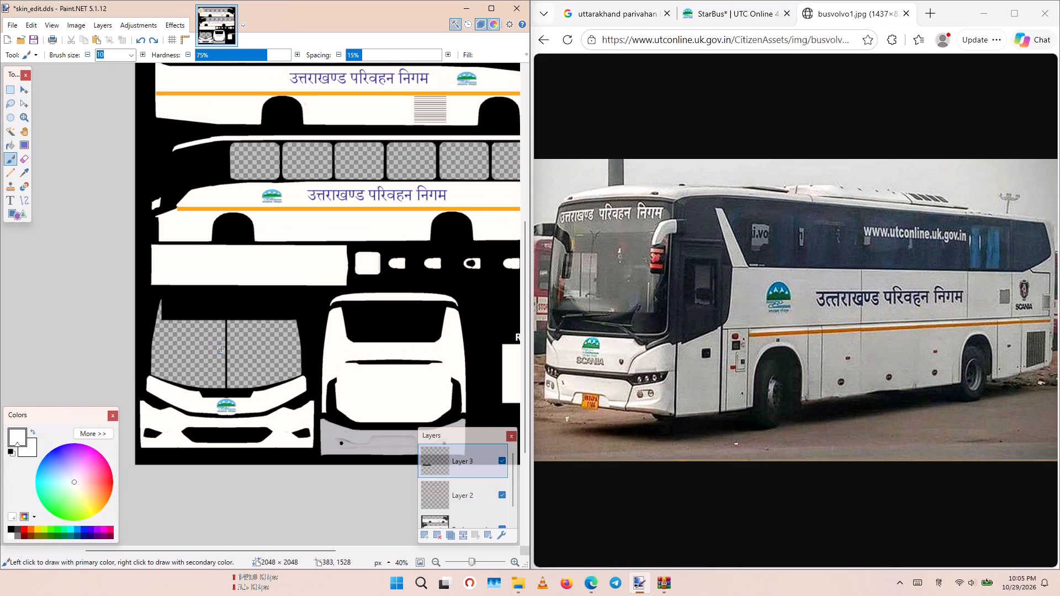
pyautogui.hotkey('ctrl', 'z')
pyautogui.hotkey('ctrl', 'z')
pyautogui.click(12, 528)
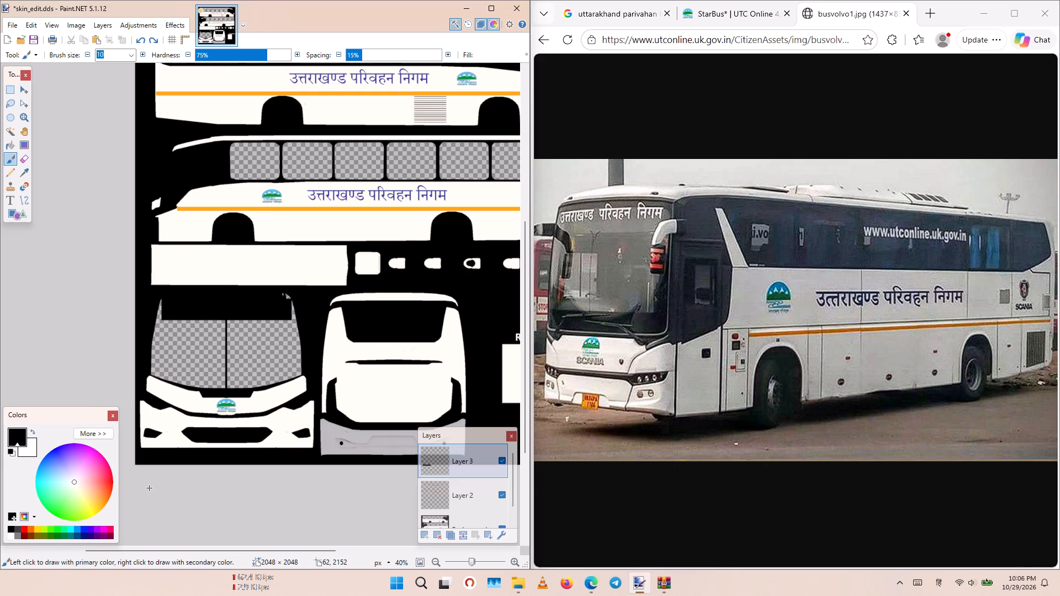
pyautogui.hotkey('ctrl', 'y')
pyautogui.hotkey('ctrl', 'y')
# Set the primary colour to white and brush a short slanted stroke at each upper corner of the black windscreen header.
pyautogui.keyDown('ctrl'); pyautogui.scroll(7, 142, 408); pyautogui.keyUp('ctrl')
pyautogui.scroll(2, 256, 318)
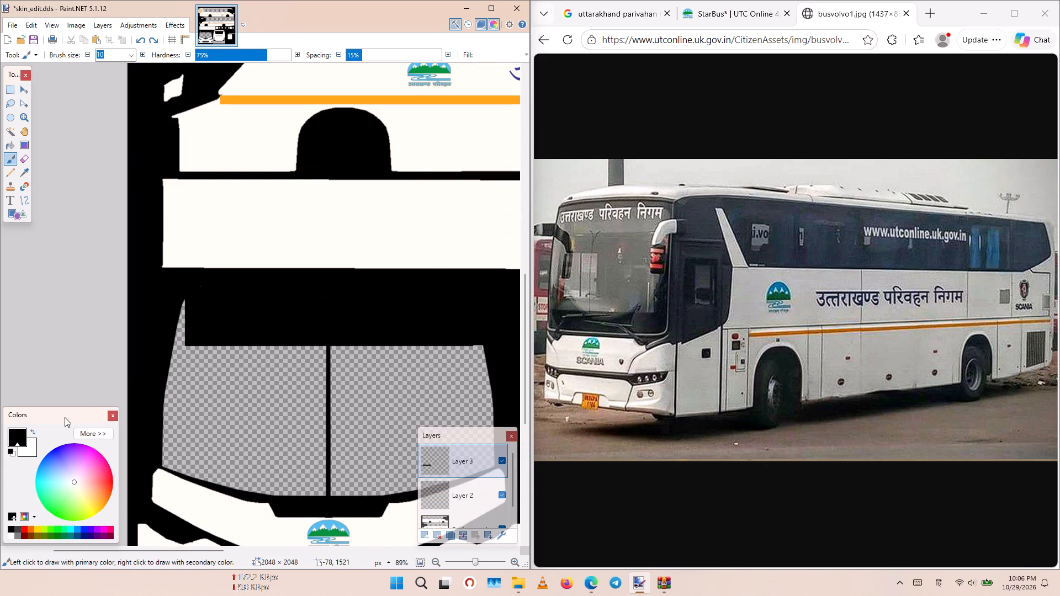
pyautogui.click(9, 534)
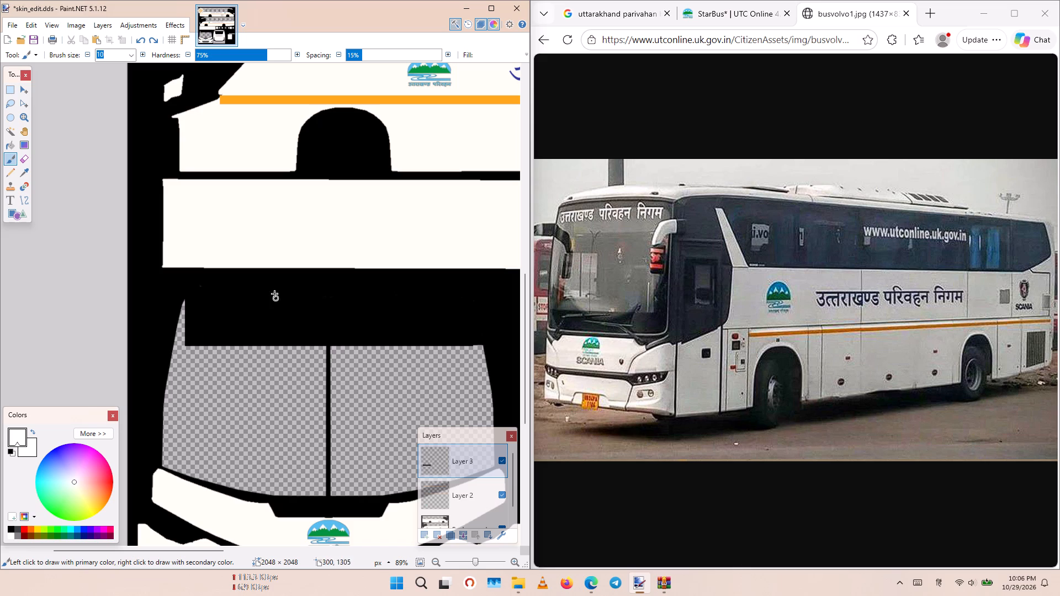
pyautogui.moveTo(184, 299); pyautogui.dragTo(193, 290)
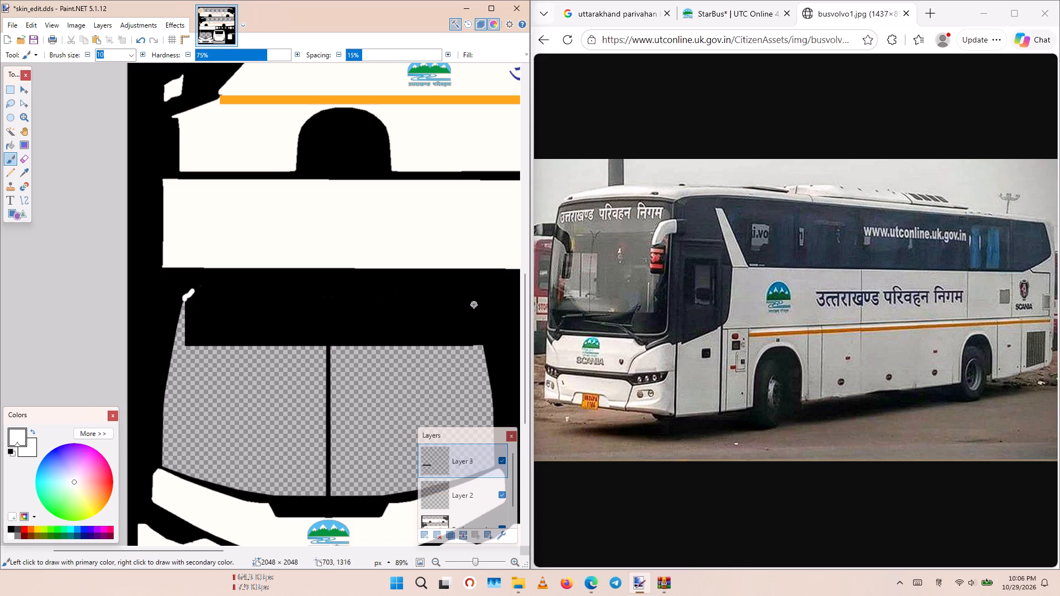
pyautogui.moveTo(470, 299); pyautogui.dragTo(450, 282)
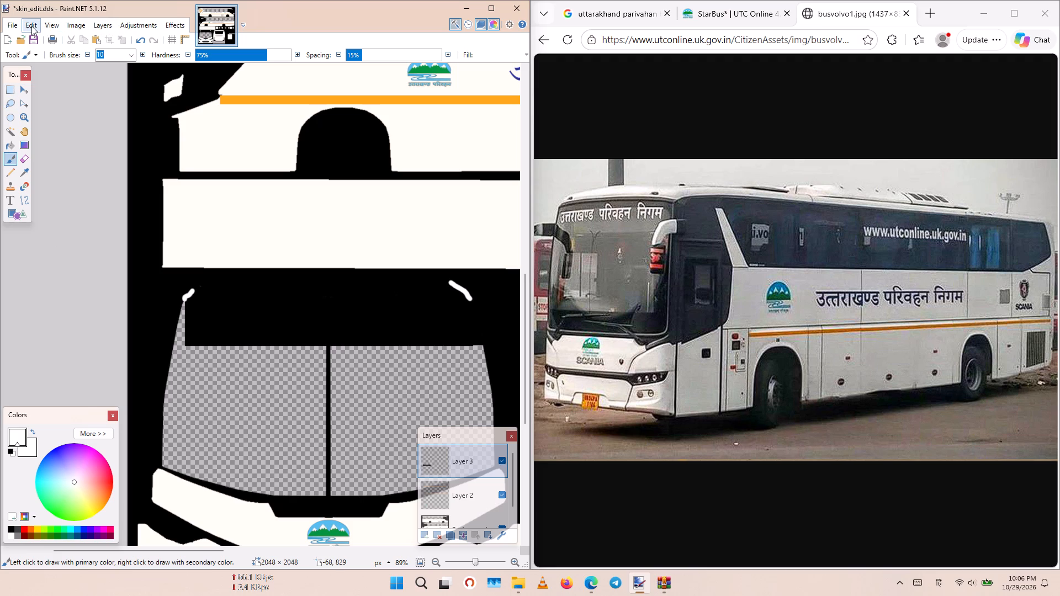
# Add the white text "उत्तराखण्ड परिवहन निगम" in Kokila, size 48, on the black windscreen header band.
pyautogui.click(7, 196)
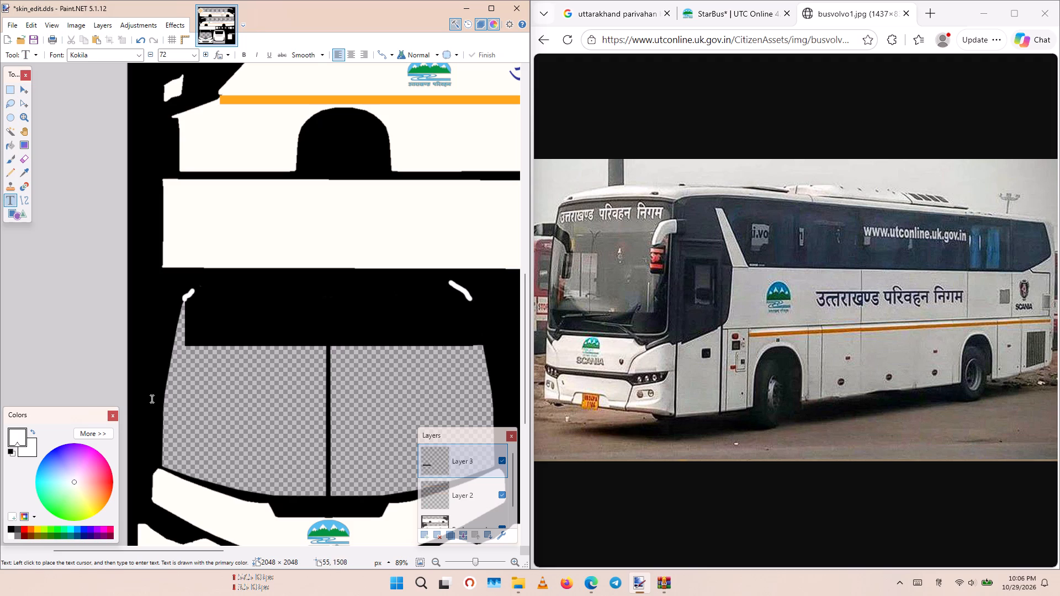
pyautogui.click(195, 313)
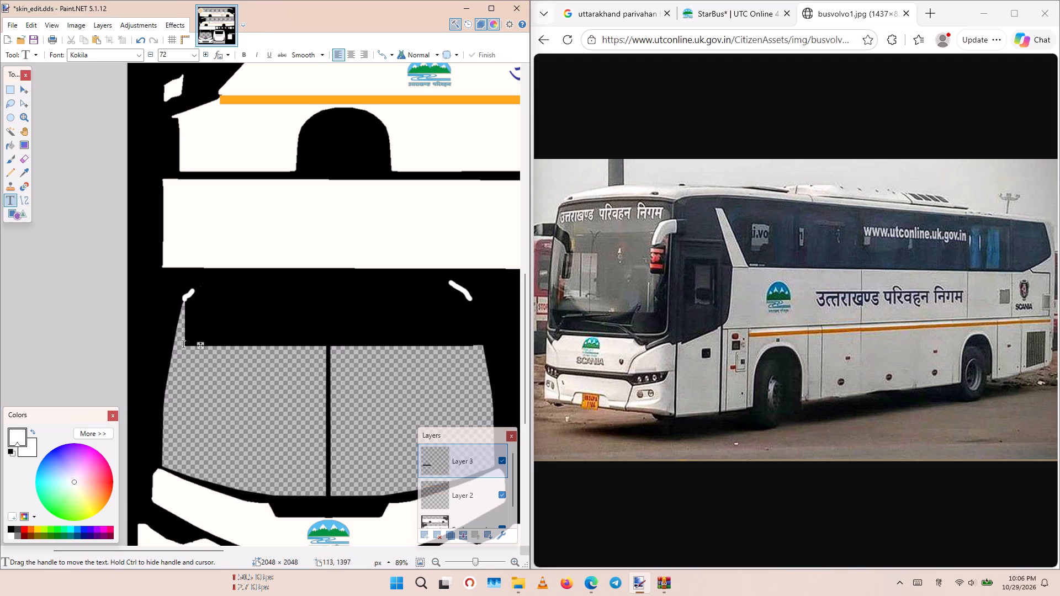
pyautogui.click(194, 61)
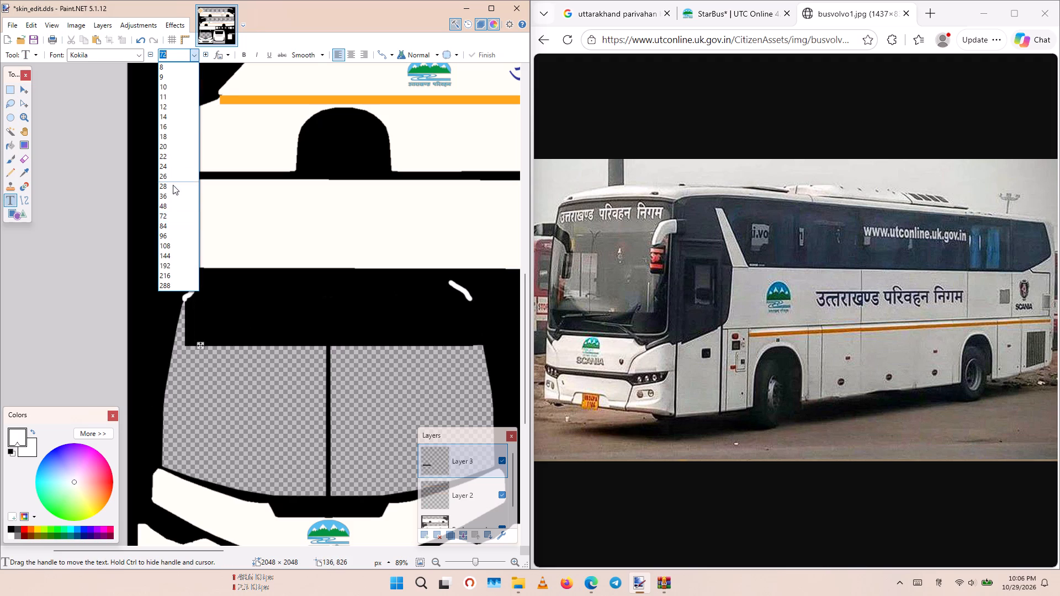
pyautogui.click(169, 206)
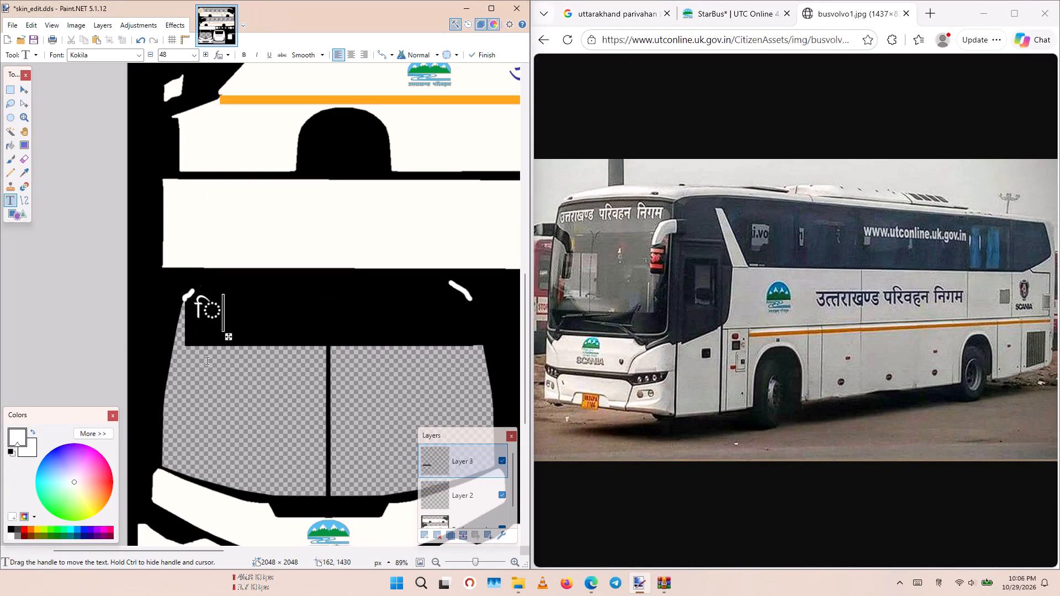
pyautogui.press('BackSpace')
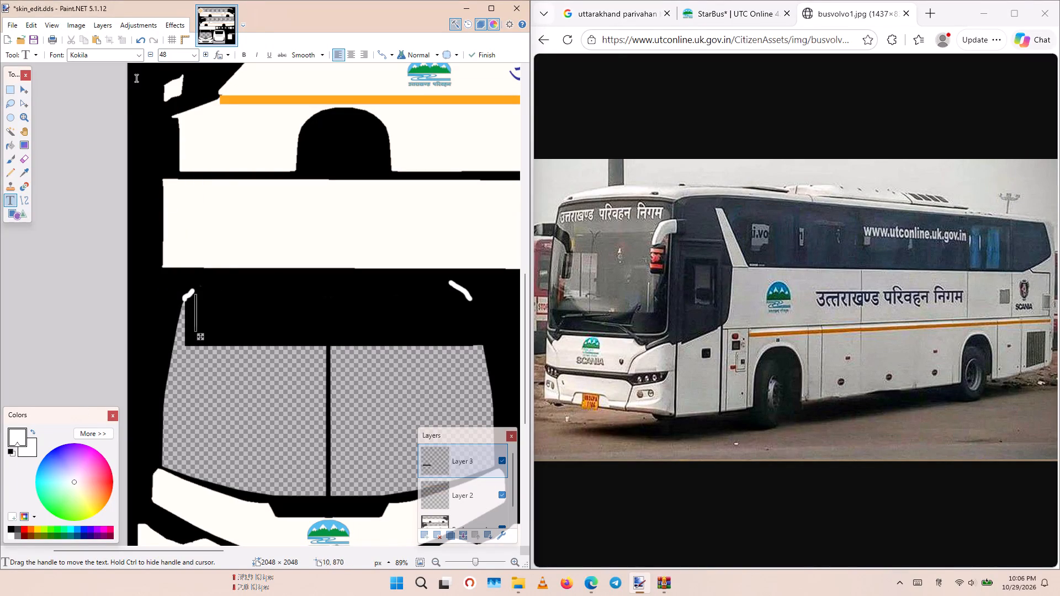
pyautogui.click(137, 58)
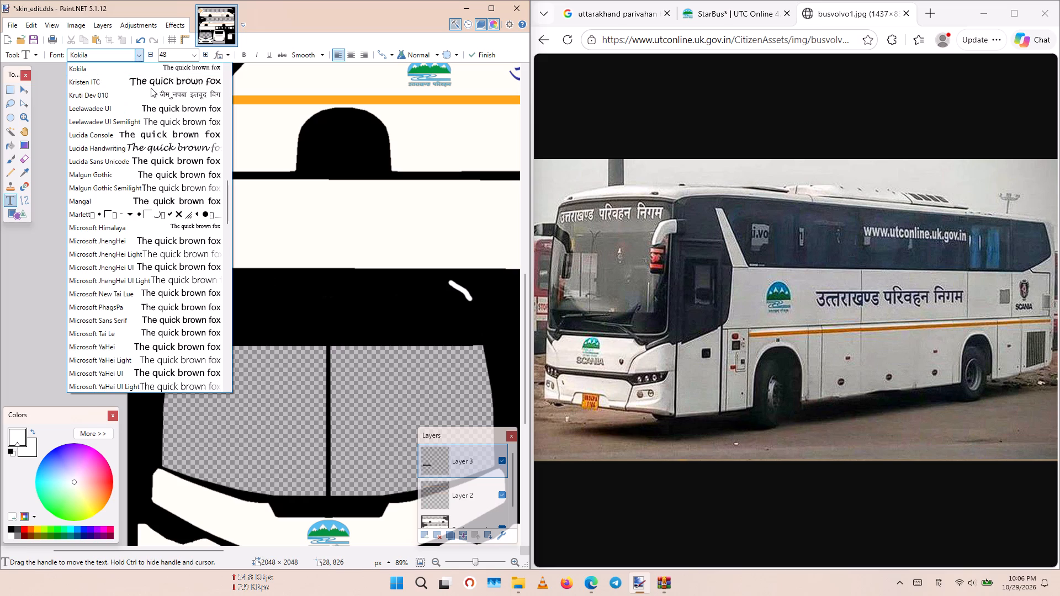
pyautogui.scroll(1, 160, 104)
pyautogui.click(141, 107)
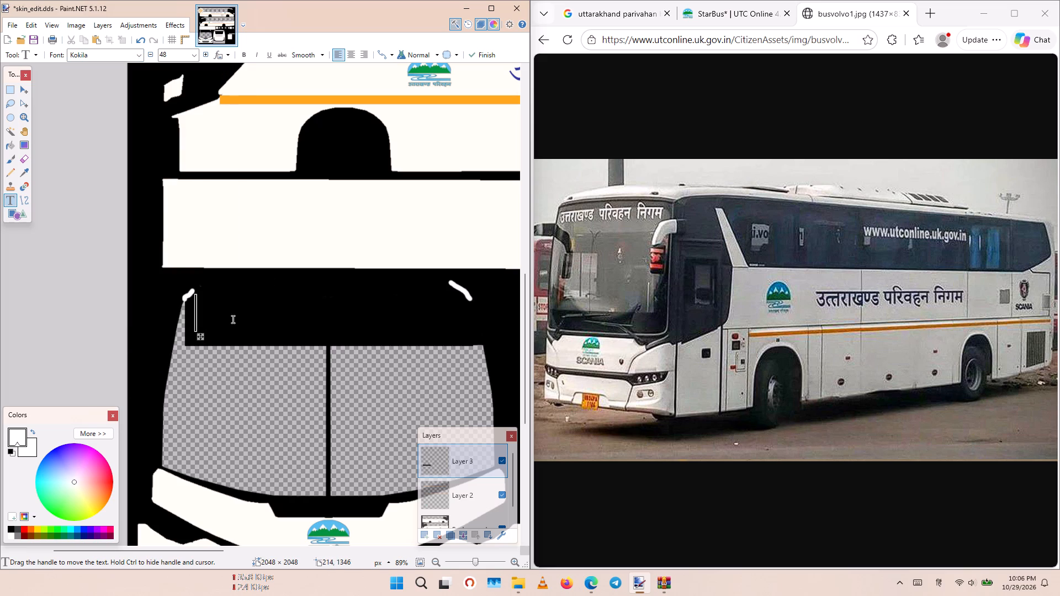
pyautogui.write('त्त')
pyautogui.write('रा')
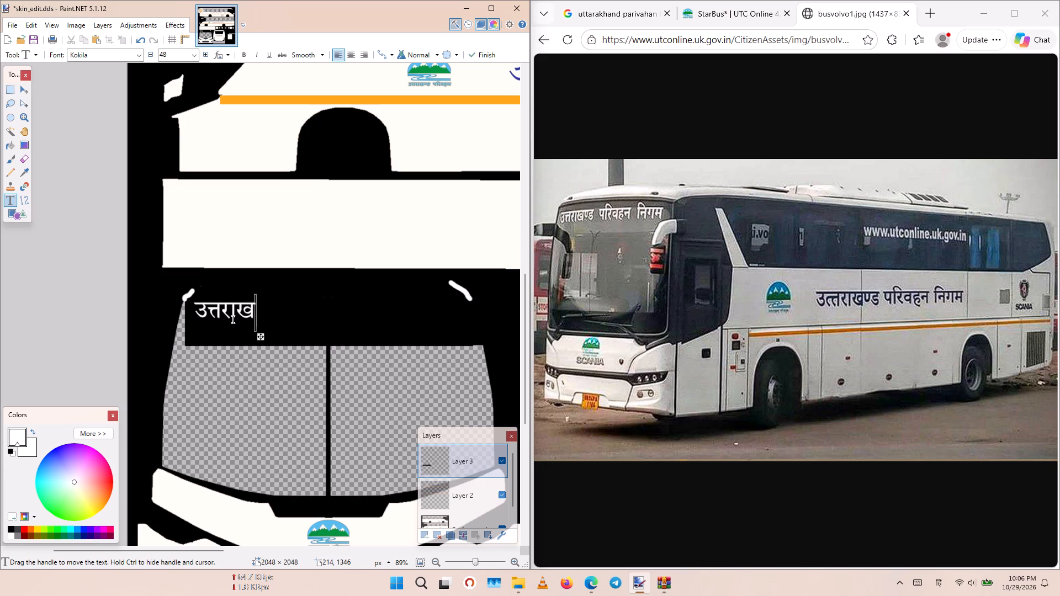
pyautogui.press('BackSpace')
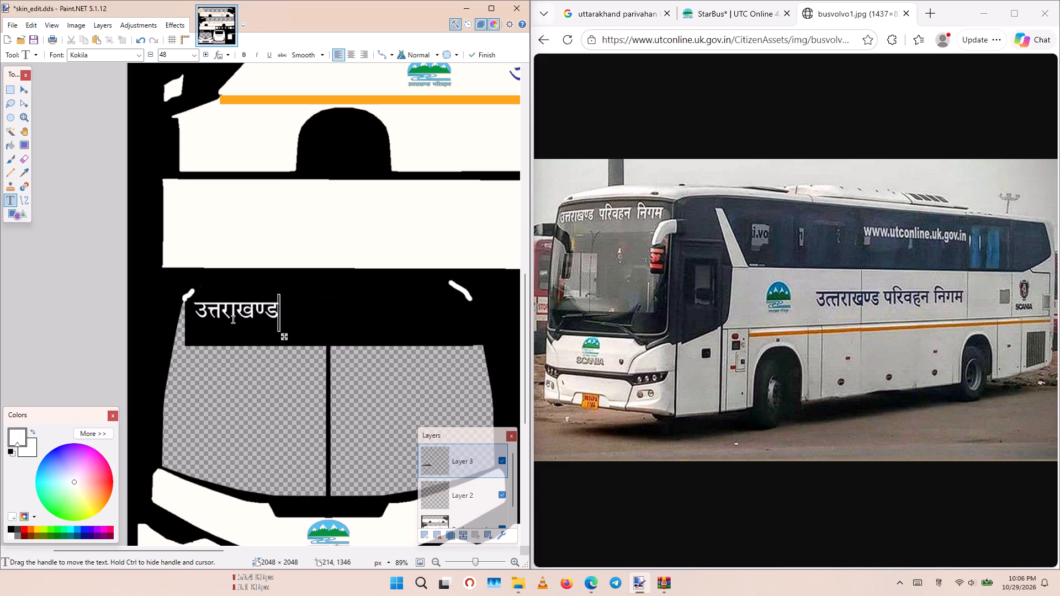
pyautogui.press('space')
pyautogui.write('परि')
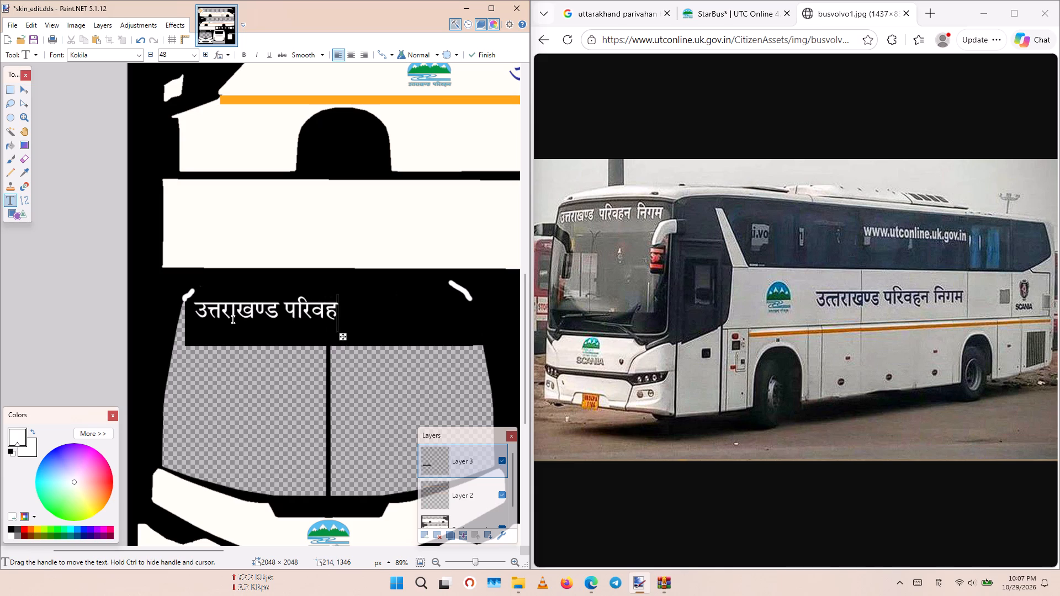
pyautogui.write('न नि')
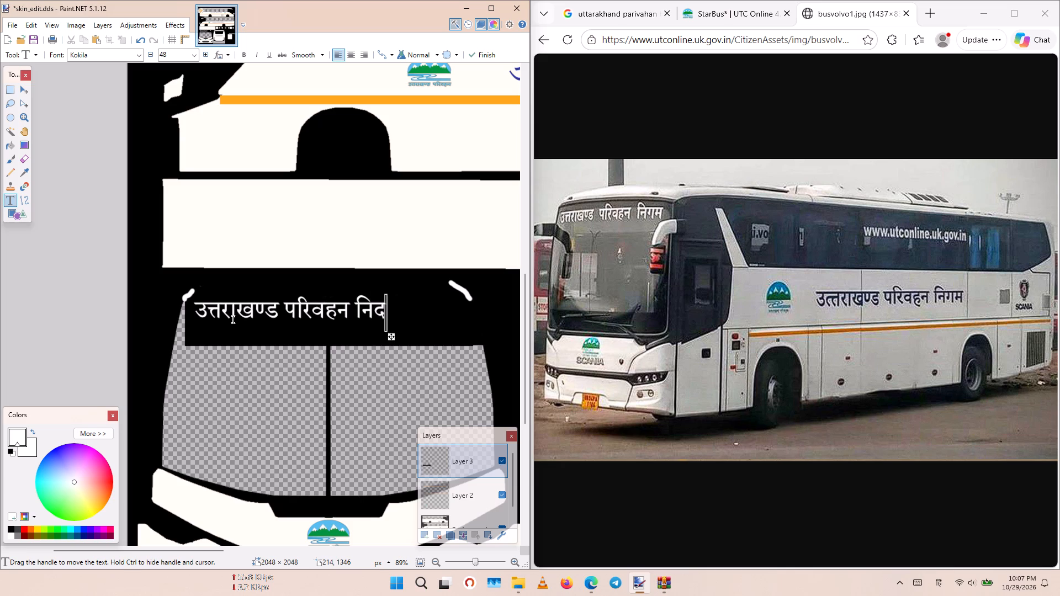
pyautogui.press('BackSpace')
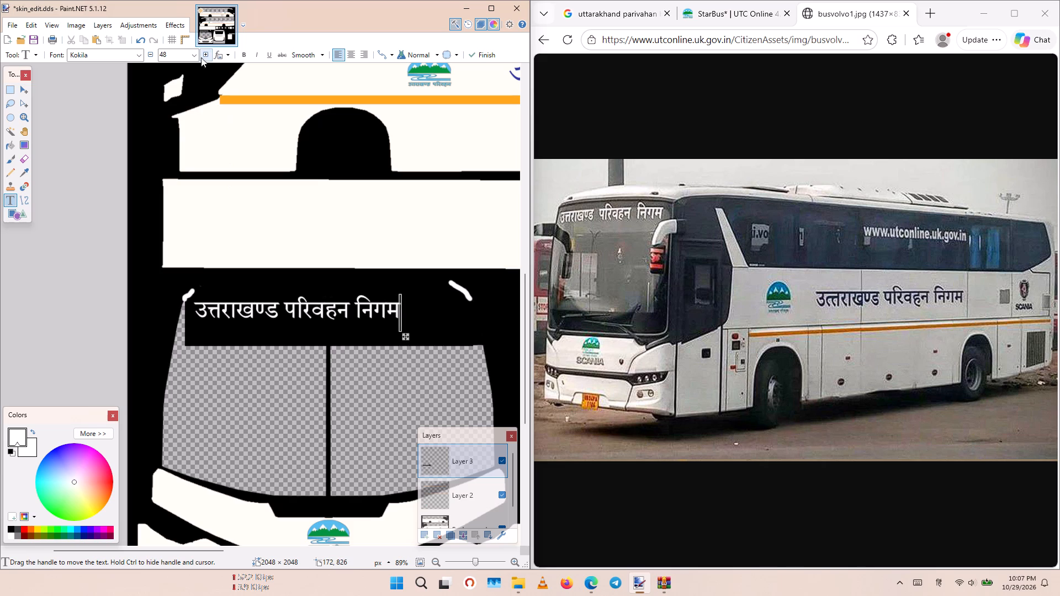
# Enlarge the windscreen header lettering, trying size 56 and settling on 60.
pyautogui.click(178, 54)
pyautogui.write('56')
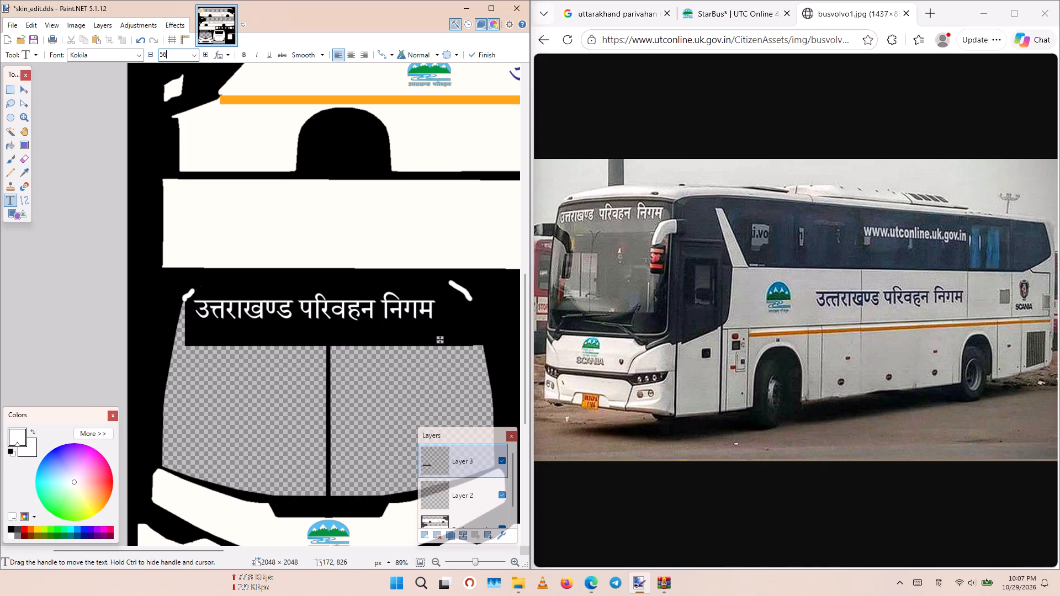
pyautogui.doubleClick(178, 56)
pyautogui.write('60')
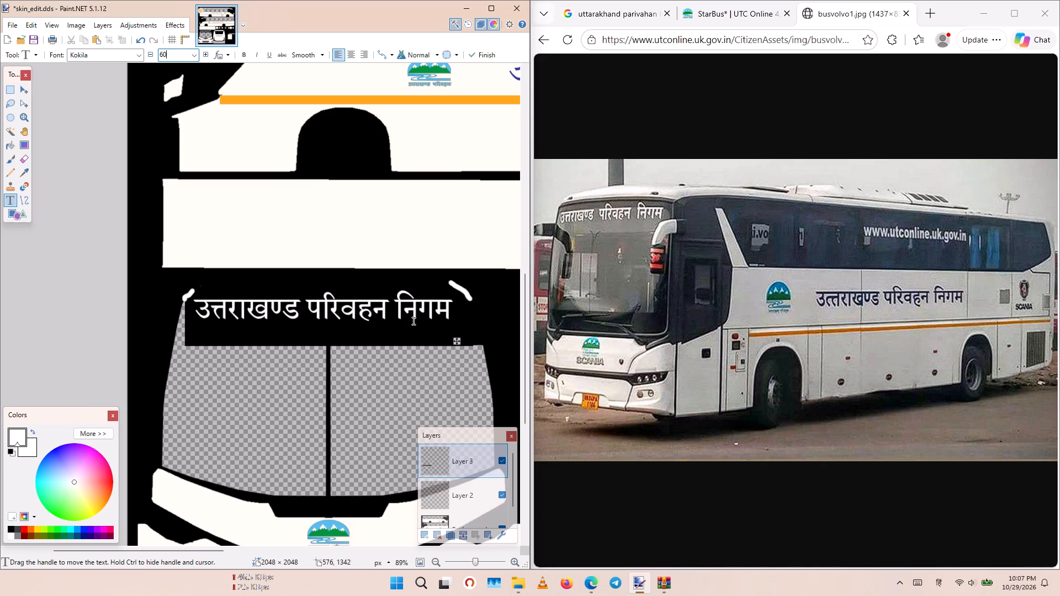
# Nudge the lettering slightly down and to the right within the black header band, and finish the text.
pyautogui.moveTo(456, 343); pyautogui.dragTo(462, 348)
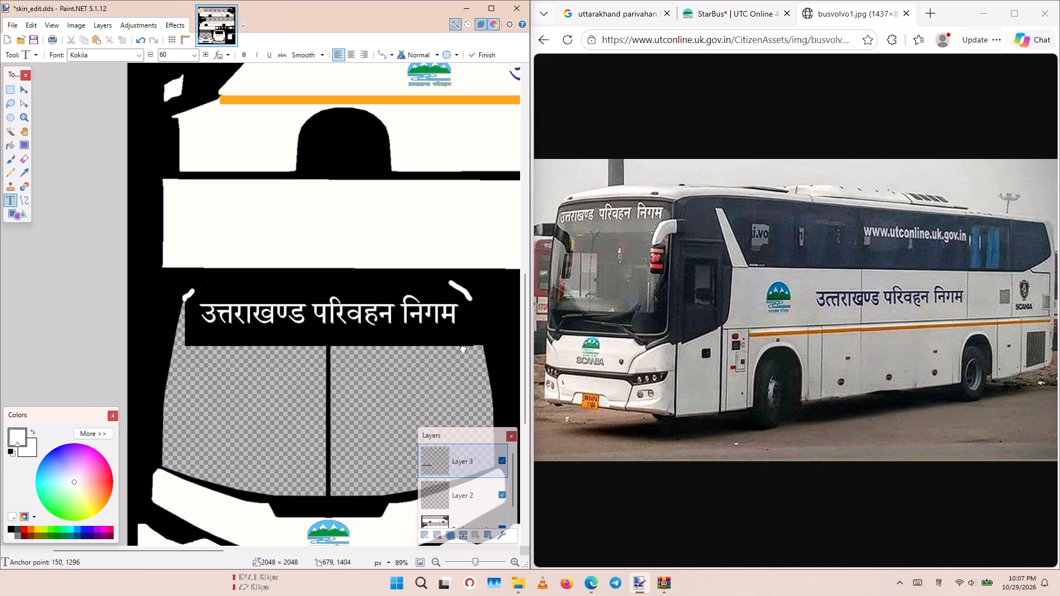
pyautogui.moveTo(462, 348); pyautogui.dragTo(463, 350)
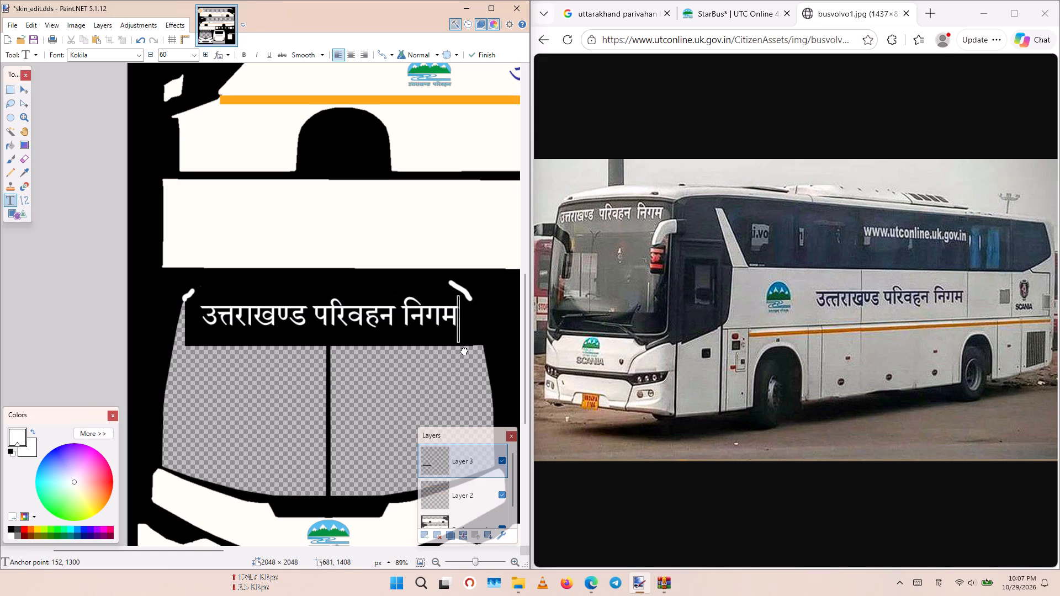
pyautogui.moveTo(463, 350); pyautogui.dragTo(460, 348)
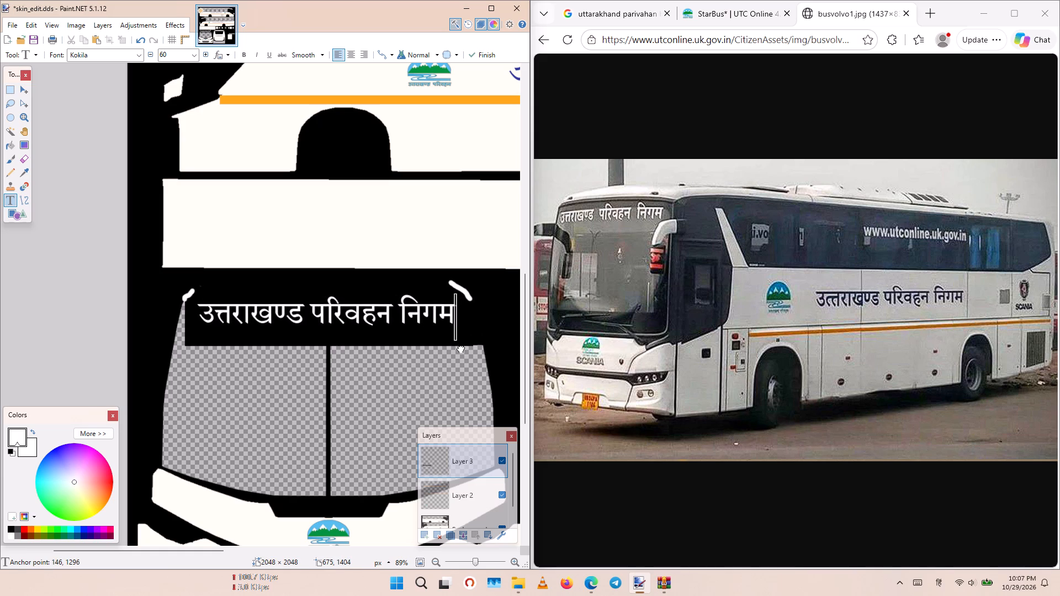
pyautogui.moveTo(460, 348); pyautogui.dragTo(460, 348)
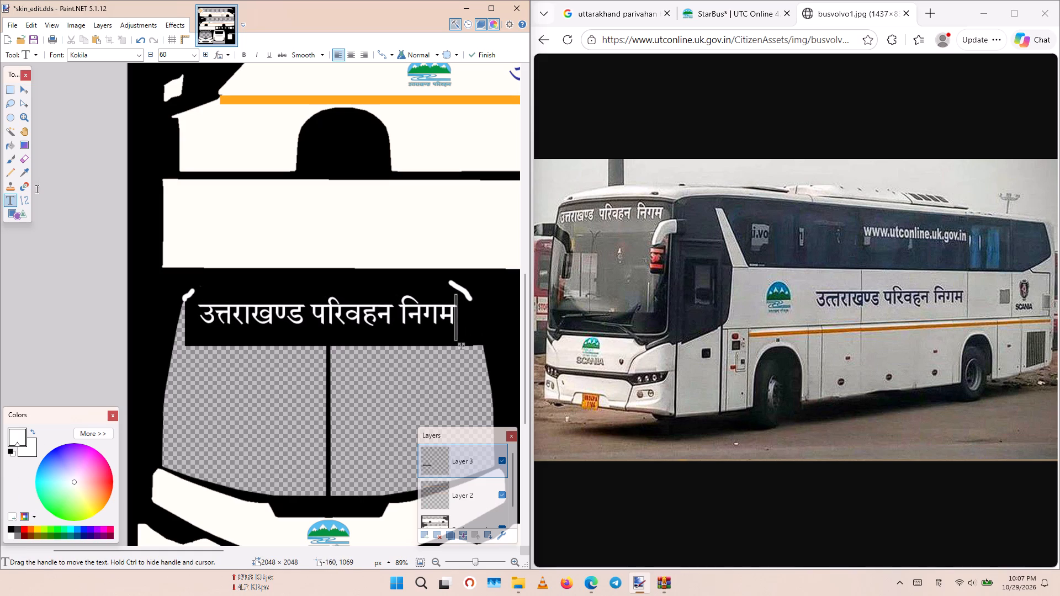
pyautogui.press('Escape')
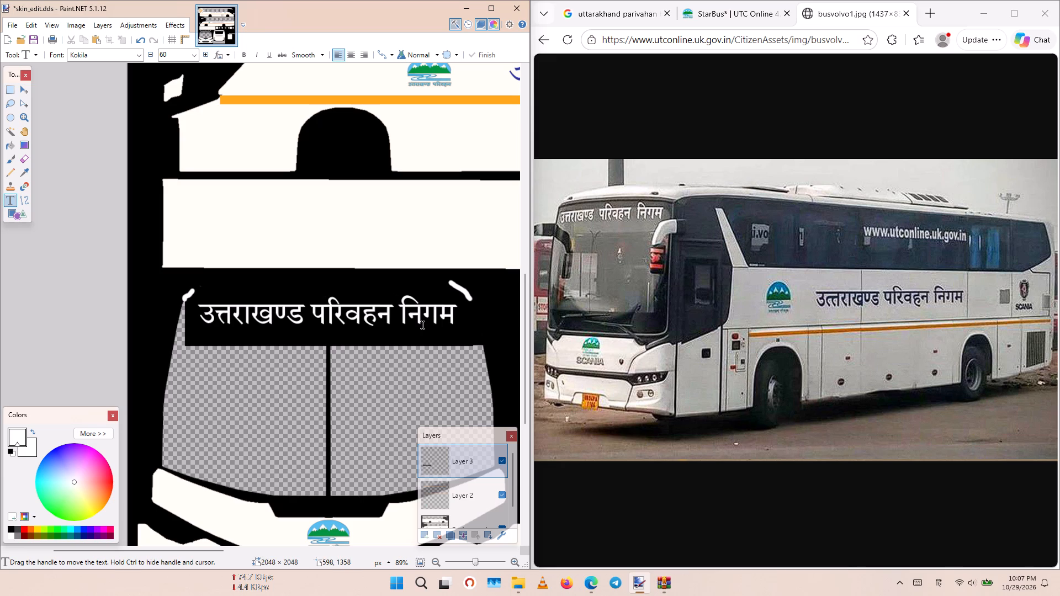
# Undo the windscreen lettering, the white corner strokes and the whole header band, back to the empty windscreen.
pyautogui.hotkey('ctrl', 'z')
pyautogui.hotkey('ctrl', 'z')
pyautogui.hotkey('ctrl', 'z')
pyautogui.hotkey('ctrl', 'z')
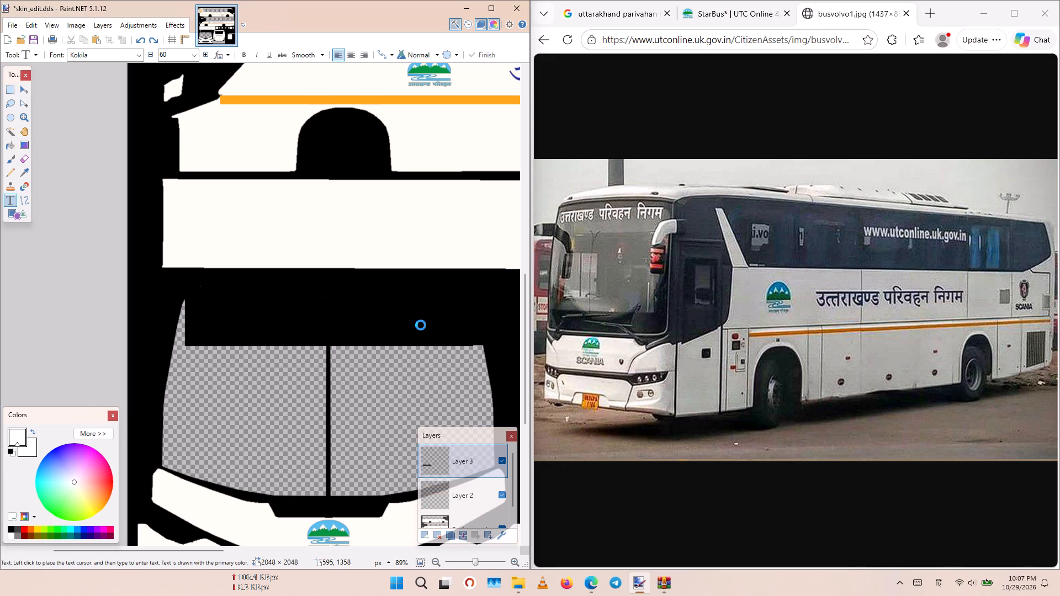
pyautogui.hotkey('ctrl', 'z')
pyautogui.hotkey('ctrl', 'z')
pyautogui.hotkey('ctrl', 'z')
pyautogui.hotkey('ctrl', 'z')
pyautogui.hotkey('ctrl', 'z')
pyautogui.hotkey('ctrl', 'z')
pyautogui.hotkey('ctrl', 'z')
pyautogui.hotkey('ctrl', 'z')
pyautogui.hotkey('ctrl', 'z')
pyautogui.hotkey('ctrl', 'z')
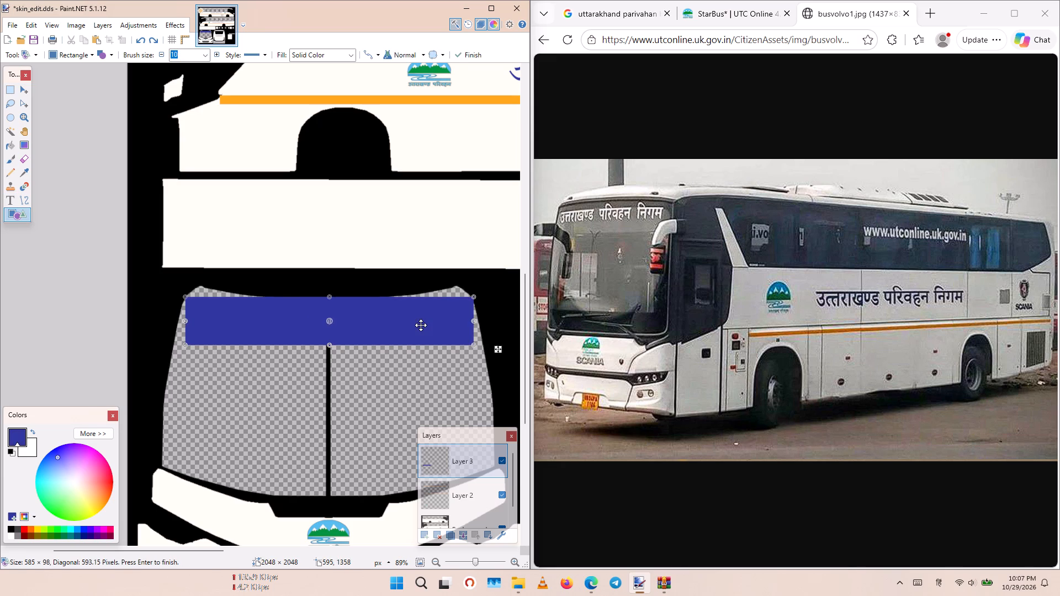
pyautogui.hotkey('ctrl', 'z')
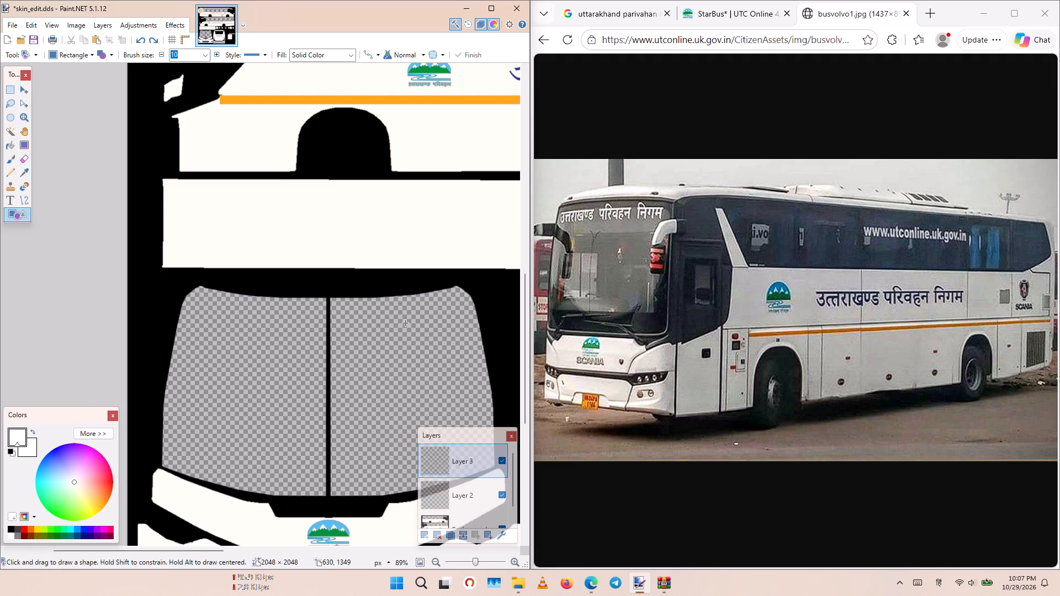
# Add the white text "उत्तराखण्ड परिवहन निगम" in Kokila, size 60, along the top edge of the transparent windscreen.
pyautogui.click(9, 204)
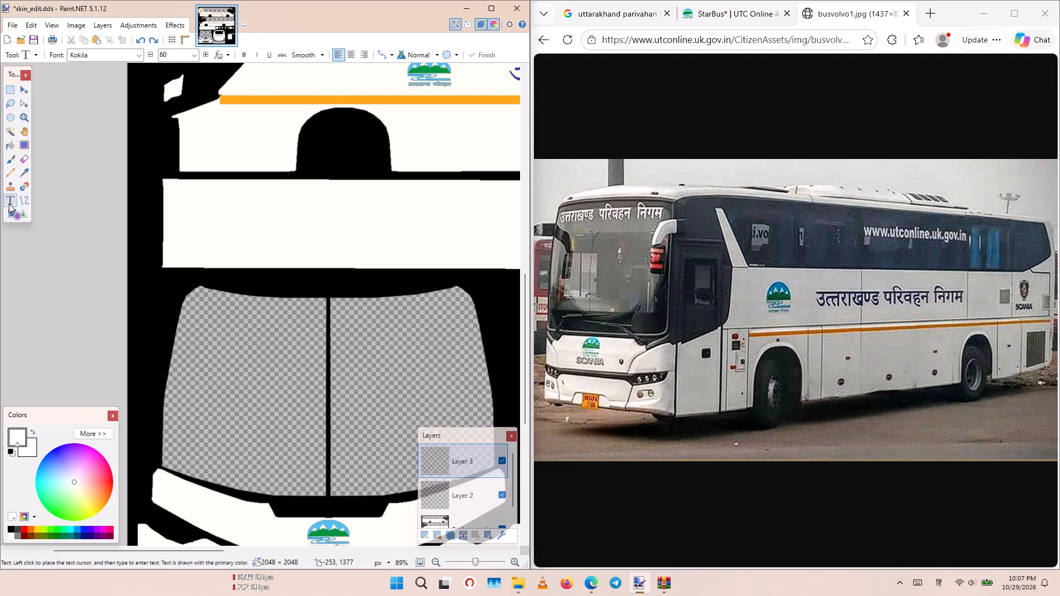
pyautogui.scroll(3, 324, 311)
pyautogui.keyDown('ctrl'); pyautogui.scroll(-1, 338, 306); pyautogui.keyUp('ctrl')
pyautogui.keyDown('ctrl'); pyautogui.scroll(1, 338, 306); pyautogui.keyUp('ctrl')
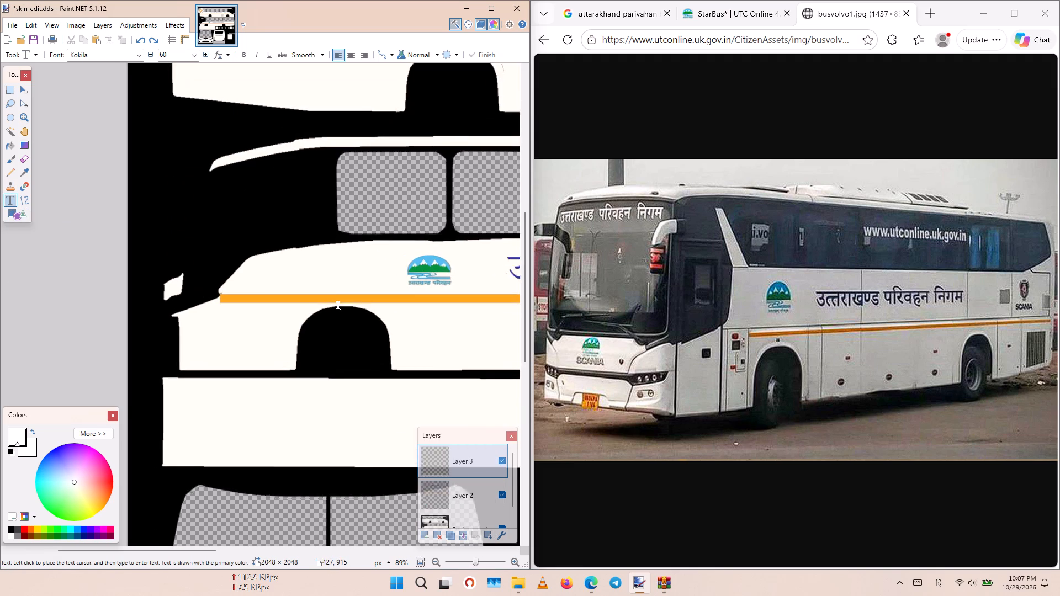
pyautogui.keyDown('ctrl'); pyautogui.scroll(3, 338, 306); pyautogui.keyUp('ctrl')
pyautogui.scroll(-5, 336, 305)
pyautogui.keyDown('ctrl'); pyautogui.scroll(-2, 336, 305); pyautogui.keyUp('ctrl')
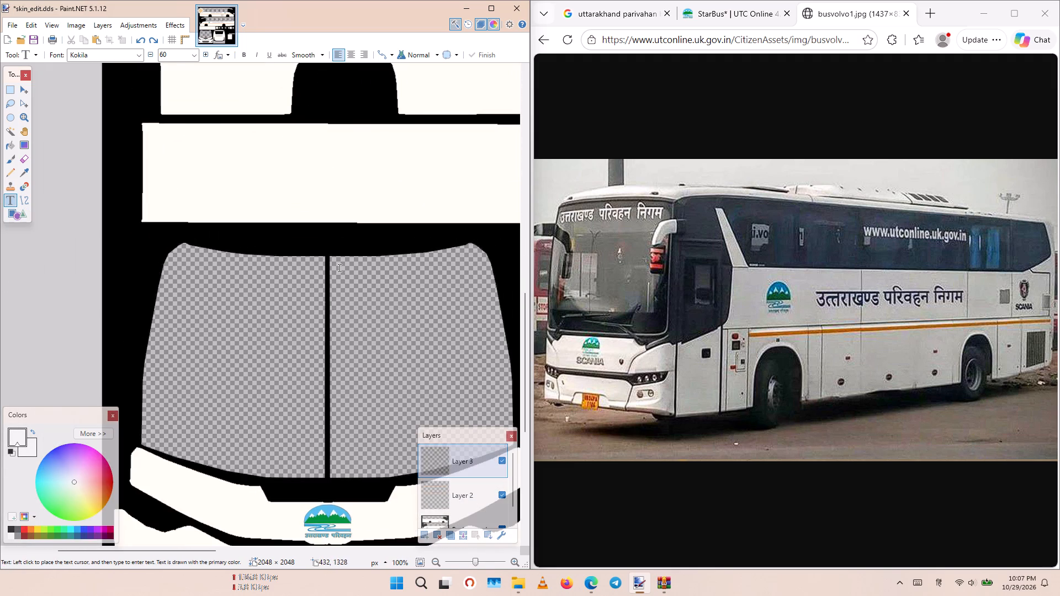
pyautogui.keyDown('ctrl'); pyautogui.scroll(-1, 340, 268); pyautogui.keyUp('ctrl')
pyautogui.keyDown('ctrl'); pyautogui.scroll(2, 340, 268); pyautogui.keyUp('ctrl')
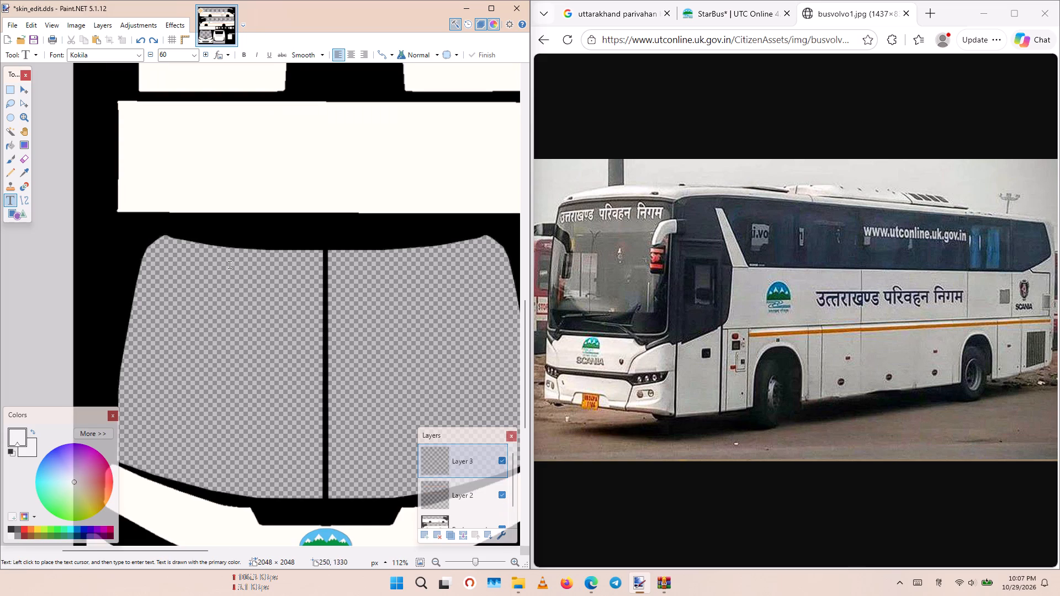
pyautogui.keyDown('shift'); pyautogui.scroll(-1, 313, 264); pyautogui.keyUp('shift')
pyautogui.keyDown('shift'); pyautogui.scroll(1, 313, 264); pyautogui.keyUp('shift')
pyautogui.click(158, 259)
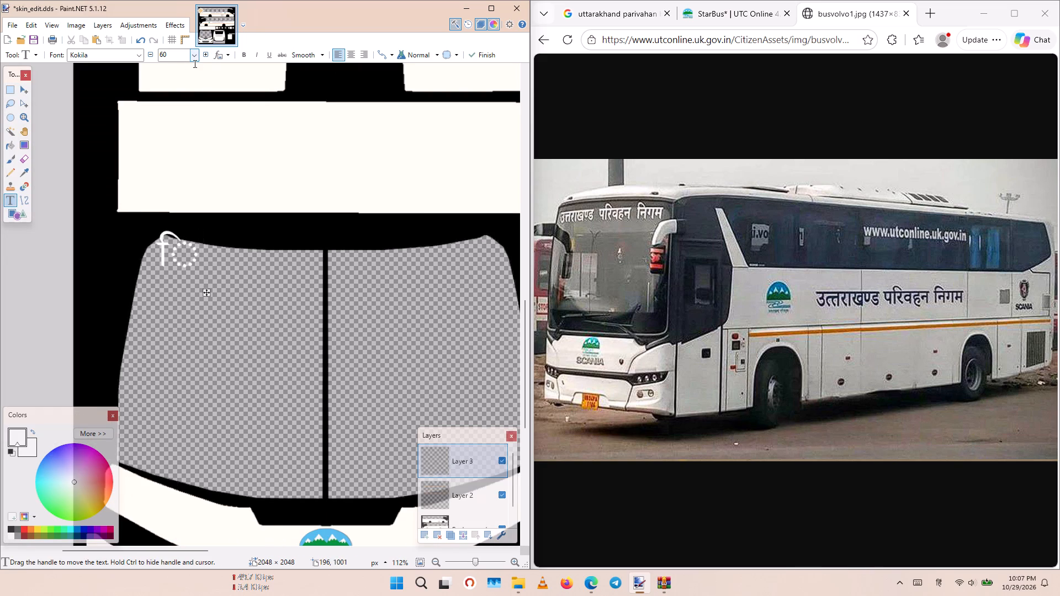
pyautogui.press('BackSpace')
pyautogui.press('BackSpace')
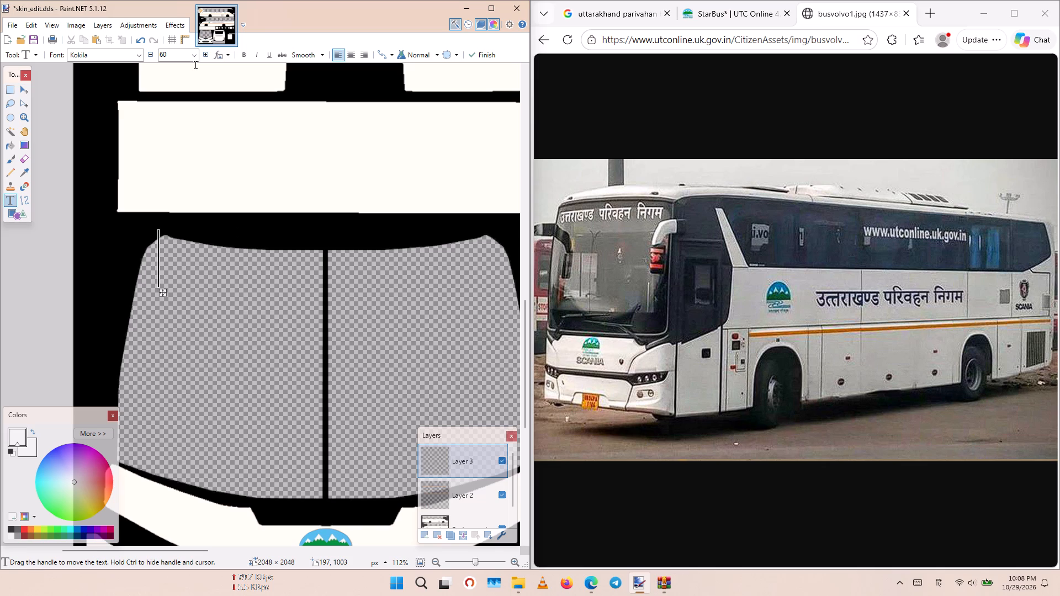
pyautogui.write('ता')
pyautogui.press('BackSpace')
pyautogui.write('्त')
pyautogui.write('री')
pyautogui.press('BackSpace')
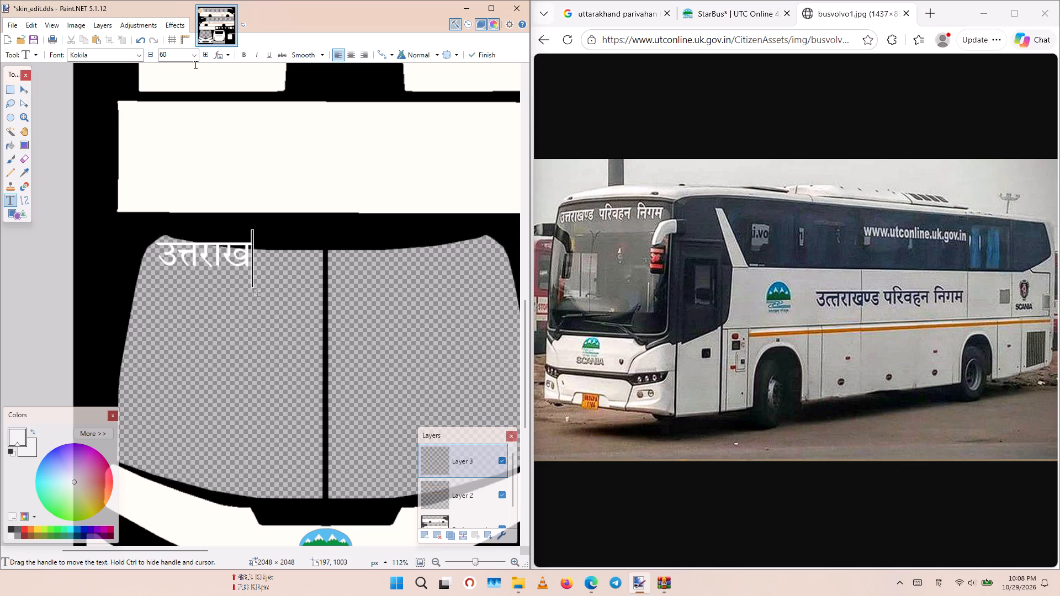
pyautogui.write('ण्')
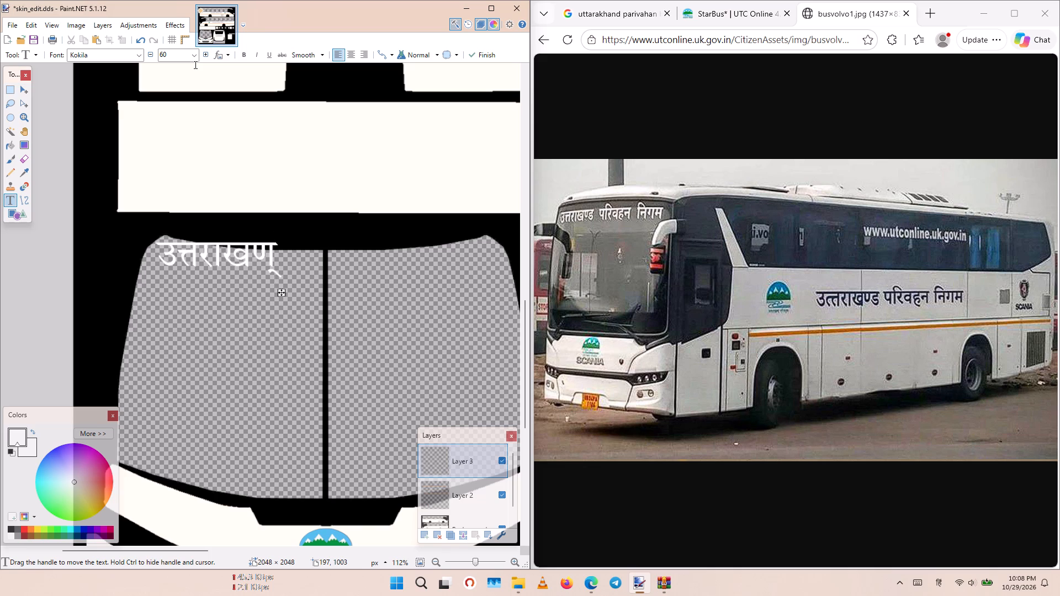
pyautogui.press('space')
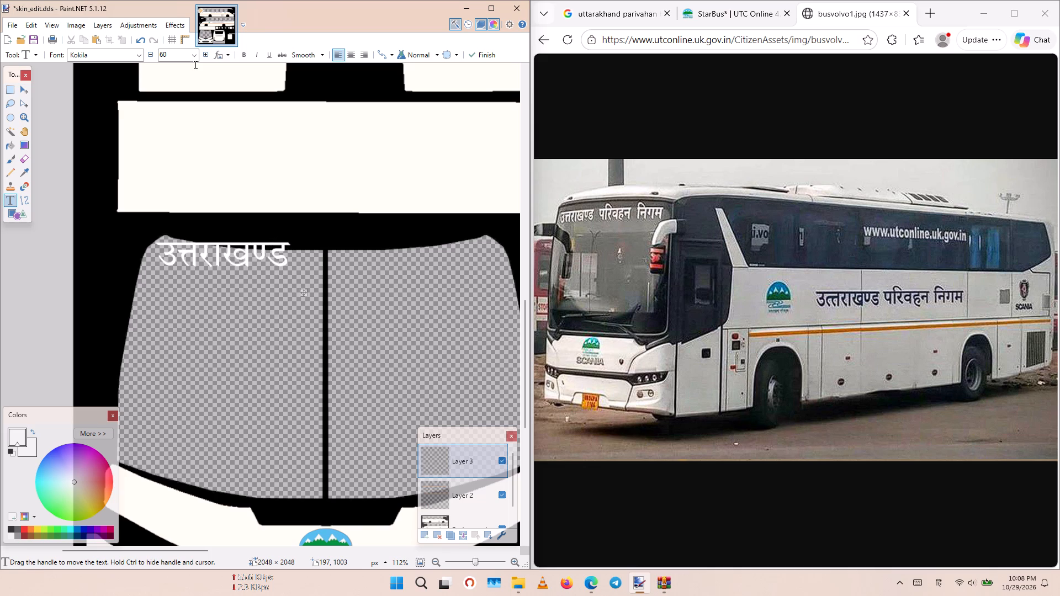
pyautogui.write('परि')
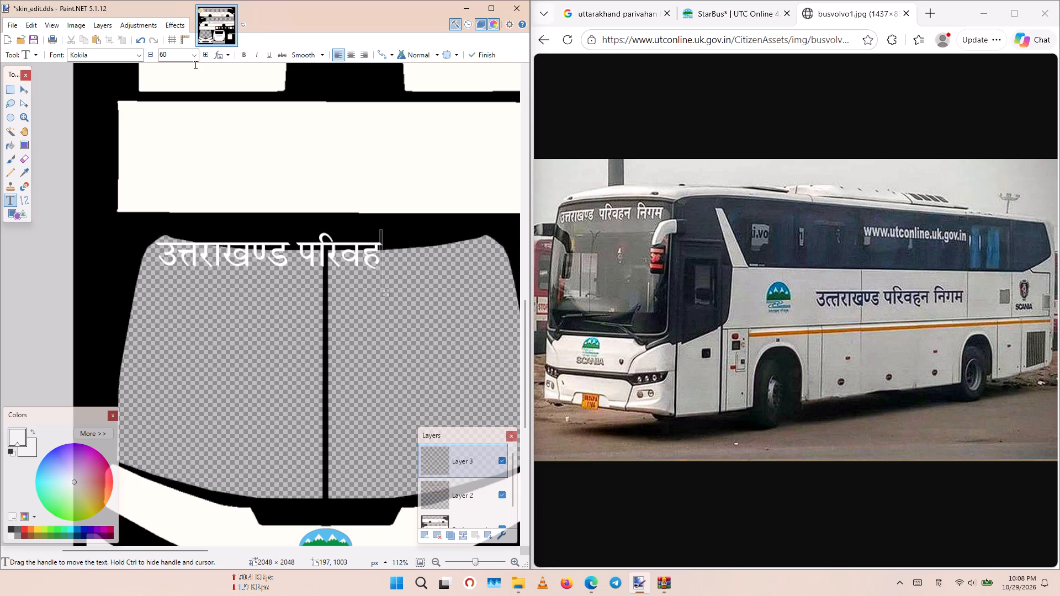
pyautogui.write('न न')
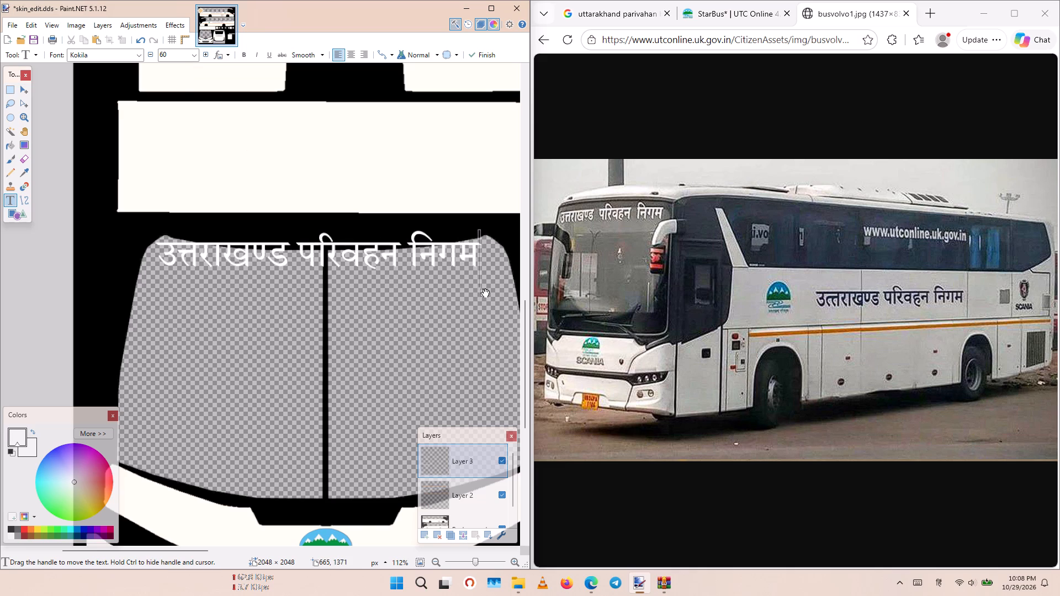
# Move the white windscreen lettering down so it sits on the glass just below the windscreen's top edge.
pyautogui.moveTo(485, 292); pyautogui.dragTo(487, 312)
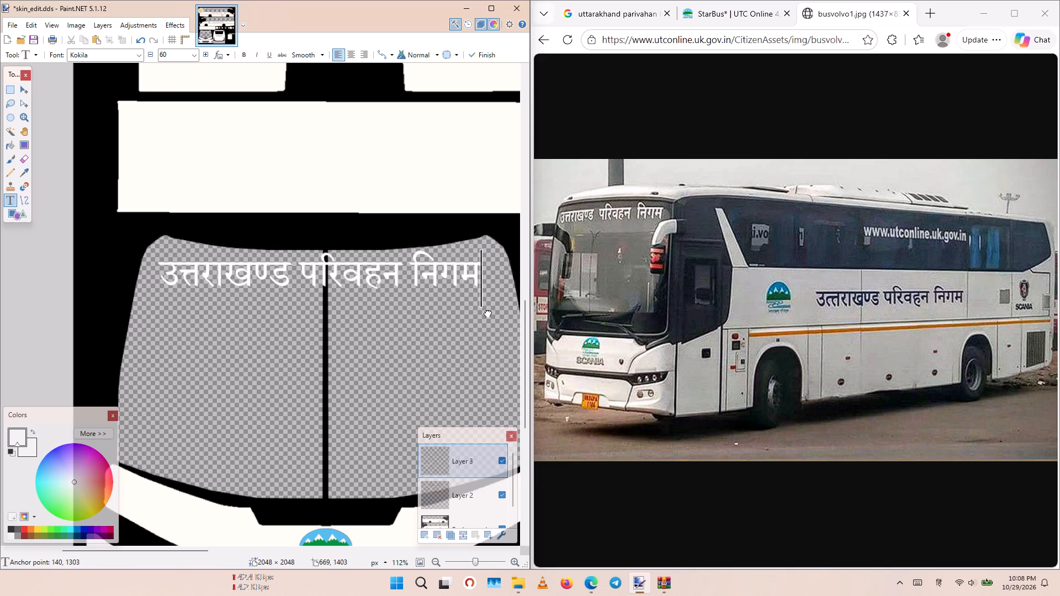
pyautogui.moveTo(487, 312); pyautogui.dragTo(489, 313)
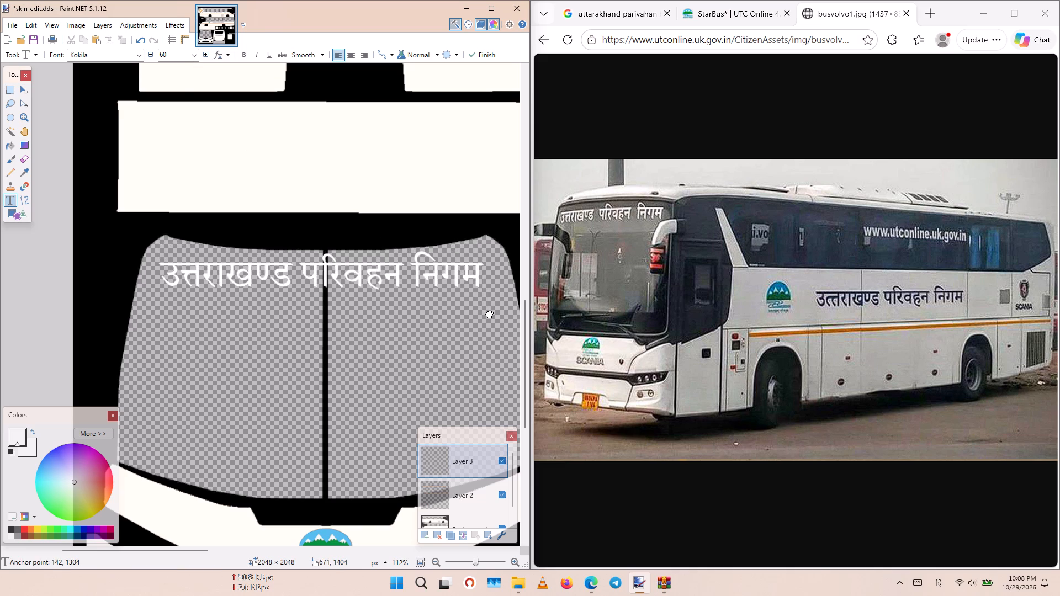
pyautogui.moveTo(489, 313); pyautogui.dragTo(487, 311)
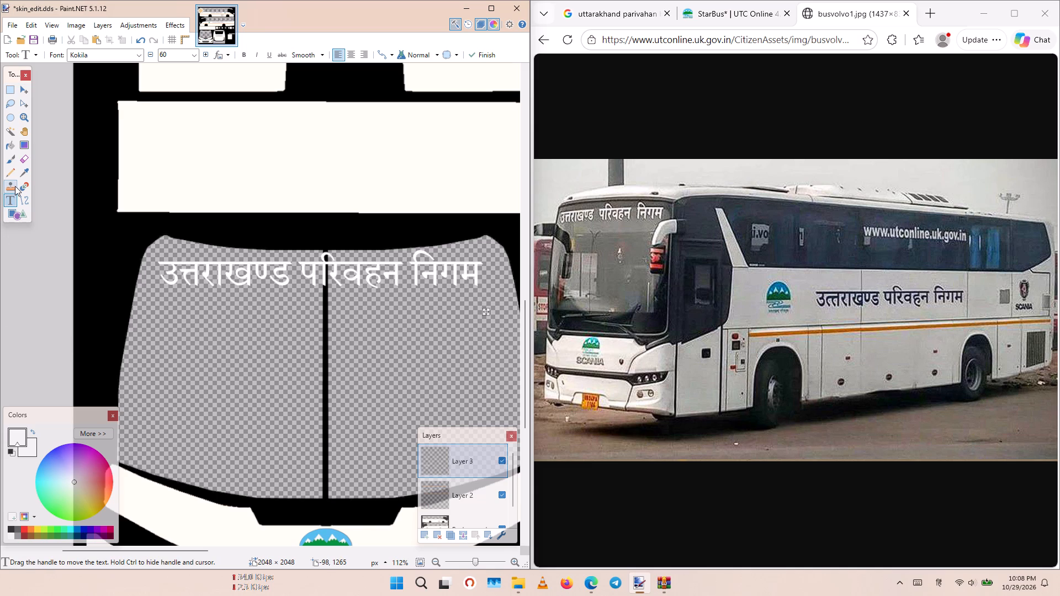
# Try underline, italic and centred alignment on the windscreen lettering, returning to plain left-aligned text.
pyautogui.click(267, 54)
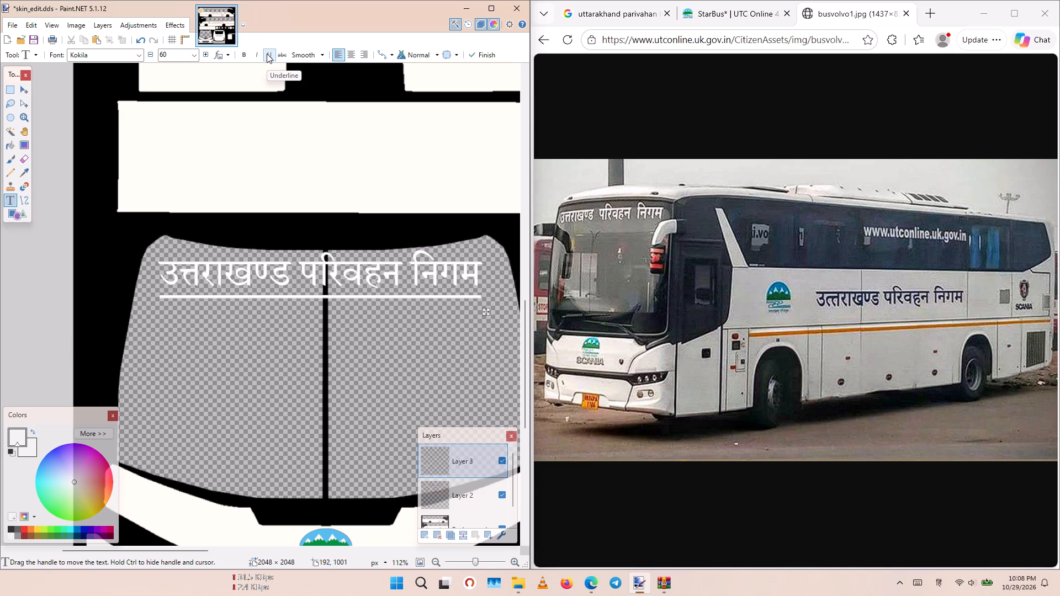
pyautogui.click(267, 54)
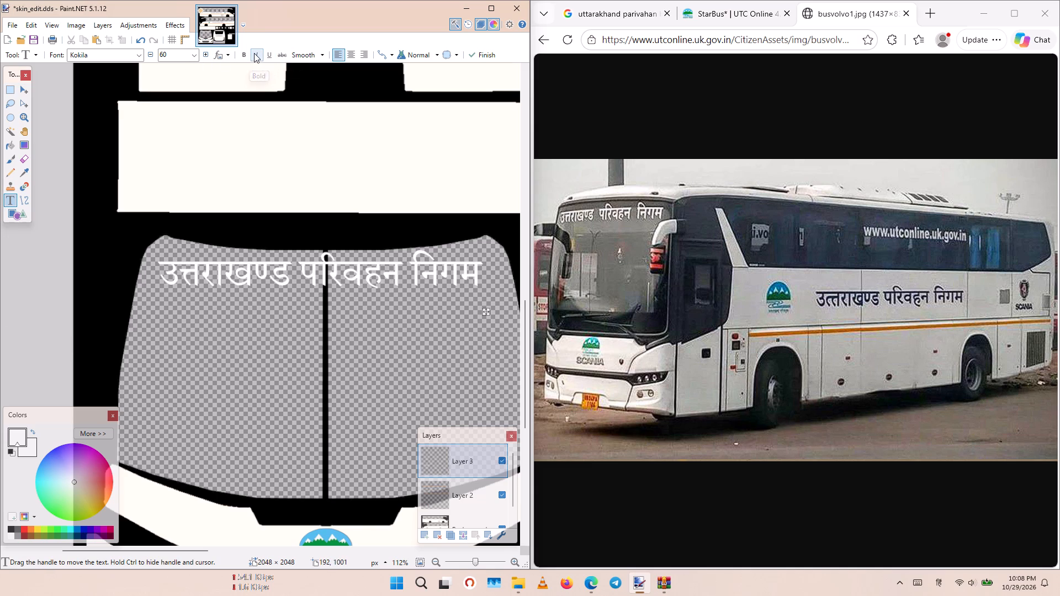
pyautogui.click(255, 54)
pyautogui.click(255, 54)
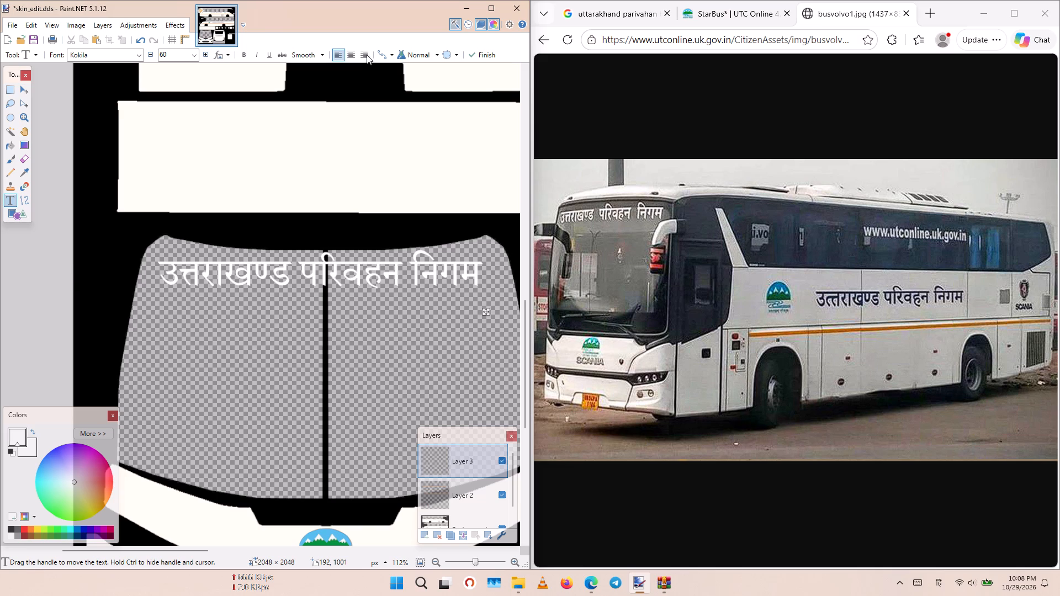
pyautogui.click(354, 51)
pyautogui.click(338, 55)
# Compare the text rendering modes and set the windscreen lettering to aliased rendering.
pyautogui.click(392, 54)
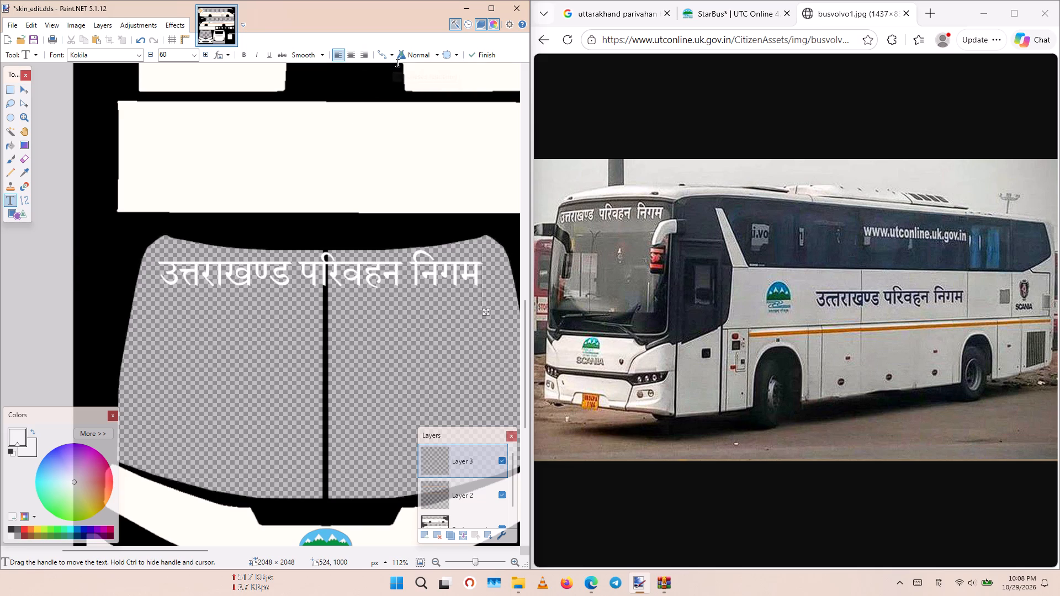
pyautogui.click(384, 56)
pyautogui.click(384, 56)
pyautogui.click(384, 56)
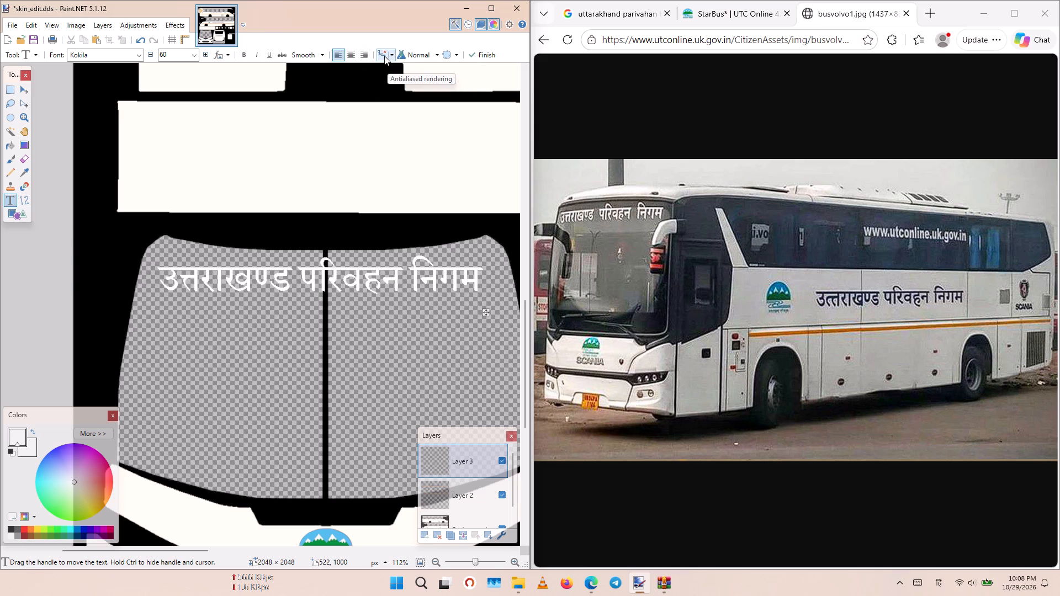
pyautogui.click(384, 56)
pyautogui.click(390, 55)
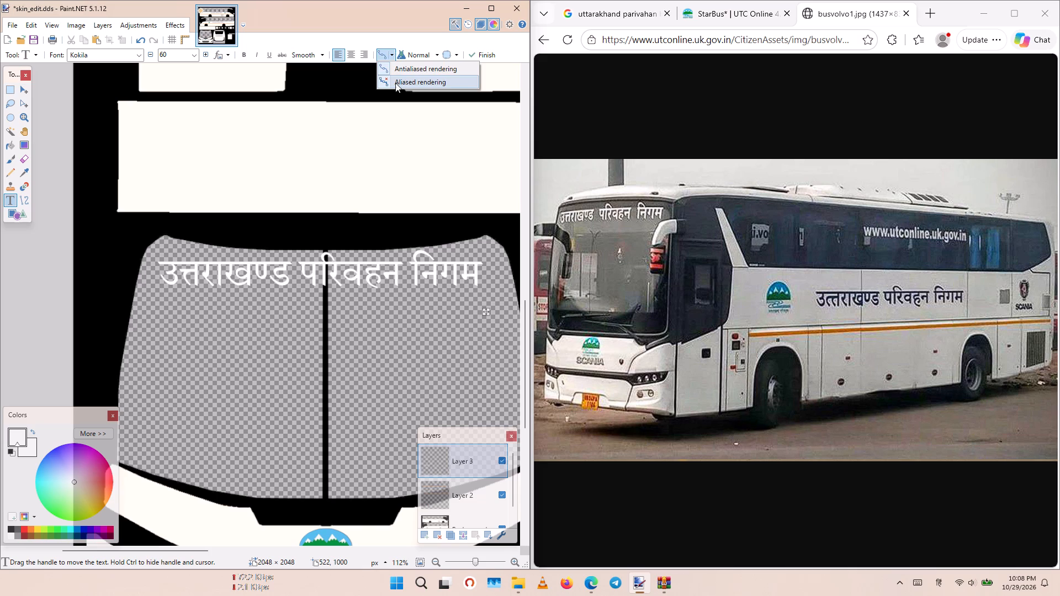
pyautogui.click(395, 83)
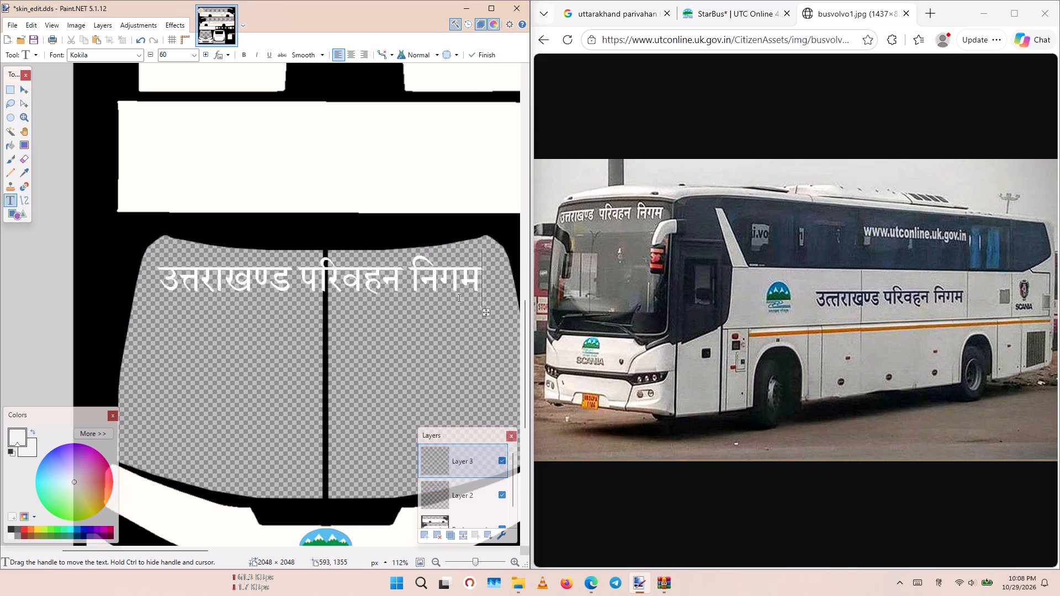
# Fine-tune the windscreen lettering's position, raising it slightly and keeping it centred on the glass divider.
pyautogui.moveTo(487, 314); pyautogui.dragTo(492, 305)
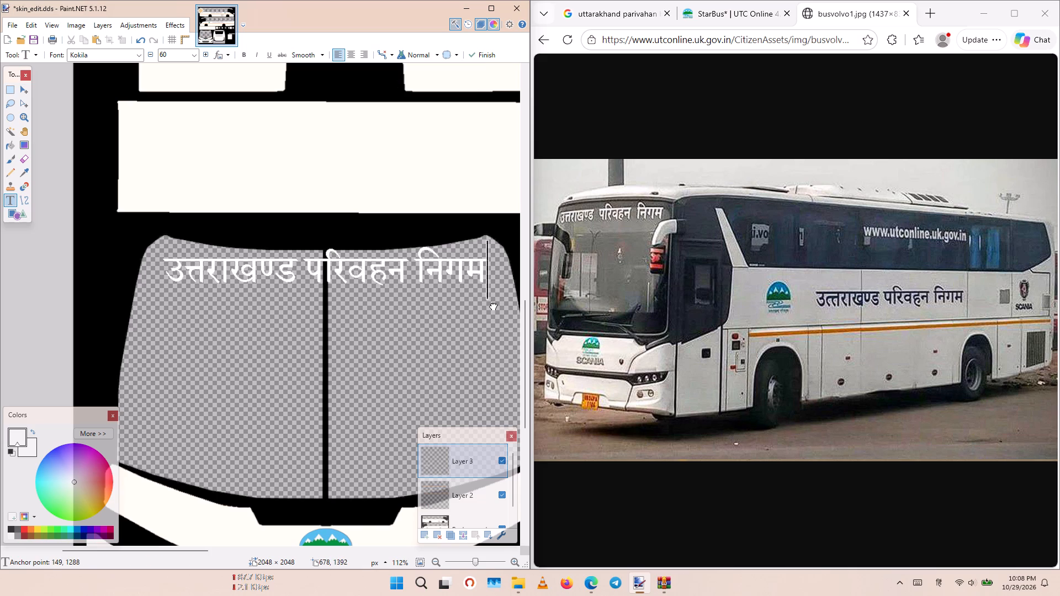
pyautogui.moveTo(492, 305); pyautogui.dragTo(489, 310)
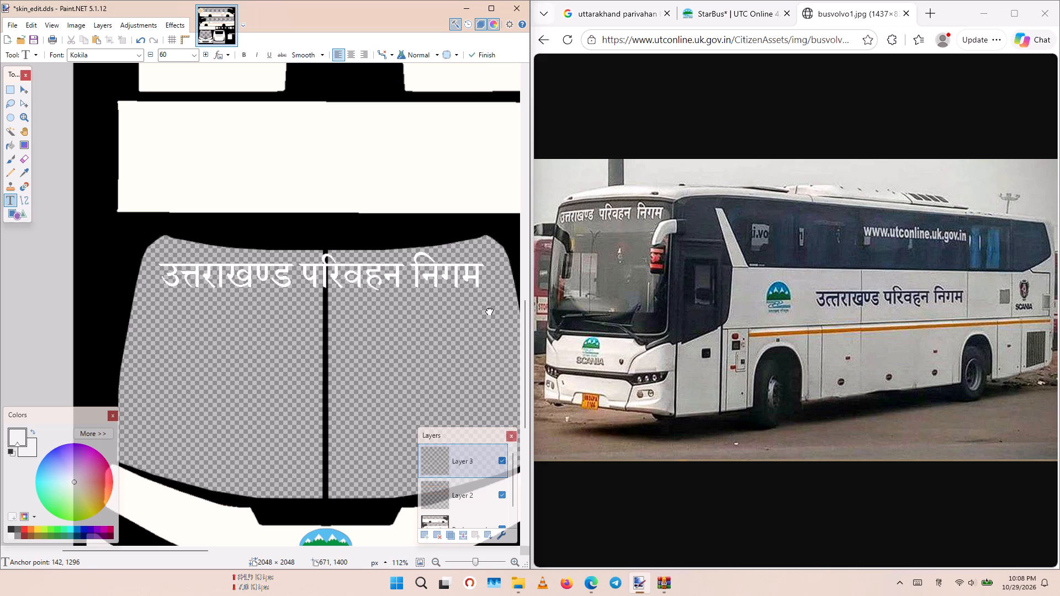
pyautogui.moveTo(489, 310); pyautogui.dragTo(489, 308)
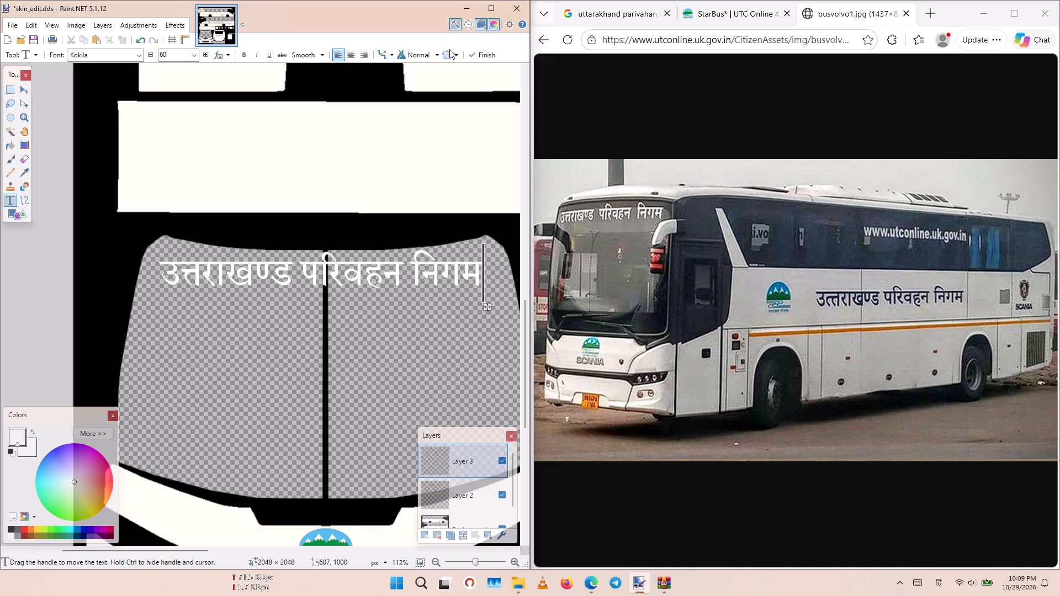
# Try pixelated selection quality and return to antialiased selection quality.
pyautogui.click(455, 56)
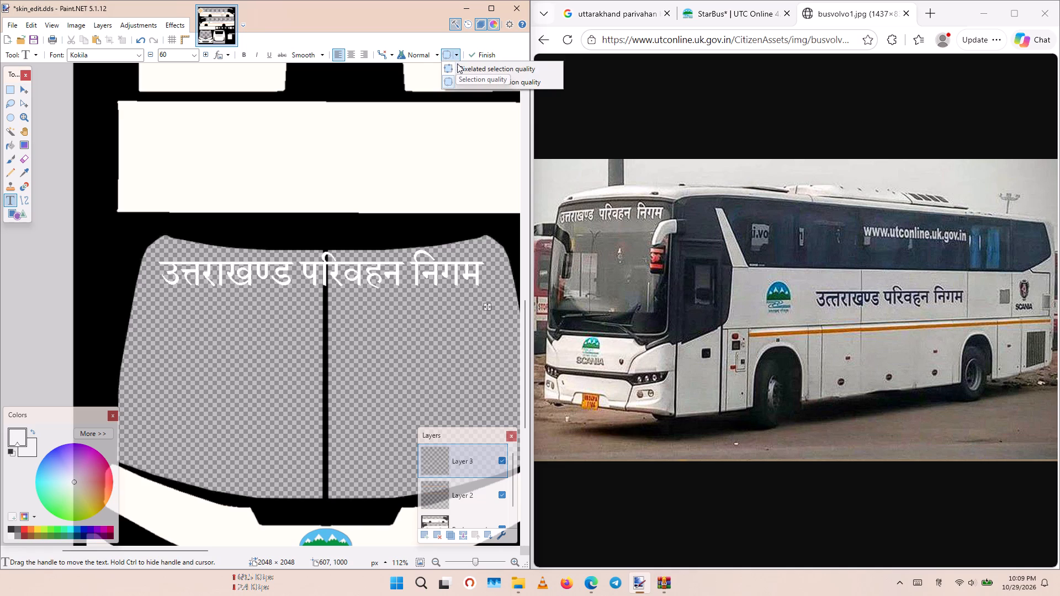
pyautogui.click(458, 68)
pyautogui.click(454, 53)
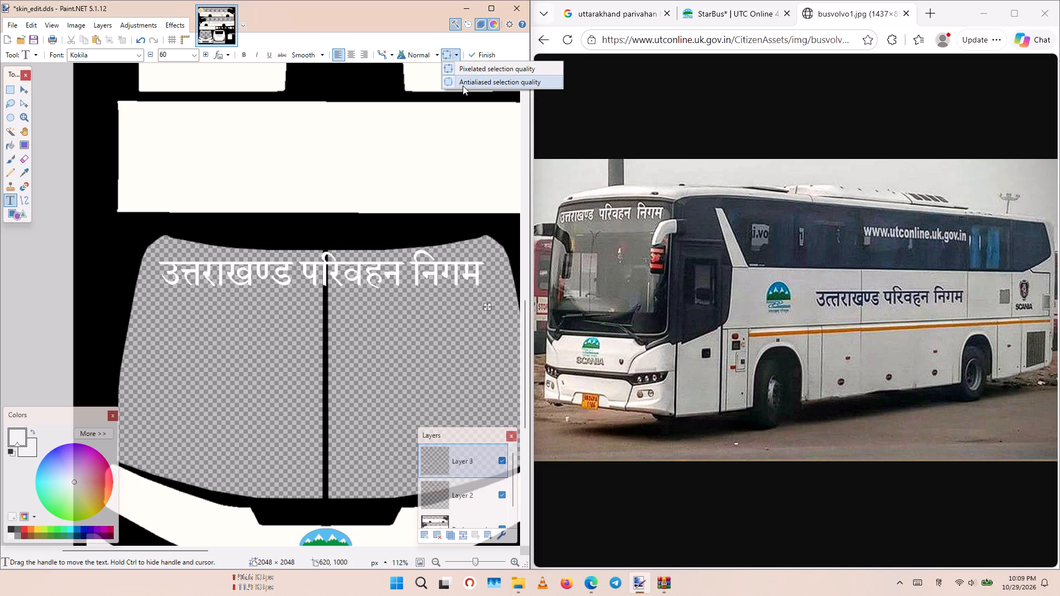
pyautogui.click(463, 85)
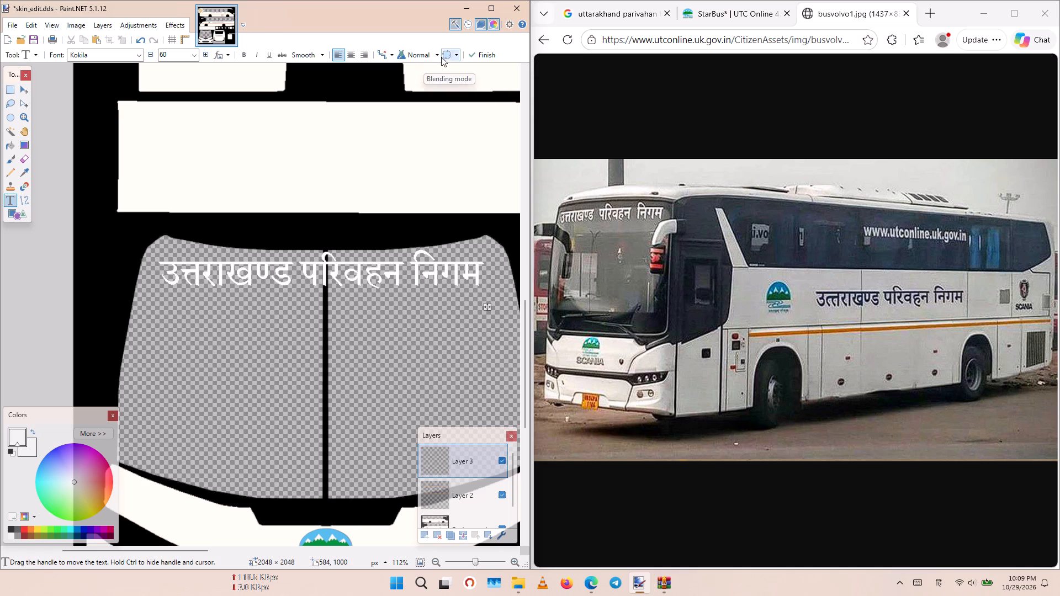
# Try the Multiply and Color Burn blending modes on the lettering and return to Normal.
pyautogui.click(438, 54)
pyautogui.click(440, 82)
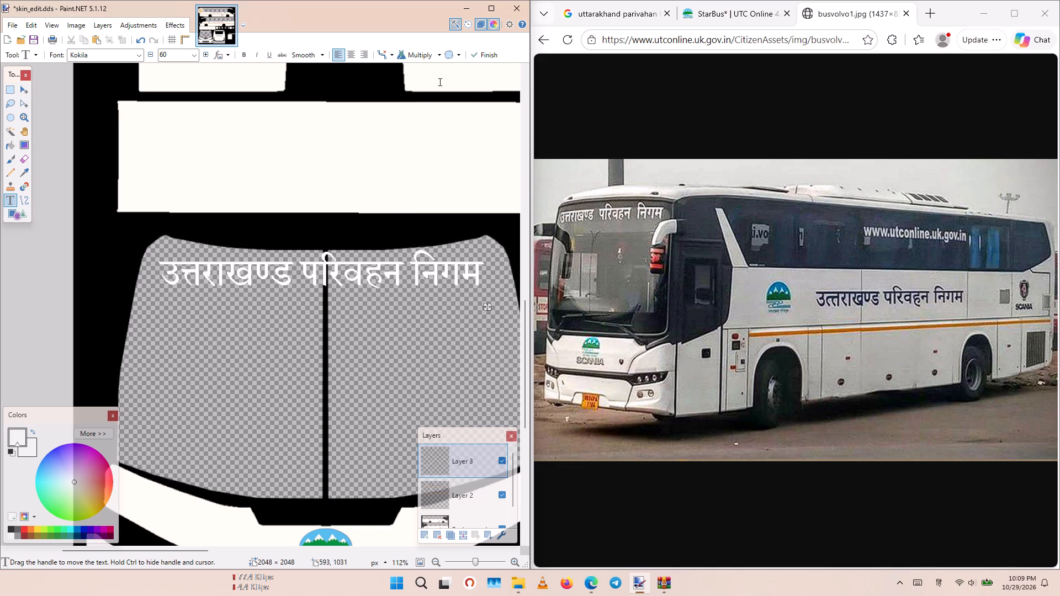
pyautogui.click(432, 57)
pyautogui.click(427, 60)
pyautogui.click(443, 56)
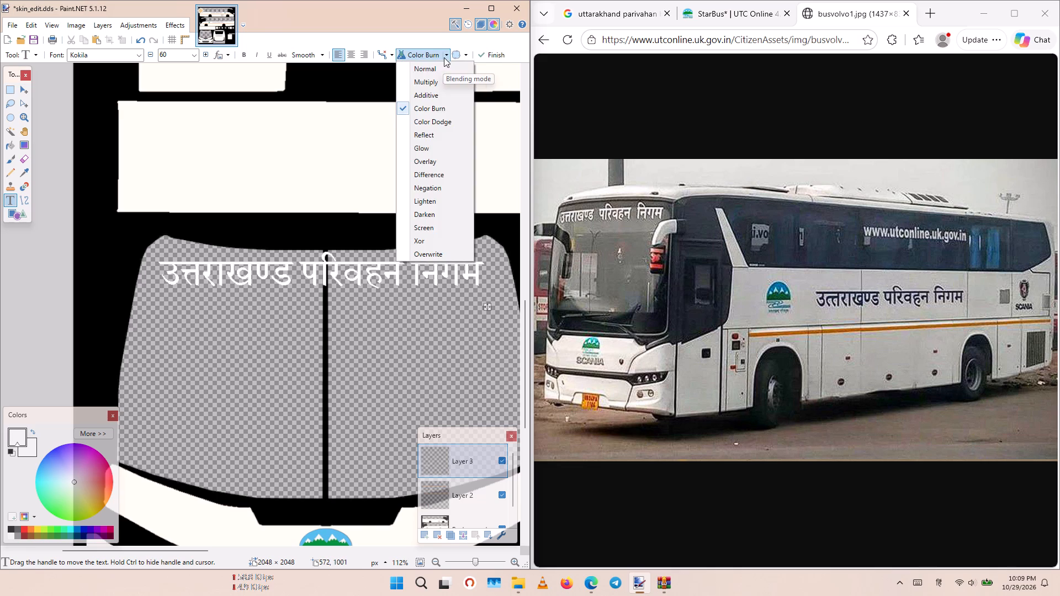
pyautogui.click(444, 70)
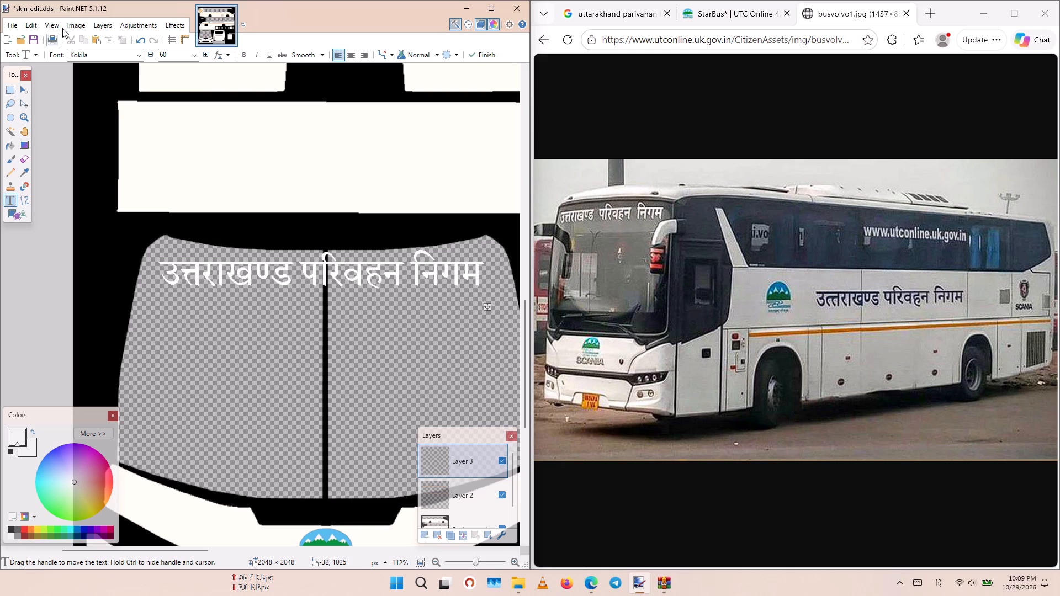
# Examine the windscreen lettering in relation to the whole bus skin layout.
pyautogui.click(124, 22)
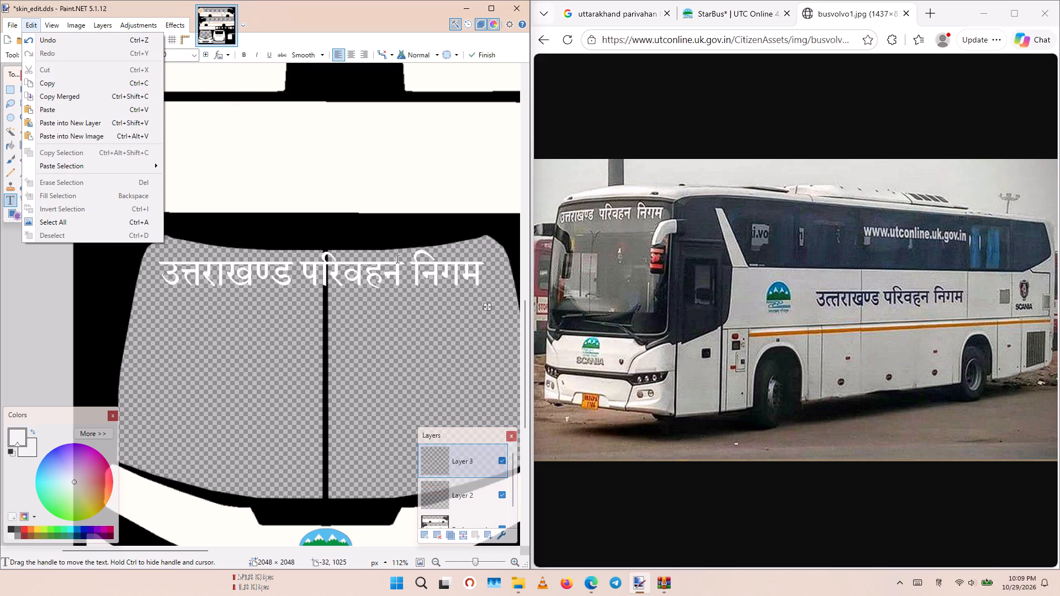
pyautogui.keyDown('ctrl'); pyautogui.scroll(-2, 416, 304); pyautogui.keyUp('ctrl')
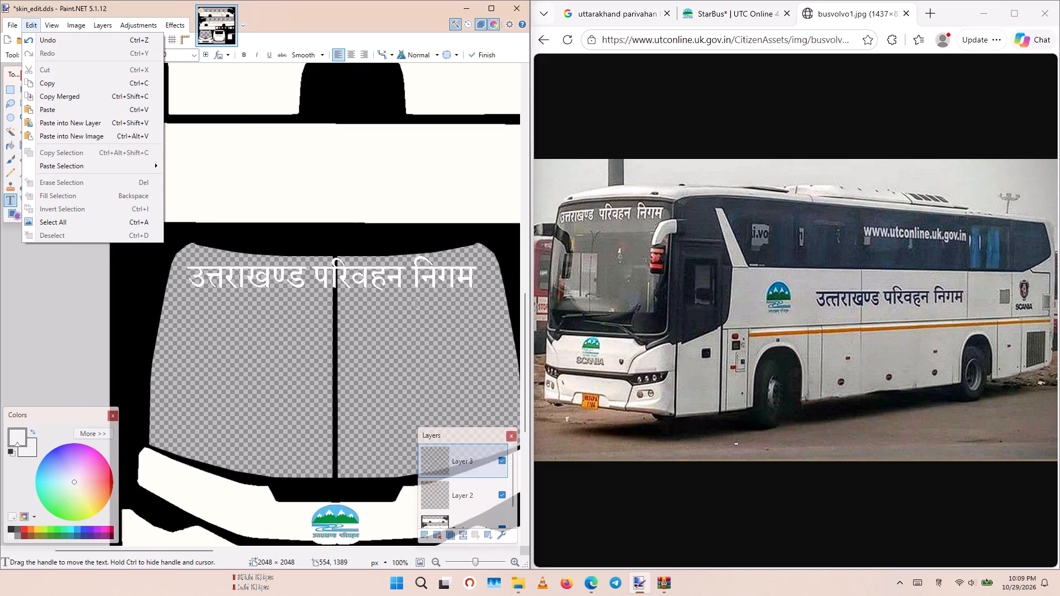
pyautogui.keyDown('ctrl'); pyautogui.scroll(-8, 416, 304); pyautogui.keyUp('ctrl')
pyautogui.keyDown('ctrl'); pyautogui.scroll(2, 432, 302); pyautogui.keyUp('ctrl')
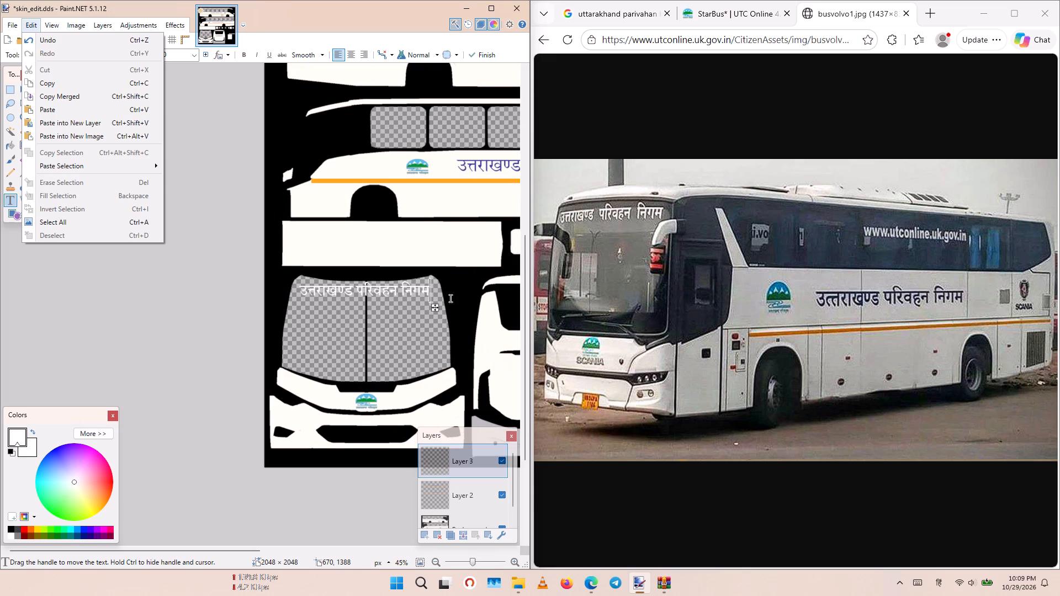
pyautogui.keyDown('shift'); pyautogui.scroll(1, 451, 292); pyautogui.keyUp('shift')
pyautogui.keyDown('ctrl'); pyautogui.scroll(-2, 456, 275); pyautogui.keyUp('ctrl')
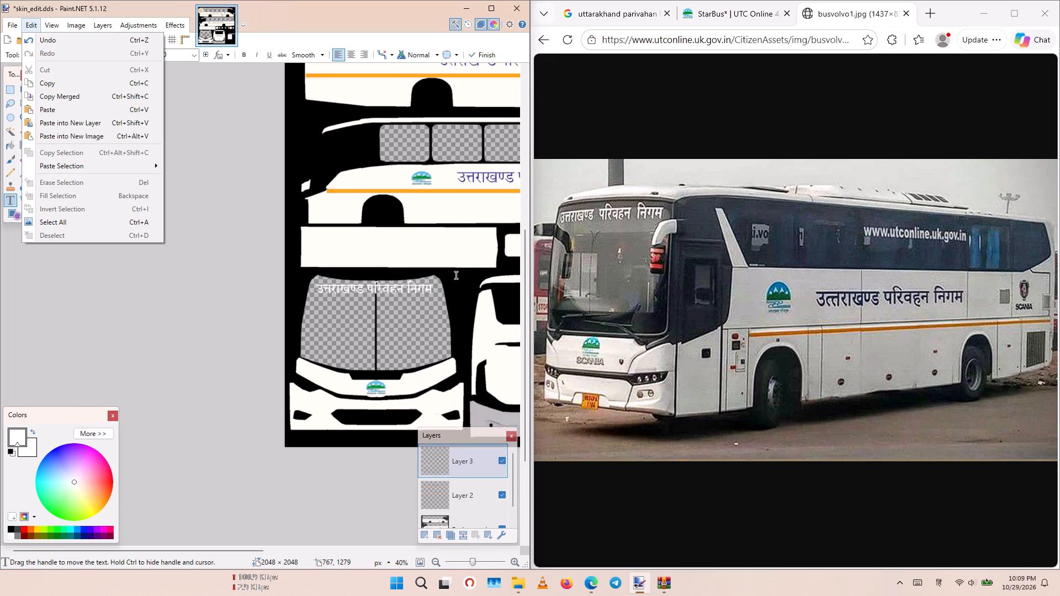
pyautogui.keyDown('shift'); pyautogui.scroll(2, 456, 275); pyautogui.keyUp('shift')
pyautogui.keyDown('shift'); pyautogui.scroll(-4, 456, 275); pyautogui.keyUp('shift')
pyautogui.keyDown('shift'); pyautogui.scroll(1, 456, 275); pyautogui.keyUp('shift')
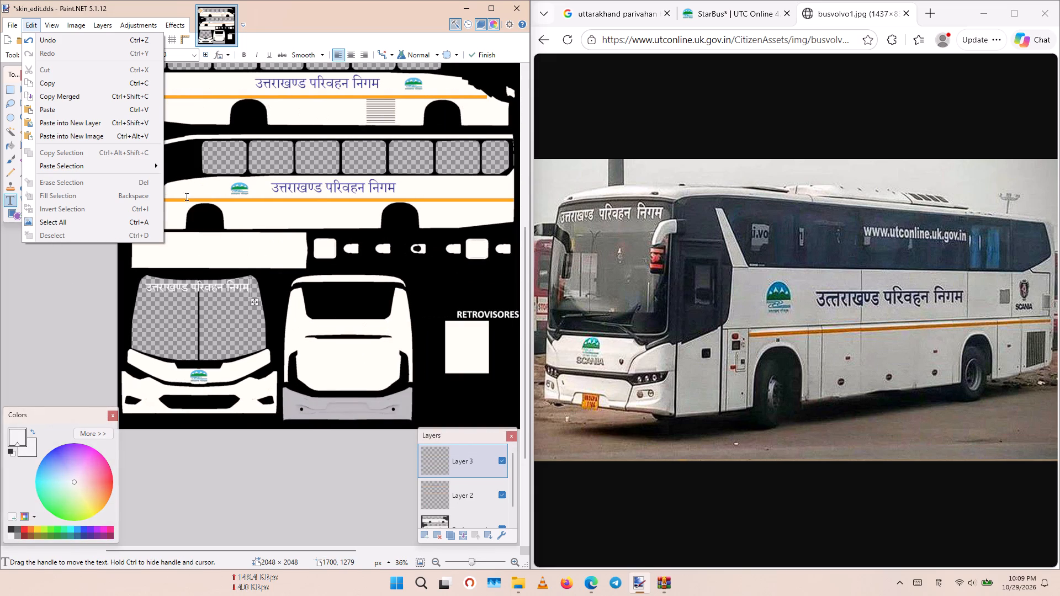
# Finish the windscreen lettering so the text is committed to its layer.
pyautogui.click(83, 275)
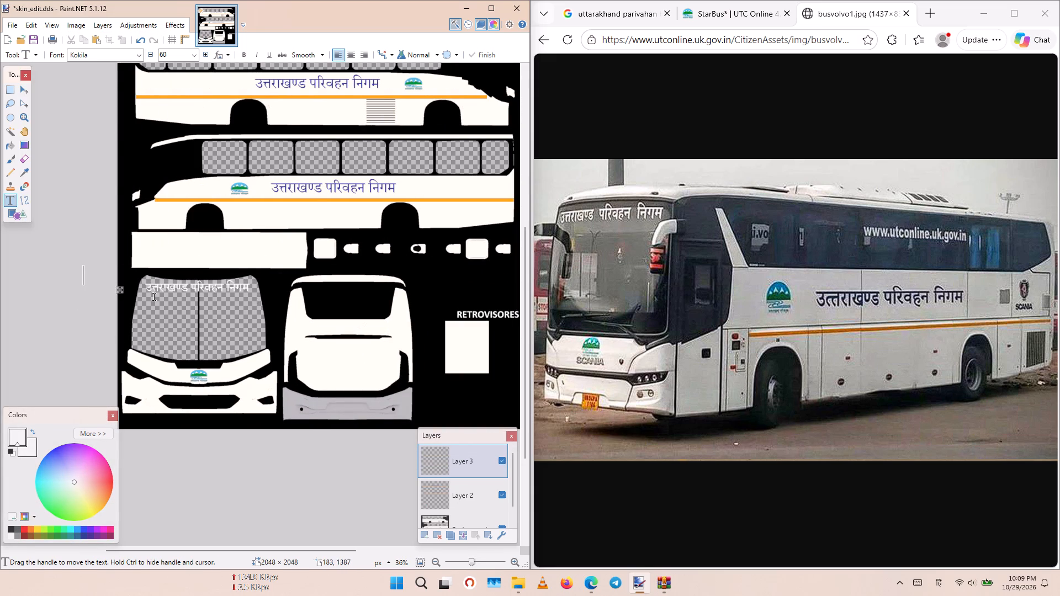
pyautogui.press('Escape')
# Switch the keyboard input language to English (India).
pyautogui.click(937, 581)
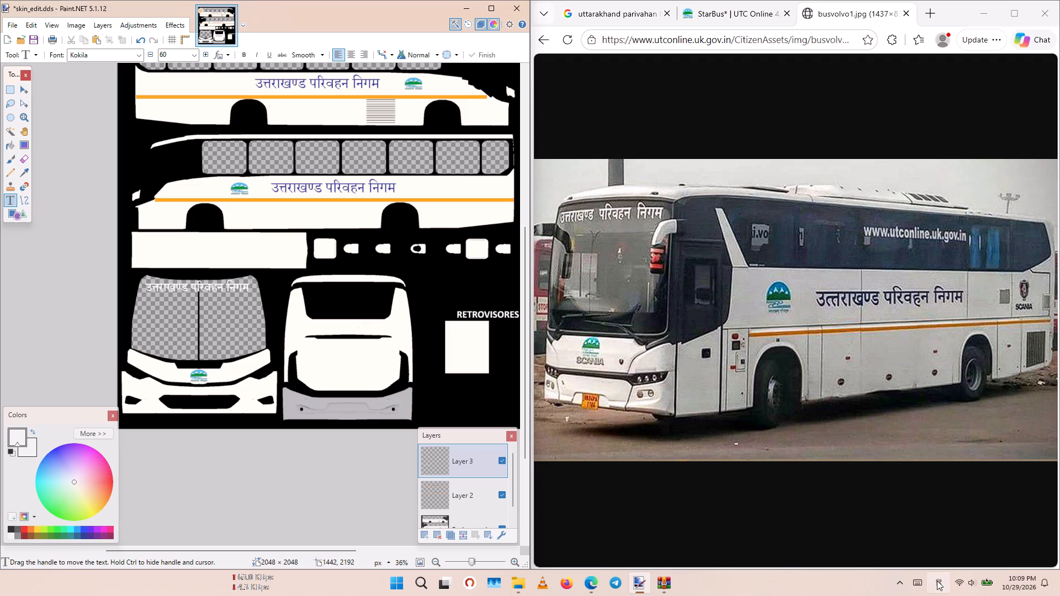
pyautogui.click(894, 449)
# Add a new empty layer on top and merge Layer 3 down into Layer 2.
pyautogui.scroll(1, 295, 331)
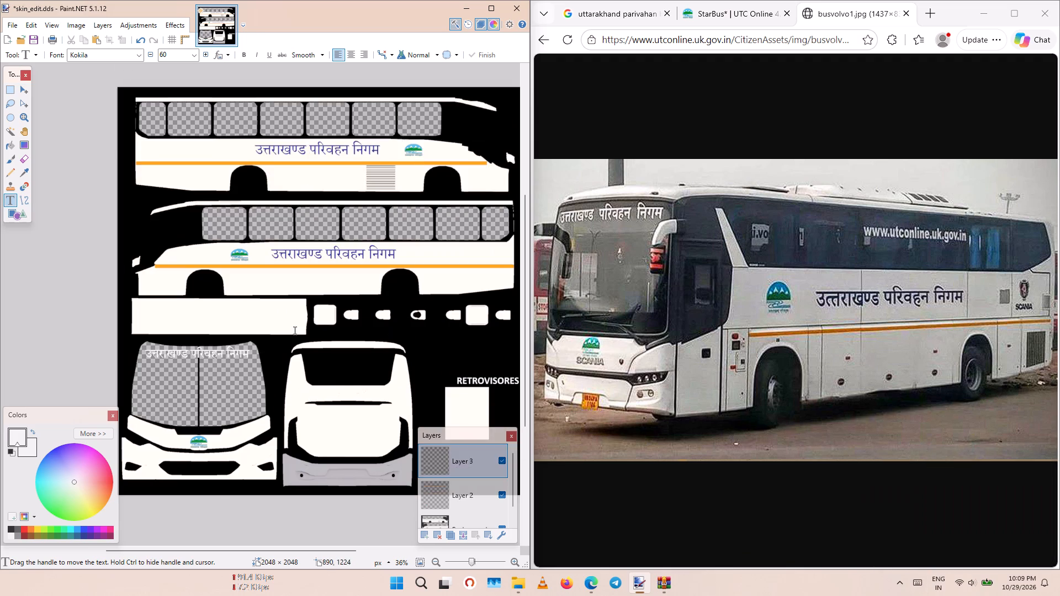
pyautogui.scroll(2, 295, 331)
pyautogui.scroll(-1, 279, 345)
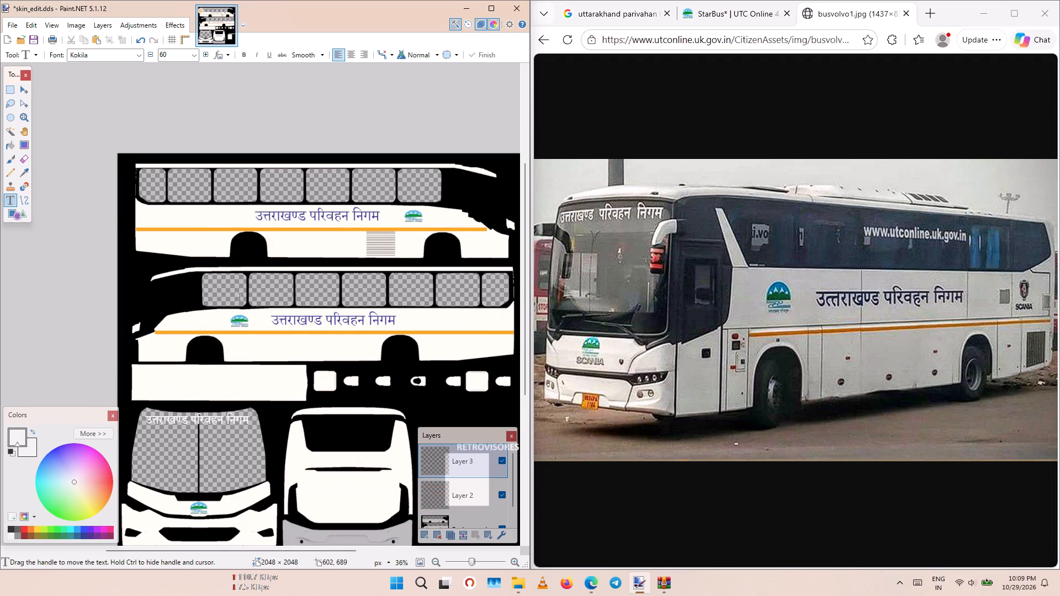
pyautogui.click(423, 535)
pyautogui.click(465, 501)
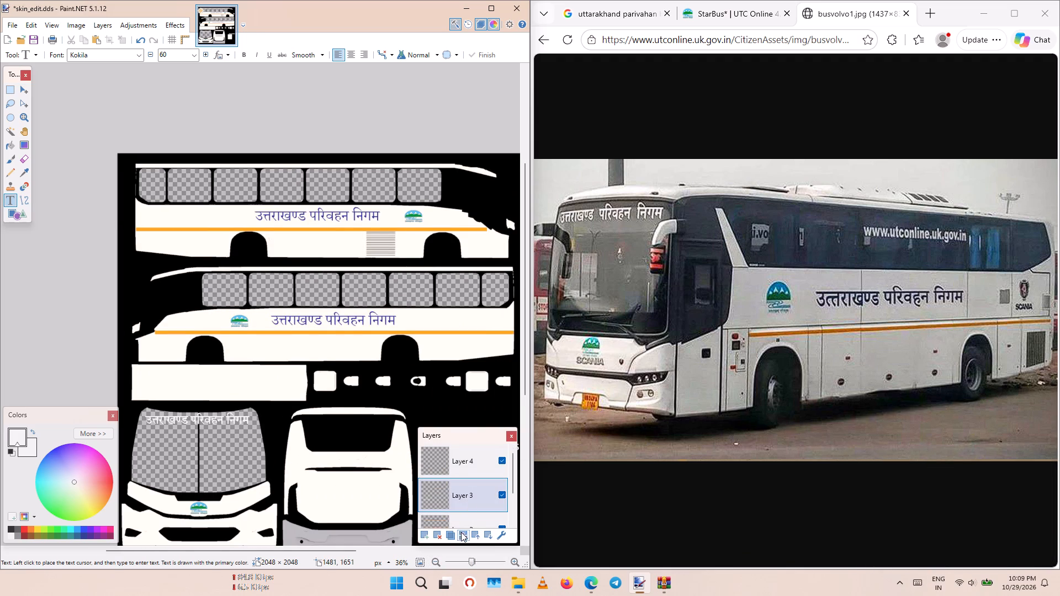
pyautogui.click(461, 532)
pyautogui.scroll(1, 421, 478)
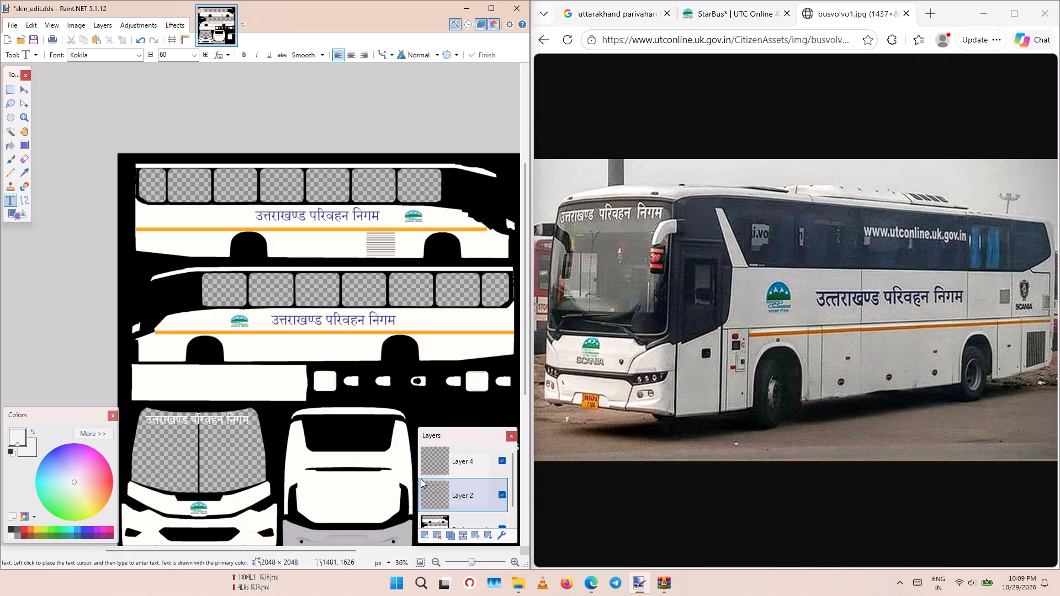
# Start a new text on the topmost Layer 4 over the lower side view's second window, using the Arial Black font.
pyautogui.click(459, 466)
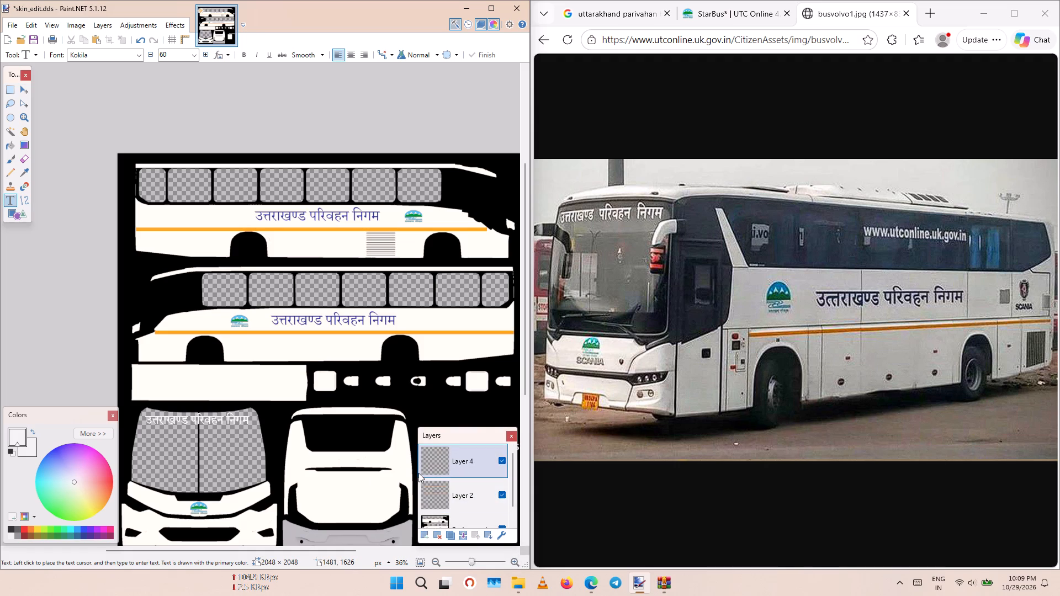
pyautogui.click(267, 286)
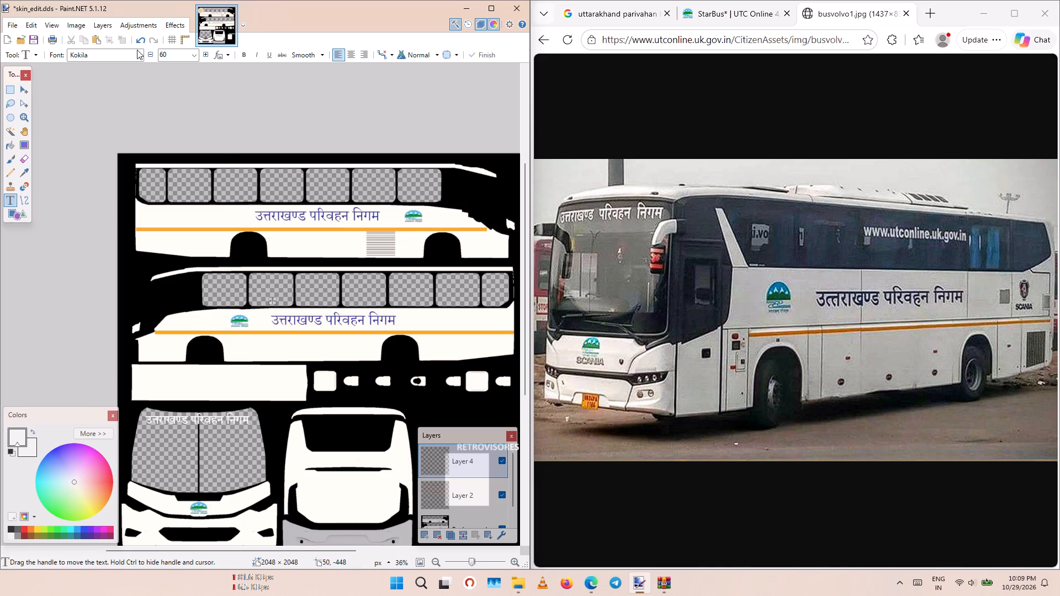
pyautogui.click(138, 54)
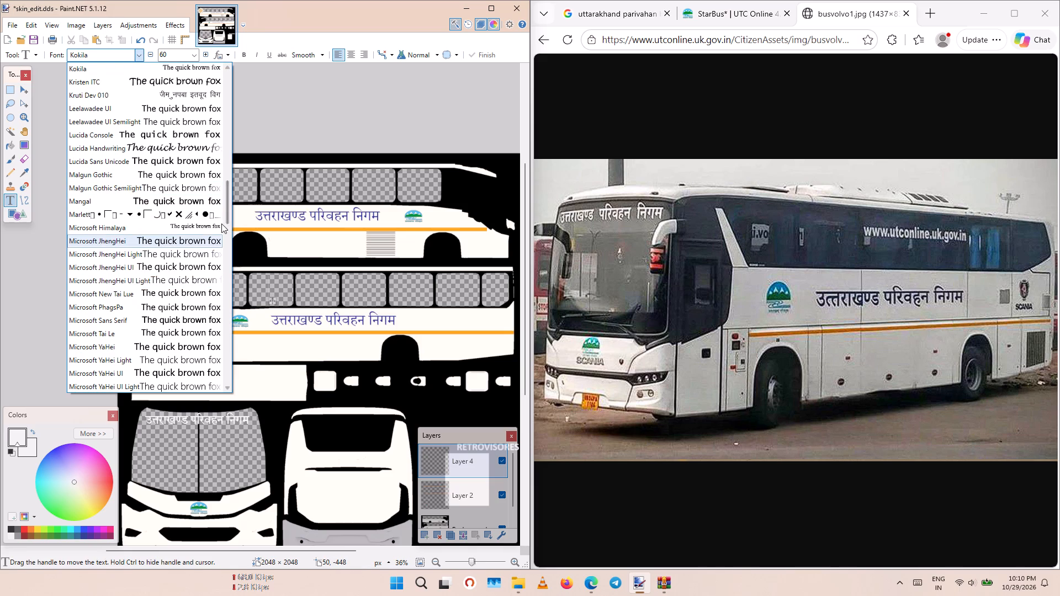
pyautogui.moveTo(226, 221); pyautogui.dragTo(216, 180)
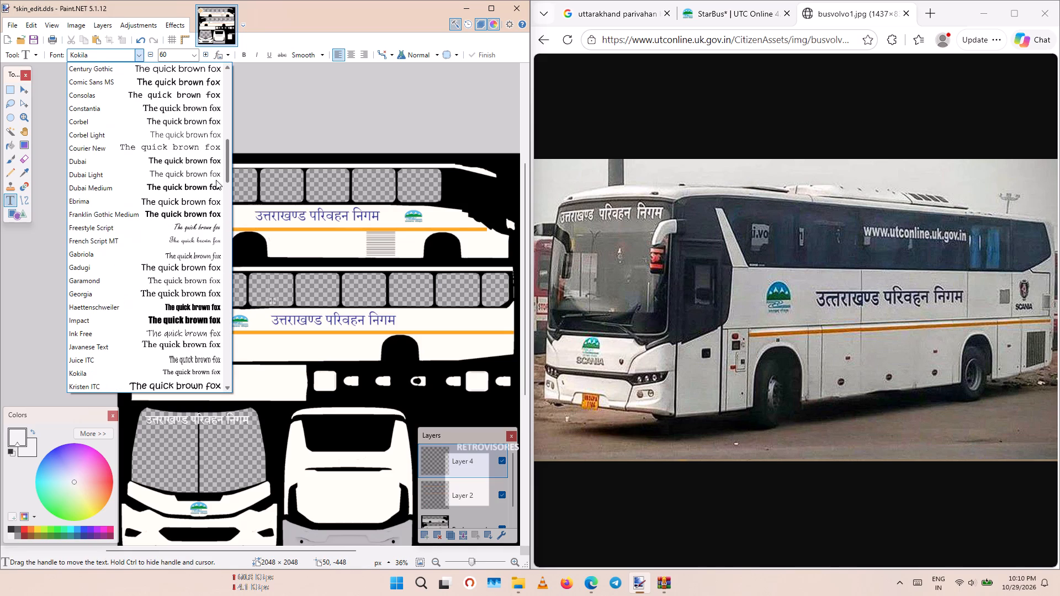
pyautogui.moveTo(216, 180); pyautogui.dragTo(216, 179)
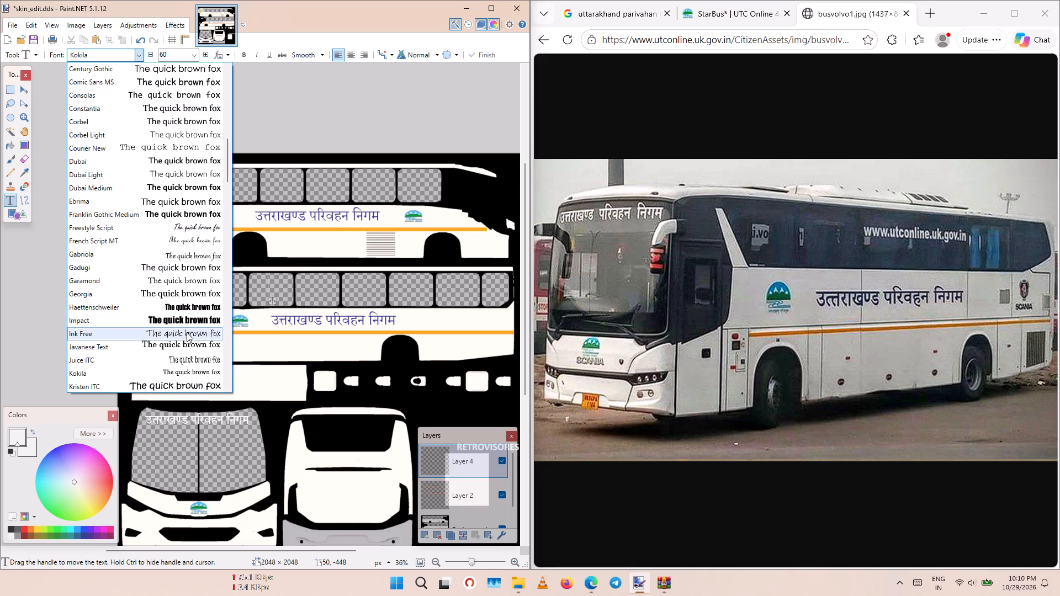
pyautogui.moveTo(226, 152); pyautogui.dragTo(211, 78)
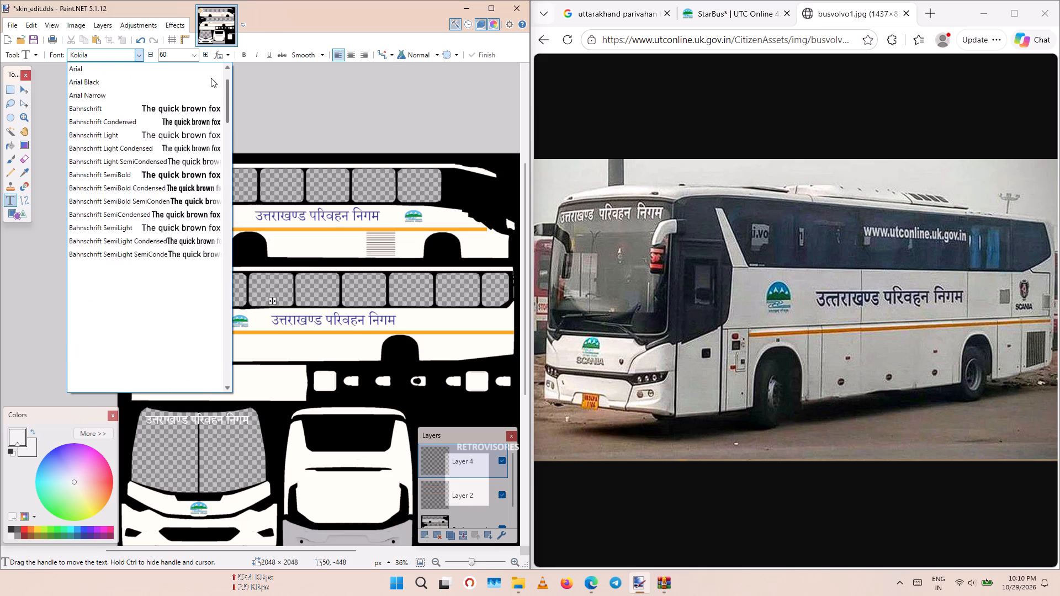
pyautogui.moveTo(211, 78); pyautogui.dragTo(214, 62)
pyautogui.click(186, 92)
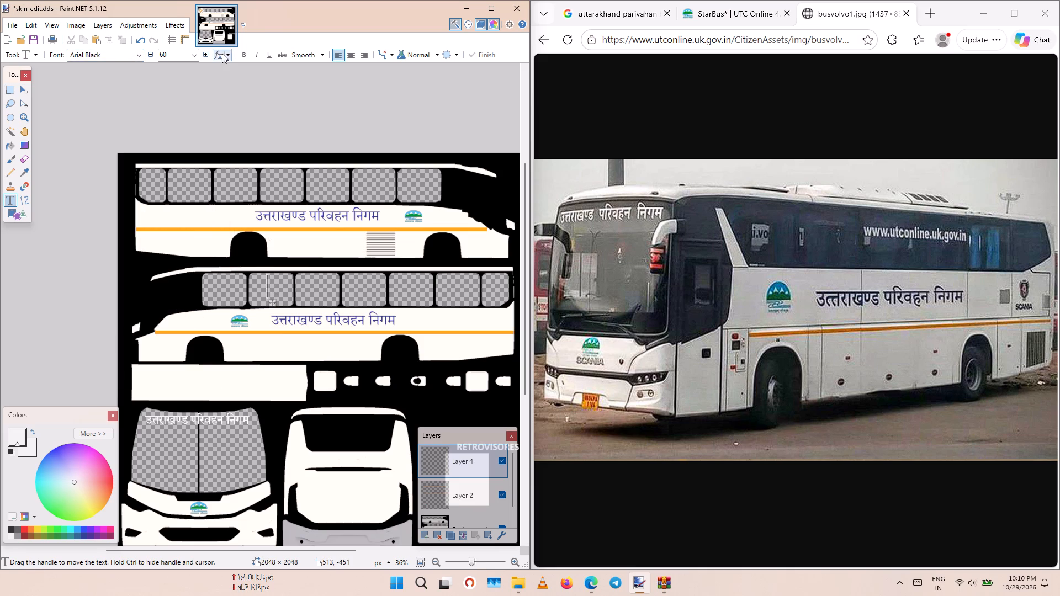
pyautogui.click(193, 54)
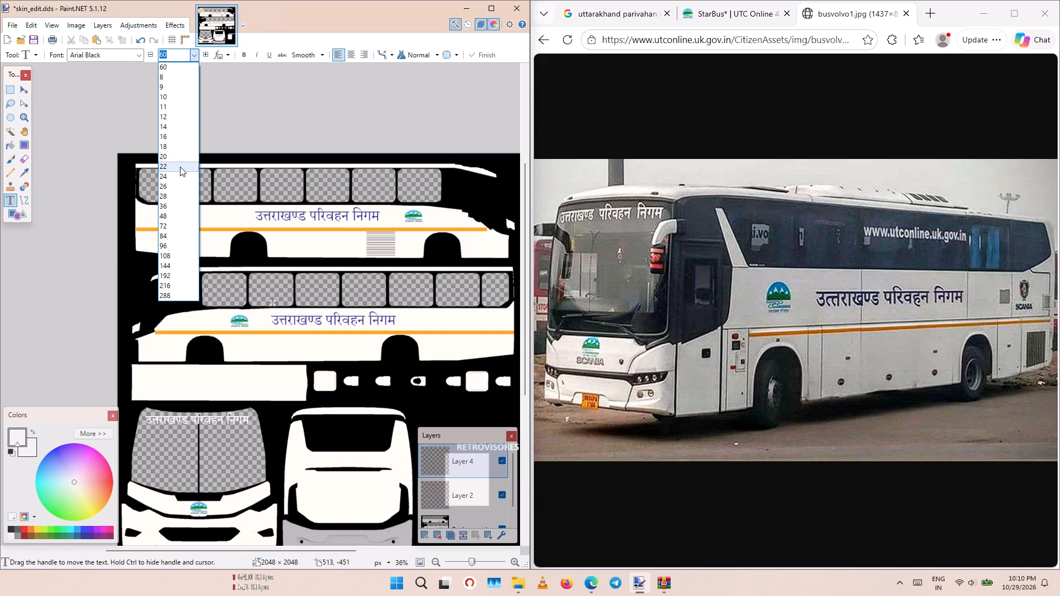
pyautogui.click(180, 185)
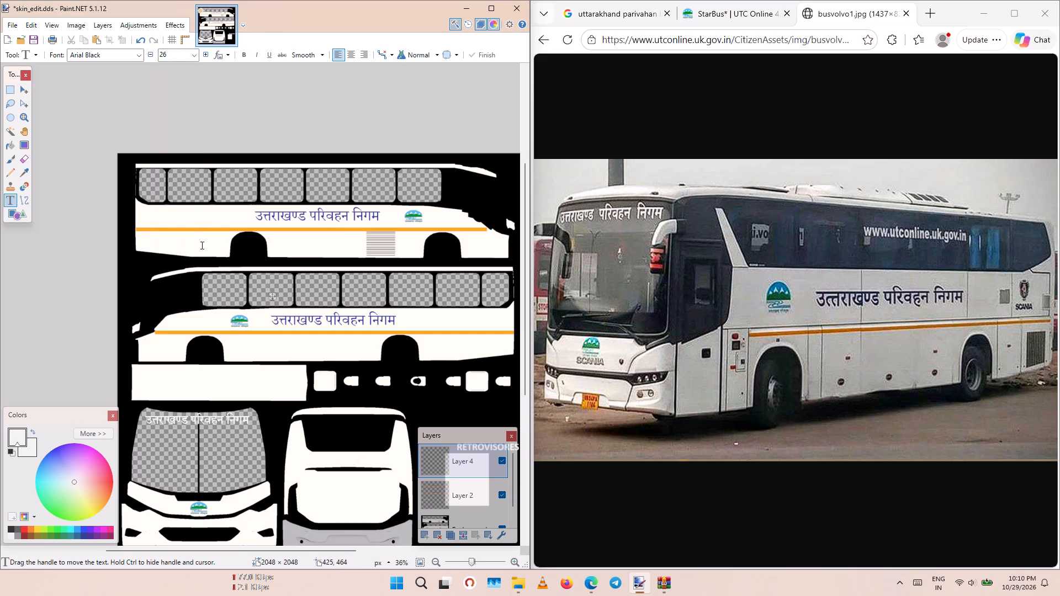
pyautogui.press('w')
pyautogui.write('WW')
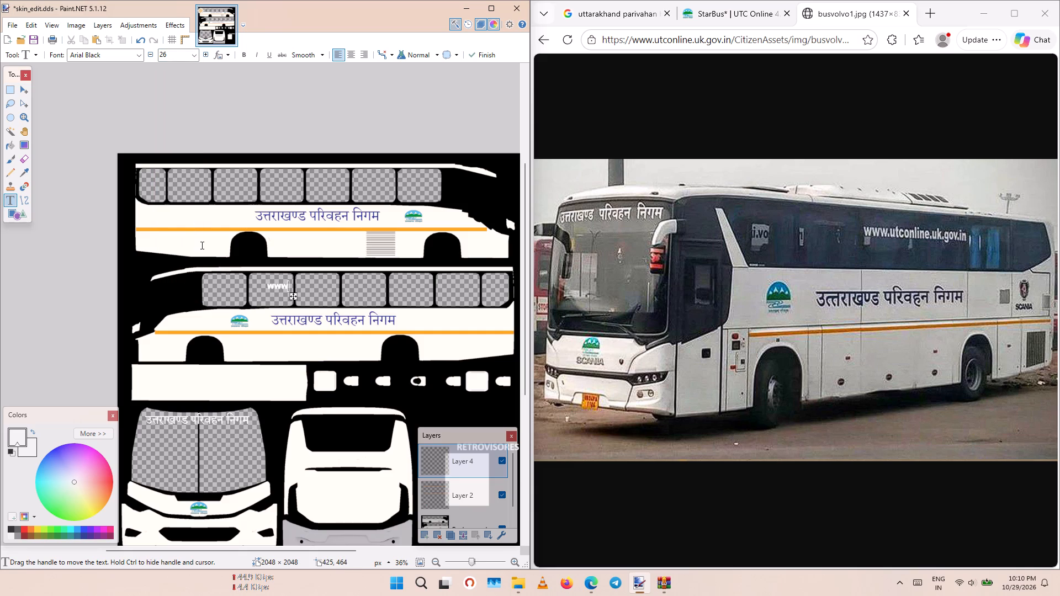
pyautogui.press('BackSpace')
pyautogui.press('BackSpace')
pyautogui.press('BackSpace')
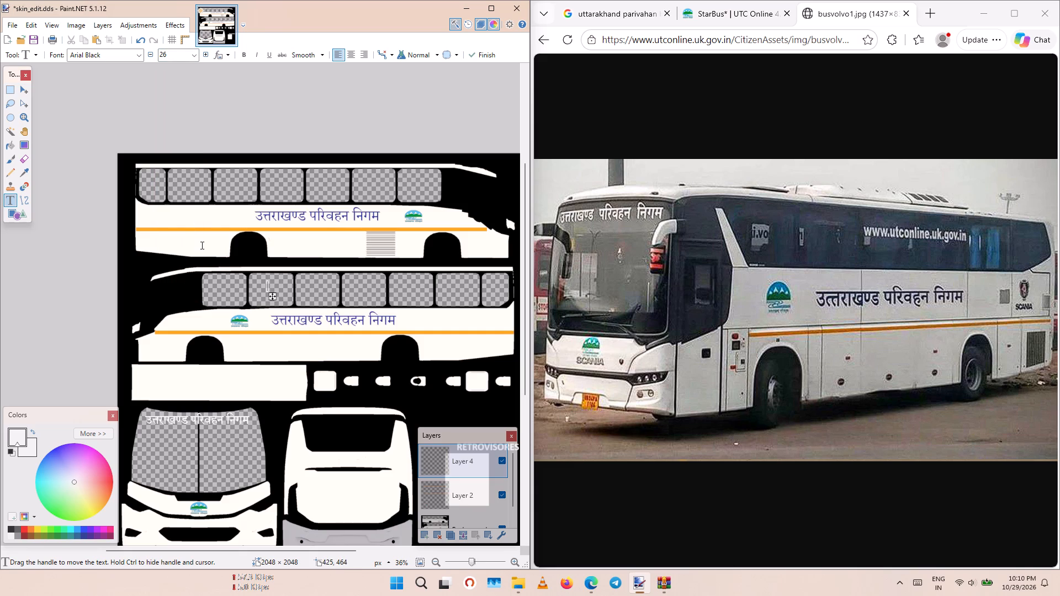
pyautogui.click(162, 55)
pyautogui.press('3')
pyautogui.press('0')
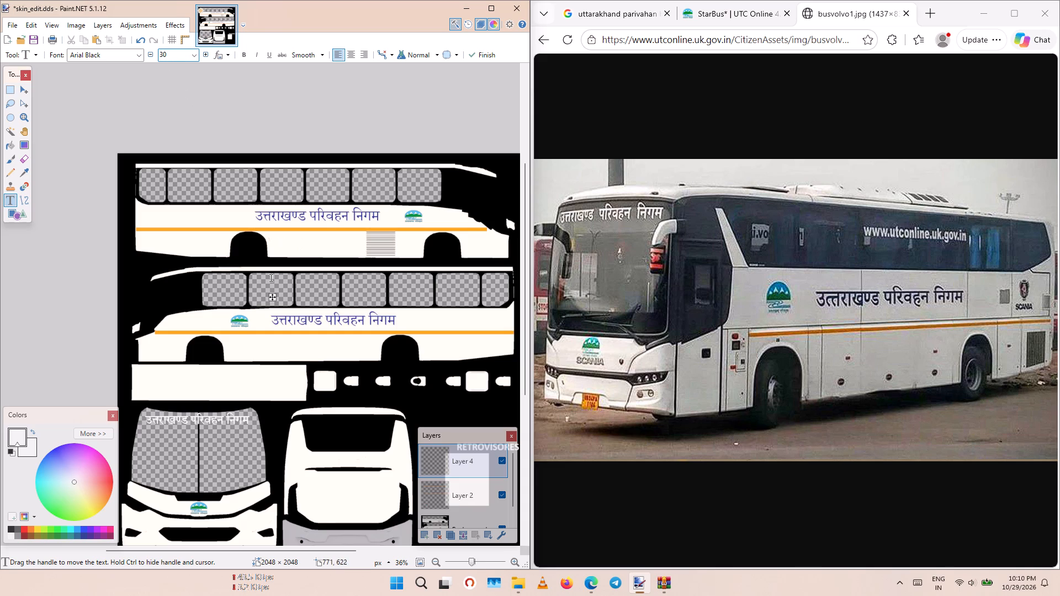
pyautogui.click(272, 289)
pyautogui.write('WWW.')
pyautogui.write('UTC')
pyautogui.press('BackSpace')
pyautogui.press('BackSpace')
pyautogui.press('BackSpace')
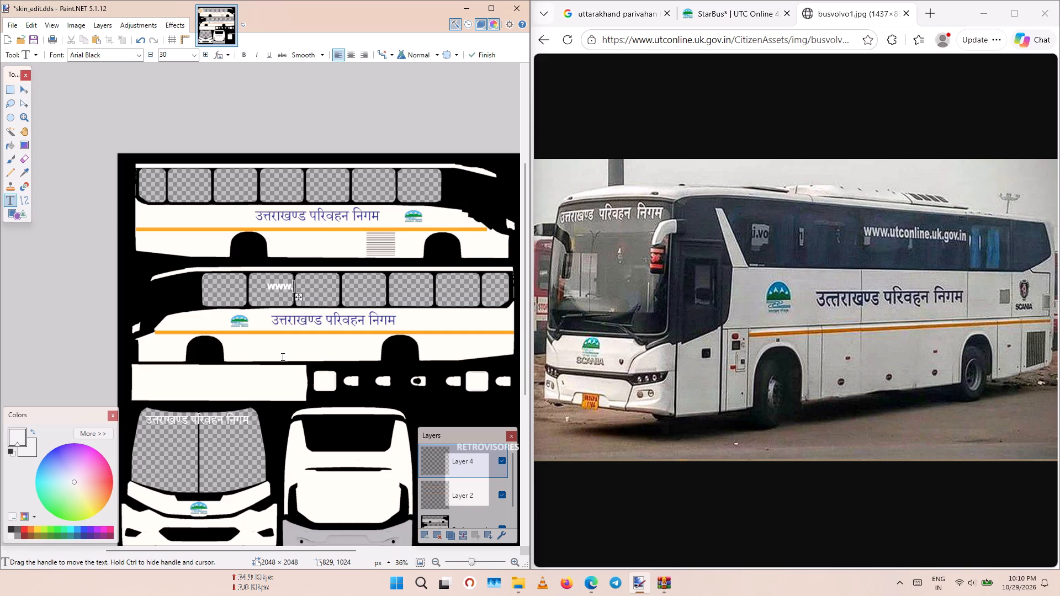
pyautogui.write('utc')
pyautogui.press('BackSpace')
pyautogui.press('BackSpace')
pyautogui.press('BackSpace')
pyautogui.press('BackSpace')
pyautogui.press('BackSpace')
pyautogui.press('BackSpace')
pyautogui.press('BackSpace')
pyautogui.write('www.')
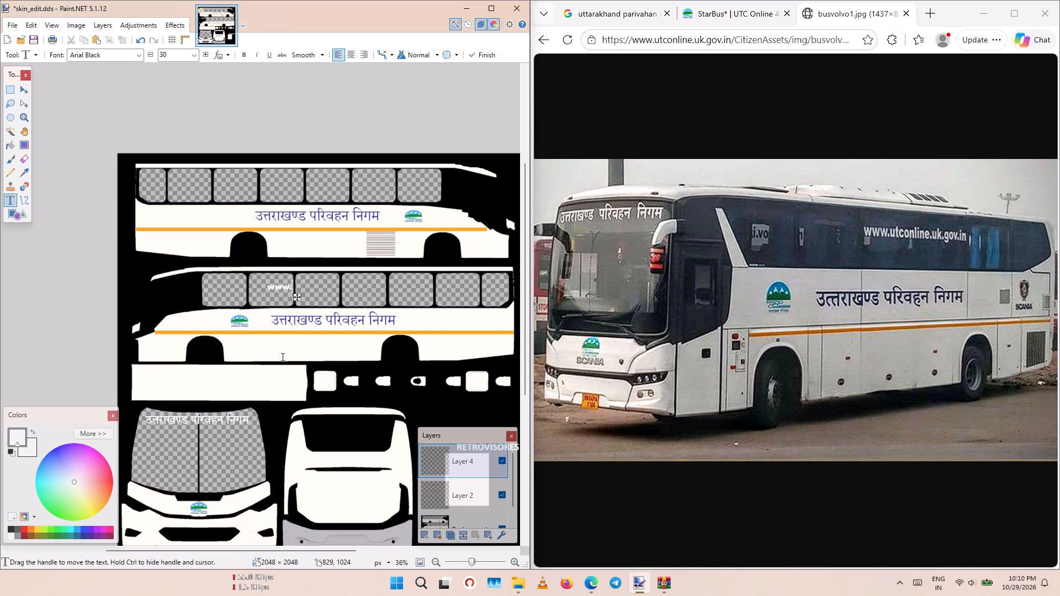
pyautogui.write('it')
pyautogui.press('BackSpace')
pyautogui.press('BackSpace')
pyautogui.write('utc')
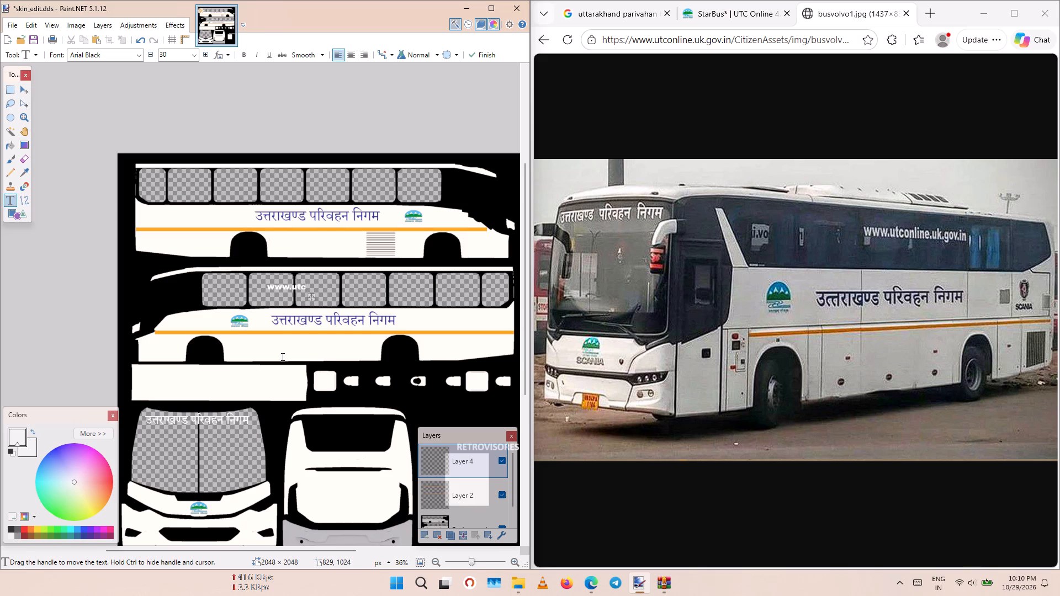
pyautogui.write('online')
pyautogui.write('.uk.gov.c')
pyautogui.press('BackSpace')
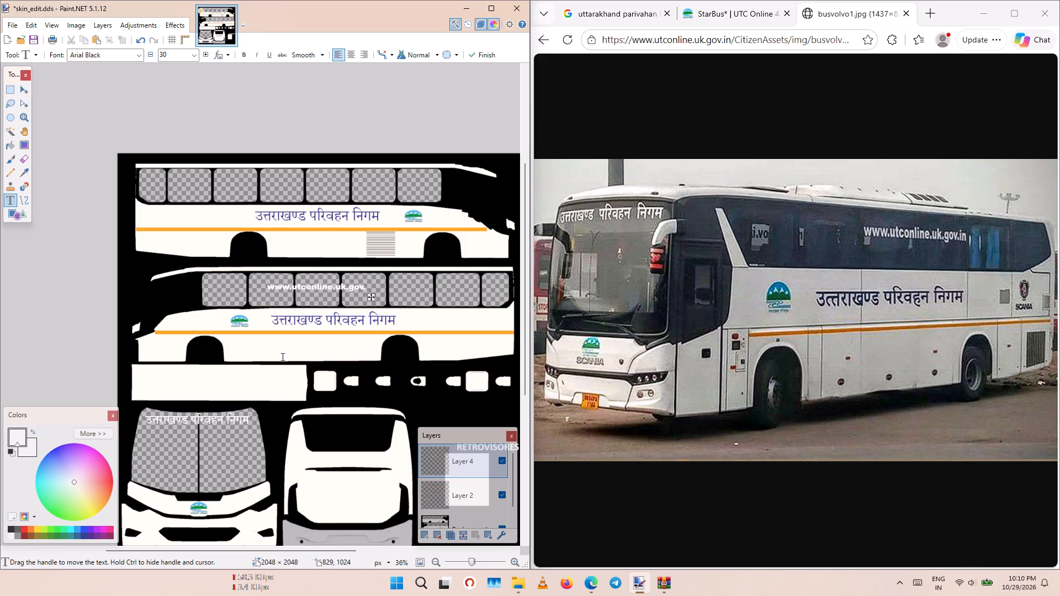
pyautogui.write('in')
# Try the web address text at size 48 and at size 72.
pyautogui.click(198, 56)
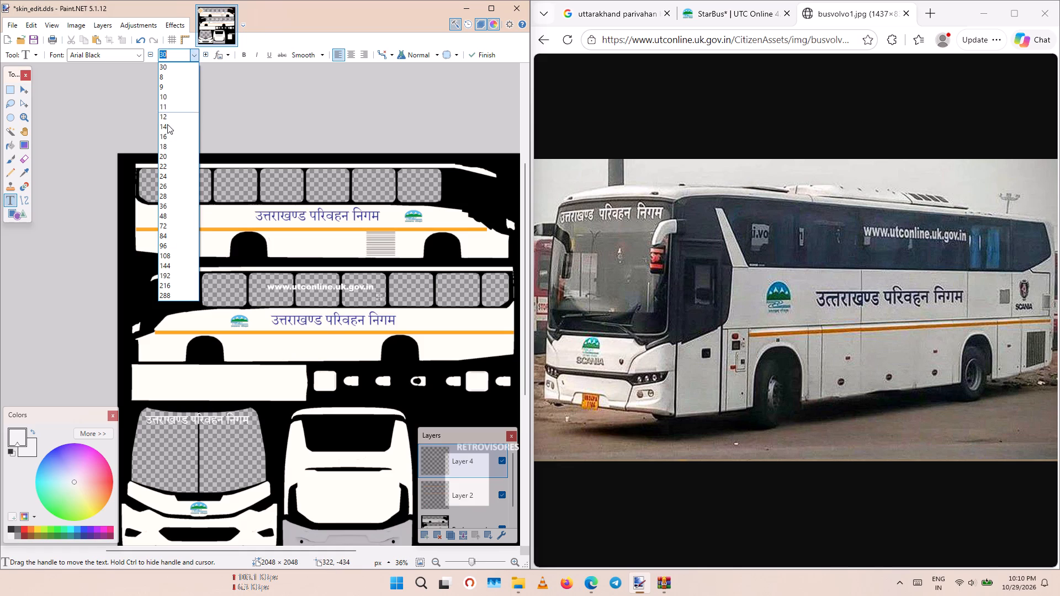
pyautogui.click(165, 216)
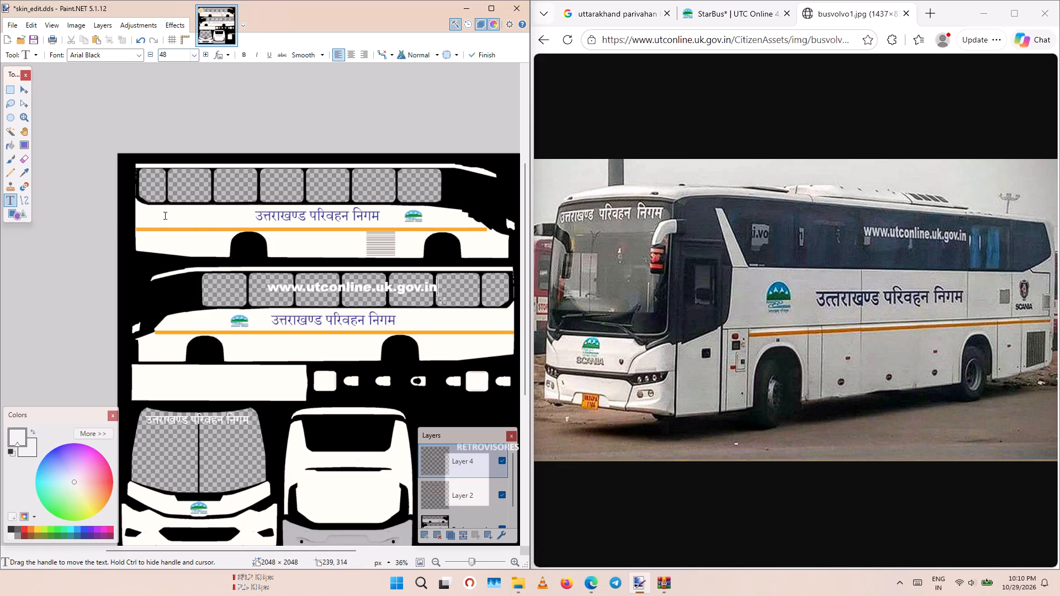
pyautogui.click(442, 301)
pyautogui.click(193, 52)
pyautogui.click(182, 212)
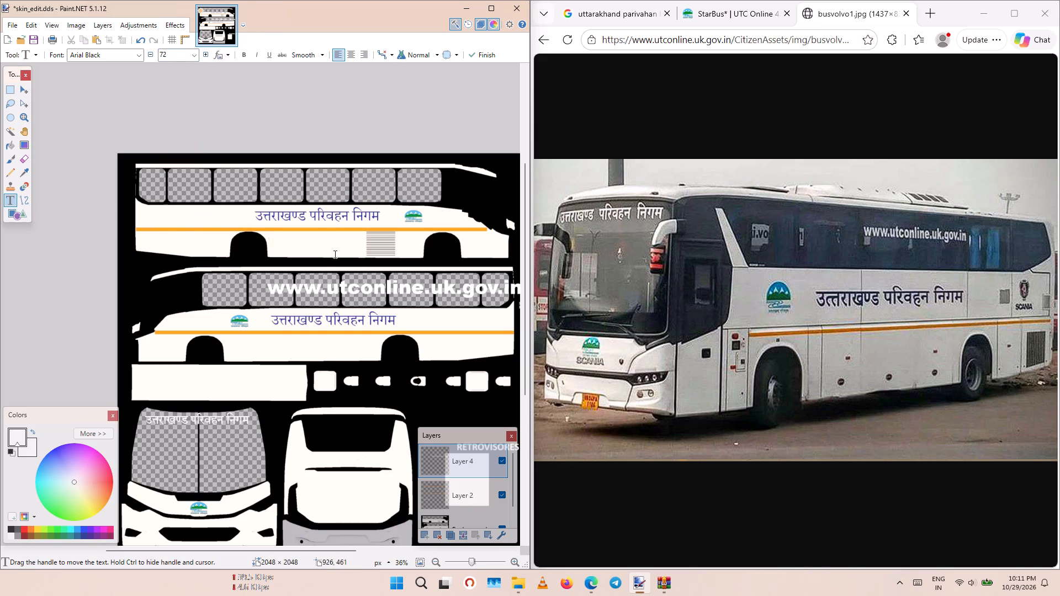
# Set the web address text size to 50 and position it across the second to fifth windows of the lower side view.
pyautogui.keyDown('shift'); pyautogui.scroll(-2, 415, 295); pyautogui.keyUp('shift')
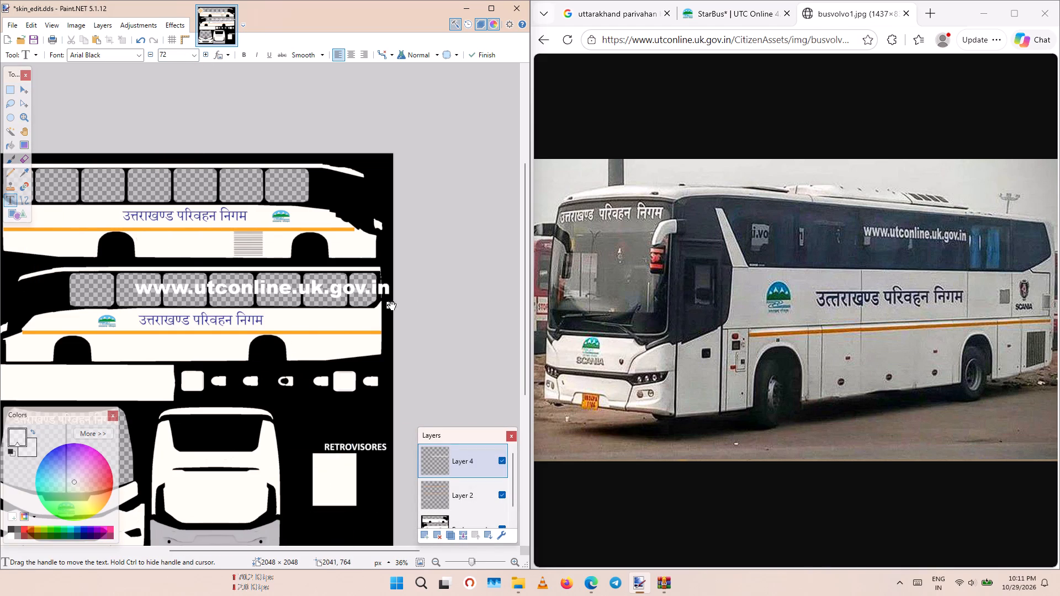
pyautogui.moveTo(389, 305); pyautogui.dragTo(354, 304)
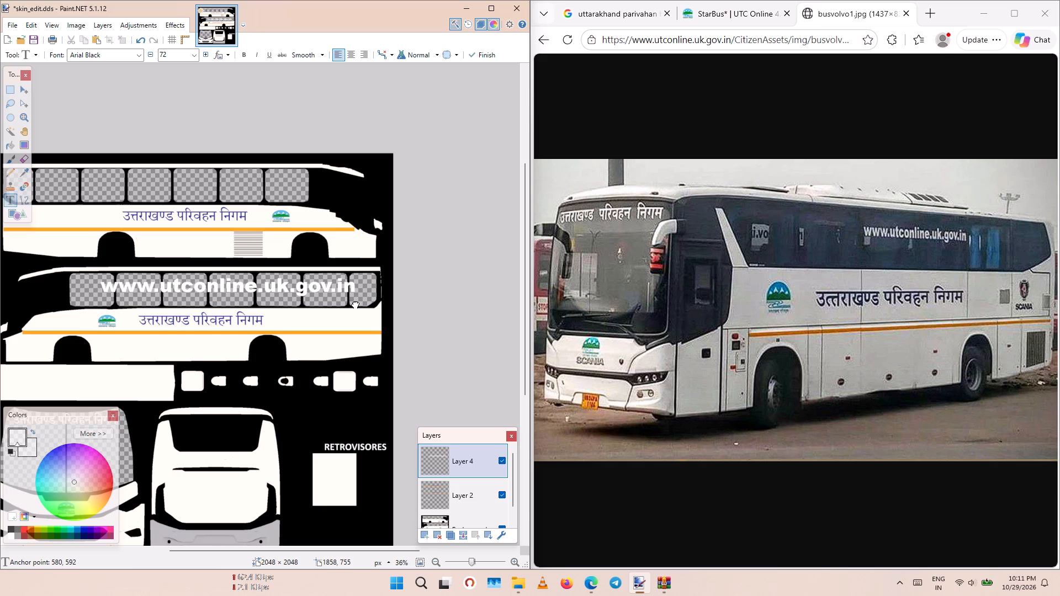
pyautogui.moveTo(354, 304); pyautogui.dragTo(352, 304)
pyautogui.click(194, 54)
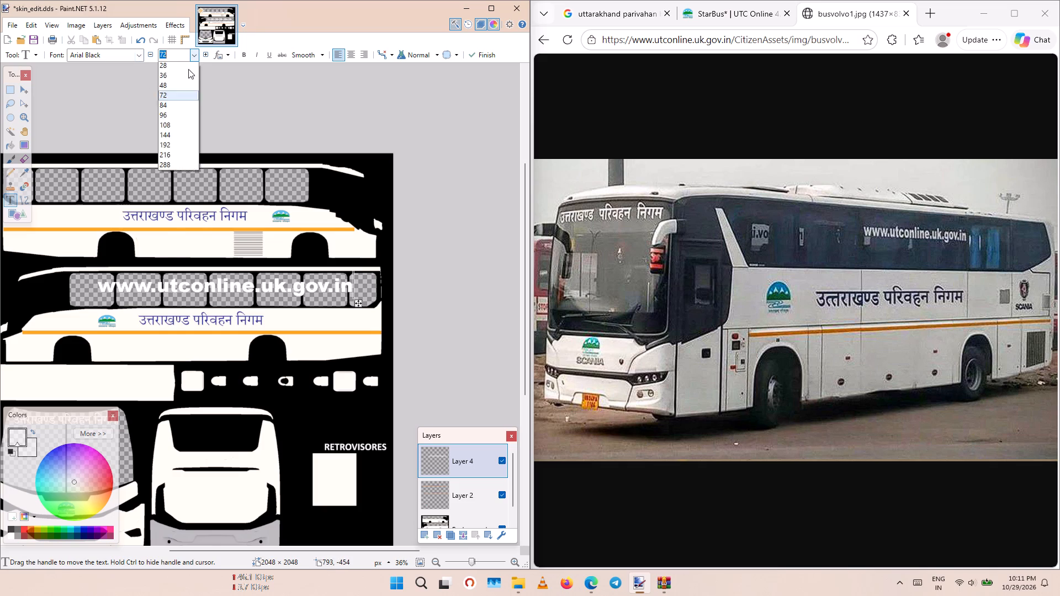
pyautogui.click(172, 204)
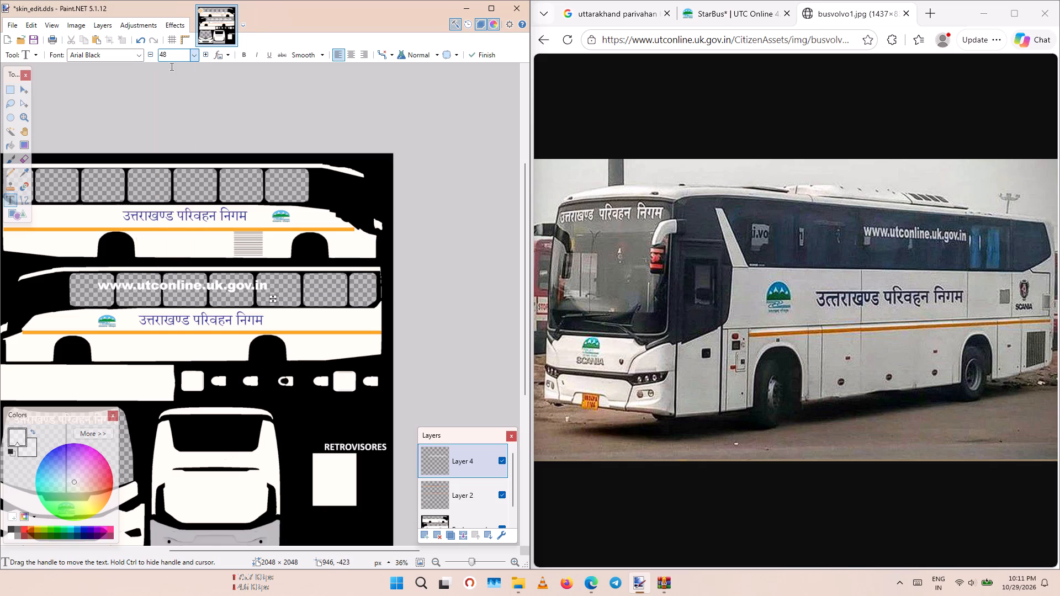
pyautogui.doubleClick(169, 56)
pyautogui.write('50')
pyautogui.moveTo(282, 302); pyautogui.dragTo(287, 302)
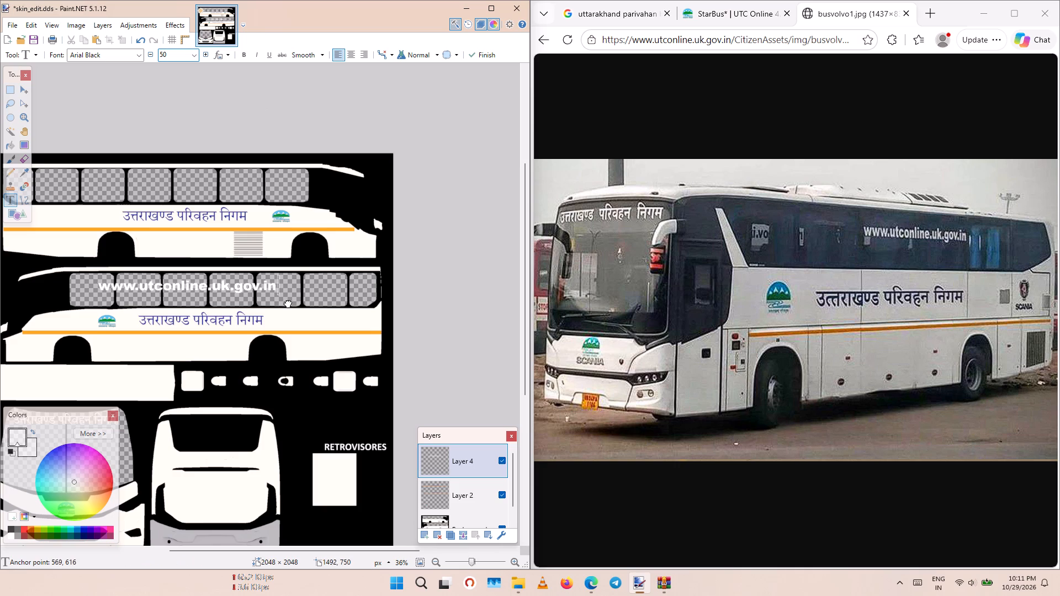
pyautogui.moveTo(287, 302); pyautogui.dragTo(303, 302)
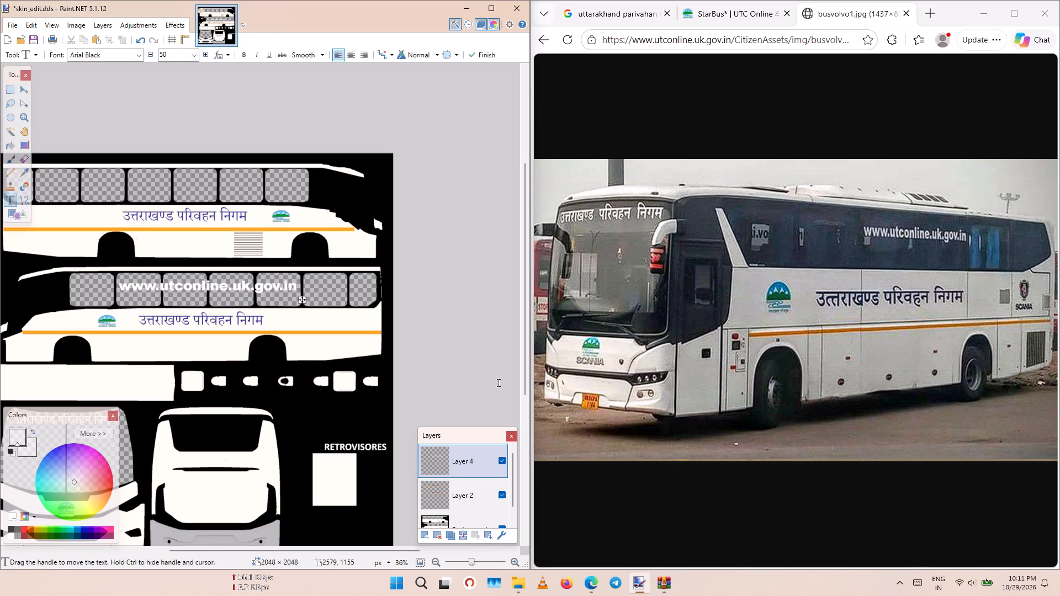
# Duplicate the web address layer and move the copy up across the third to sixth windows of the upper side view.
pyautogui.click(452, 538)
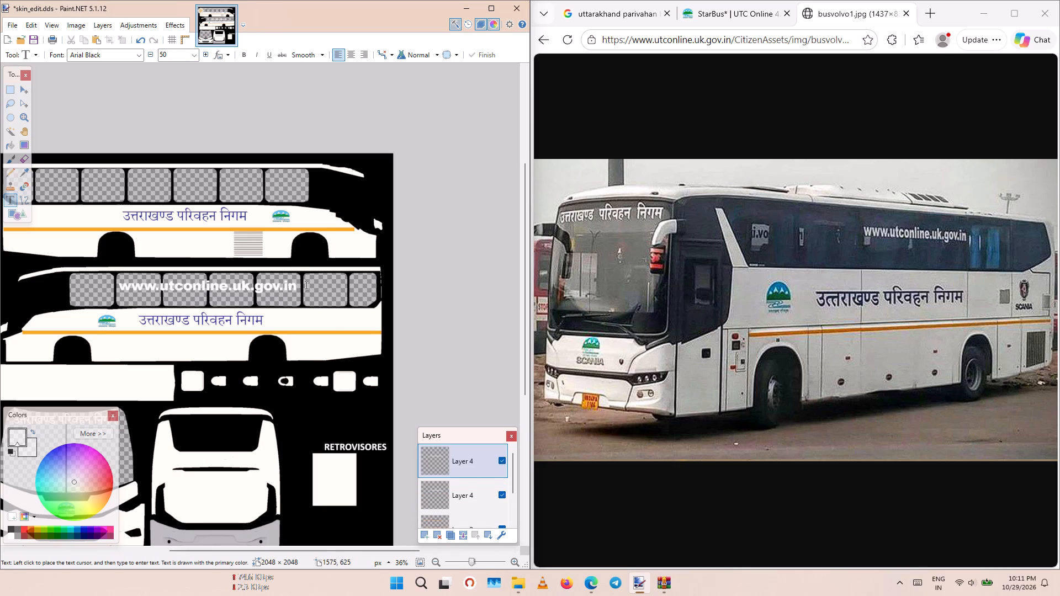
pyautogui.click(17, 91)
pyautogui.click(23, 91)
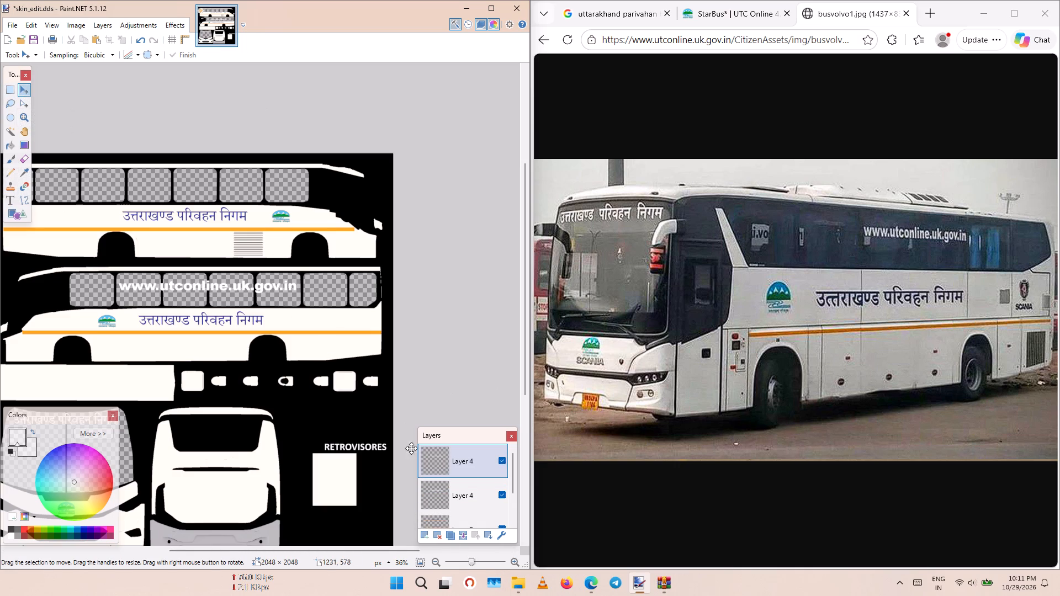
pyautogui.moveTo(340, 401); pyautogui.dragTo(310, 318)
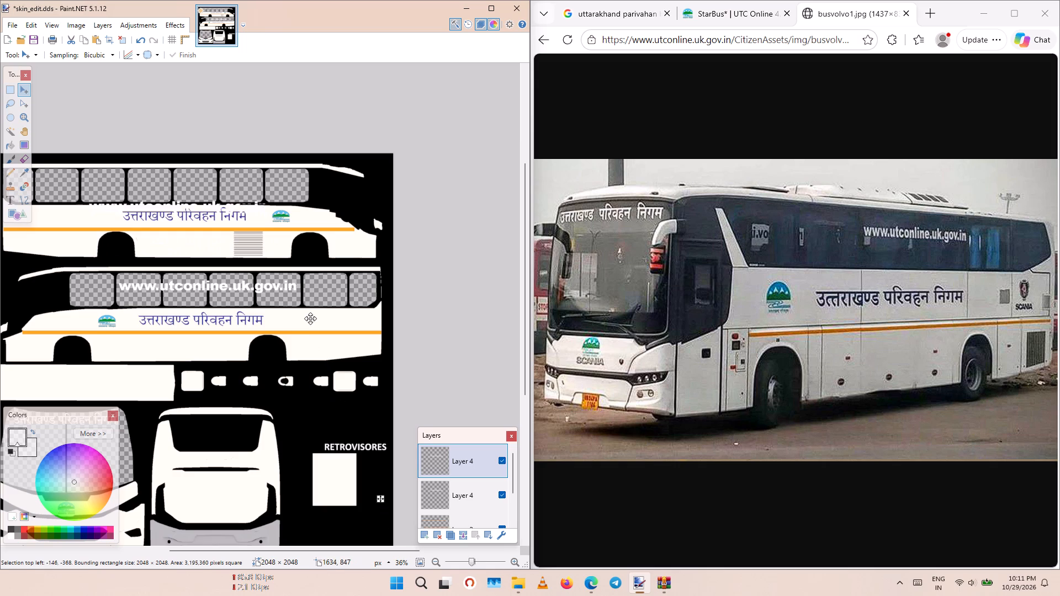
pyautogui.moveTo(310, 318); pyautogui.dragTo(308, 301)
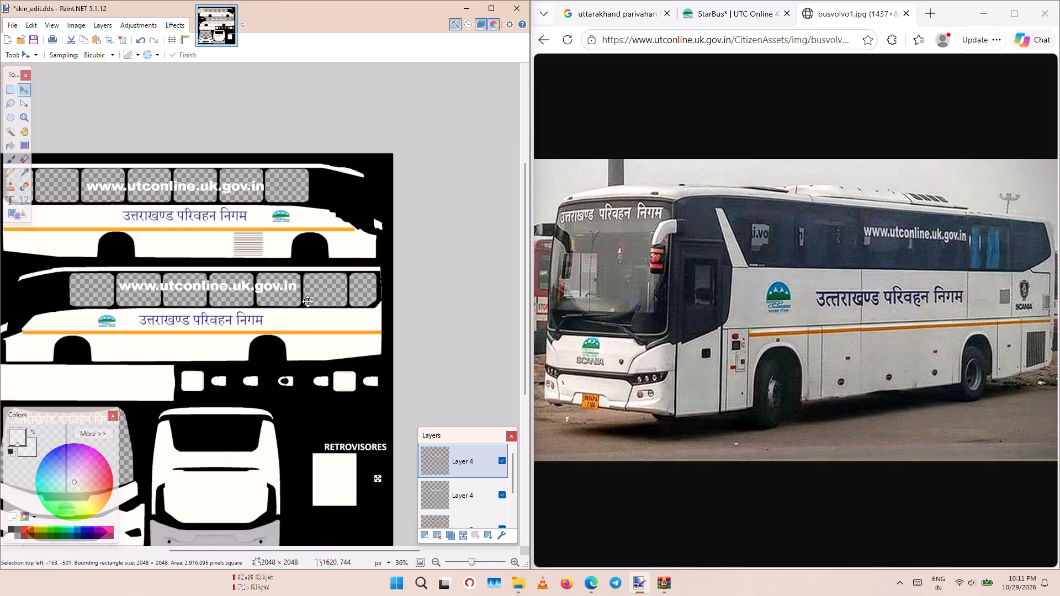
# Nudge the copied web address slightly up and toward the rear on the upper side view's windows.
pyautogui.moveTo(308, 301); pyautogui.dragTo(305, 298)
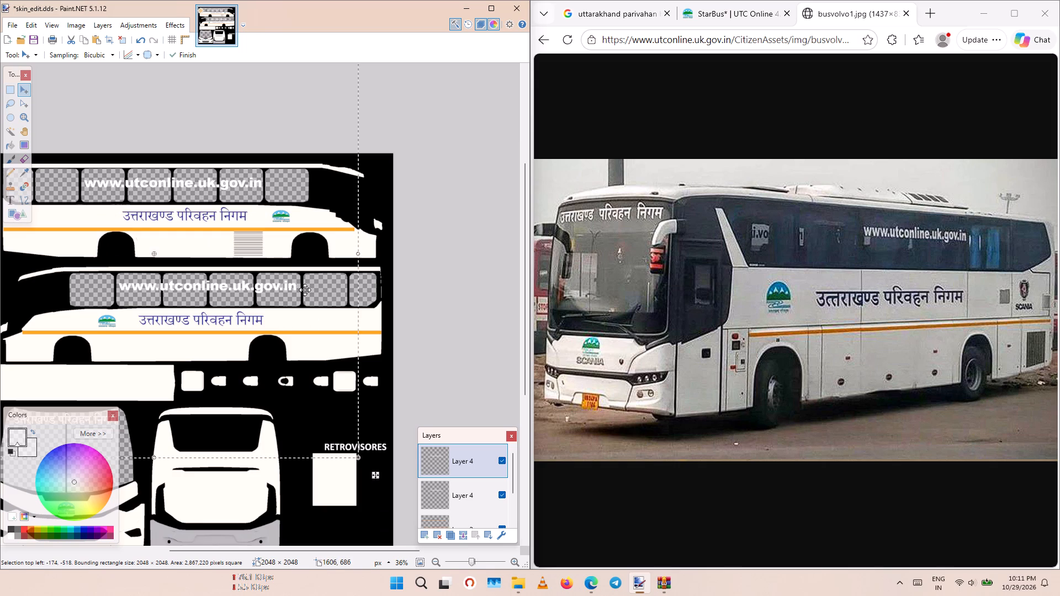
# Merge both web address layers down into Layer 2.
pyautogui.click(465, 535)
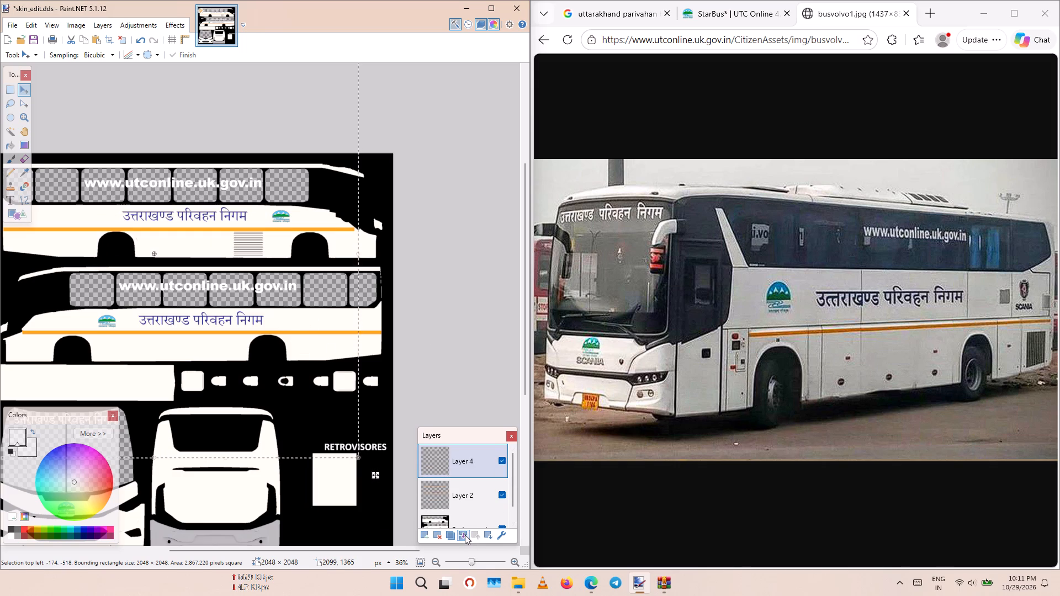
pyautogui.click(465, 535)
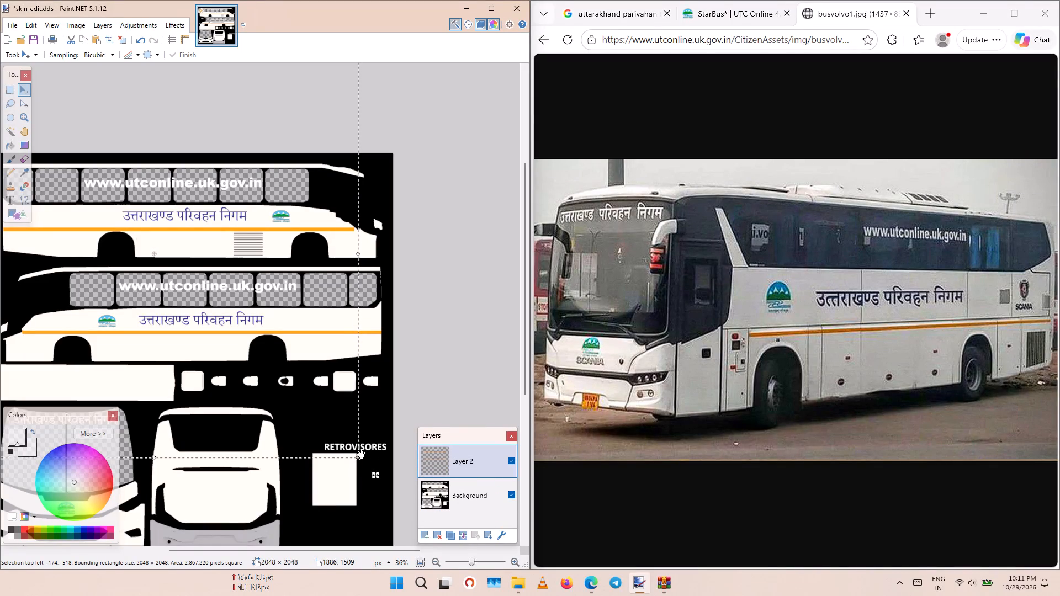
# Examine the whole skin texture, from the side views down to the front and rear views.
pyautogui.keyDown('shift'); pyautogui.scroll(-2, 213, 396); pyautogui.keyUp('shift')
pyautogui.keyDown('shift'); pyautogui.scroll(3, 213, 396); pyautogui.keyUp('shift')
pyautogui.keyDown('ctrl'); pyautogui.scroll(-1, 213, 396); pyautogui.keyUp('ctrl')
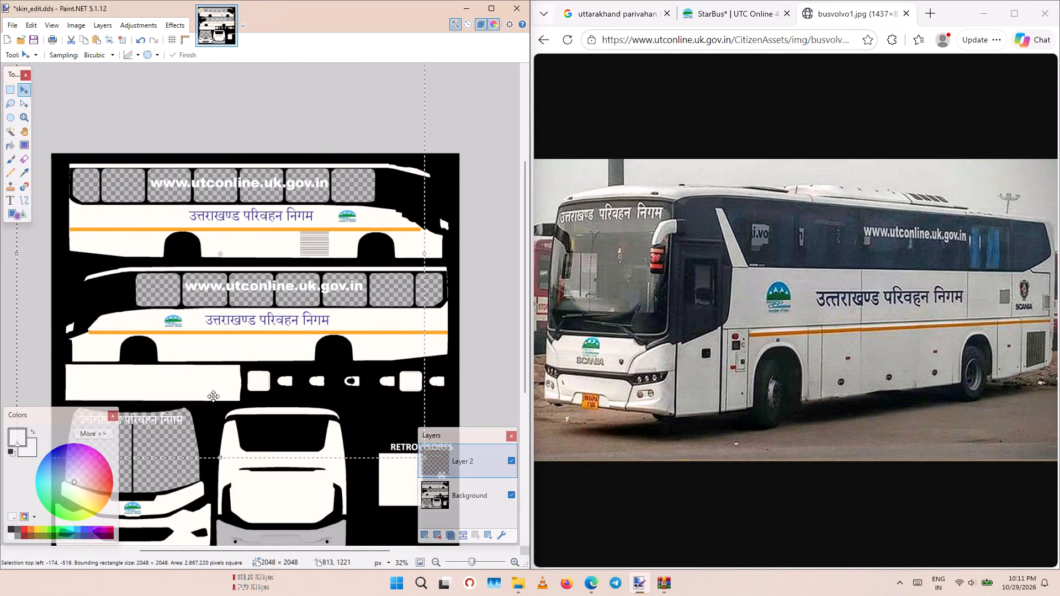
pyautogui.keyDown('ctrl'); pyautogui.scroll(-1, 213, 396); pyautogui.keyUp('ctrl')
pyautogui.keyDown('shift'); pyautogui.scroll(-1, 213, 396); pyautogui.keyUp('shift')
pyautogui.keyDown('shift'); pyautogui.scroll(2, 213, 396); pyautogui.keyUp('shift')
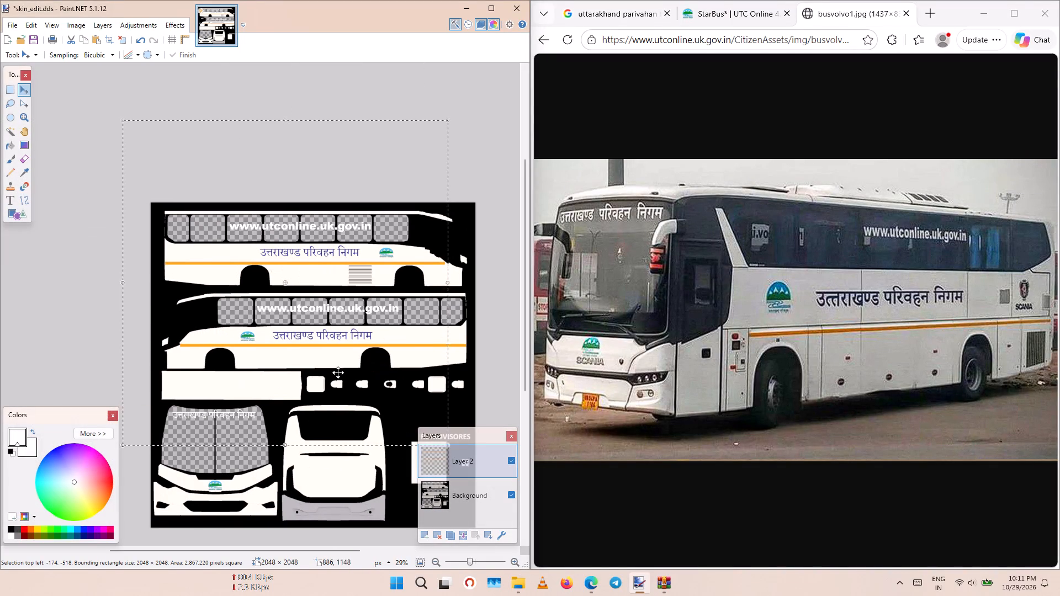
pyautogui.keyDown('shift'); pyautogui.scroll(-1, 341, 372); pyautogui.keyUp('shift')
pyautogui.keyDown('shift'); pyautogui.scroll(2, 341, 372); pyautogui.keyUp('shift')
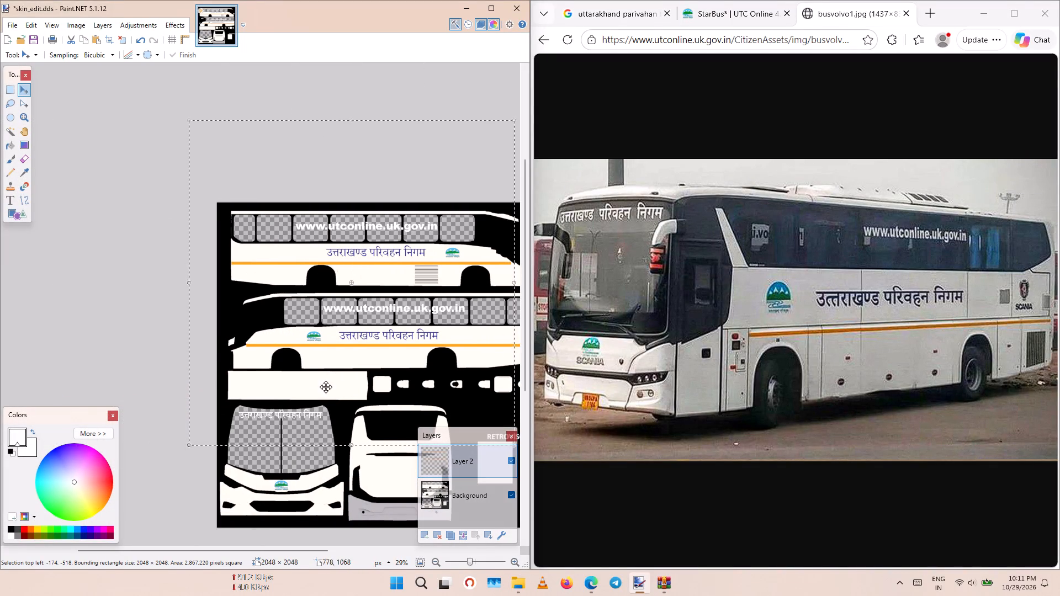
pyautogui.scroll(-2, 336, 355)
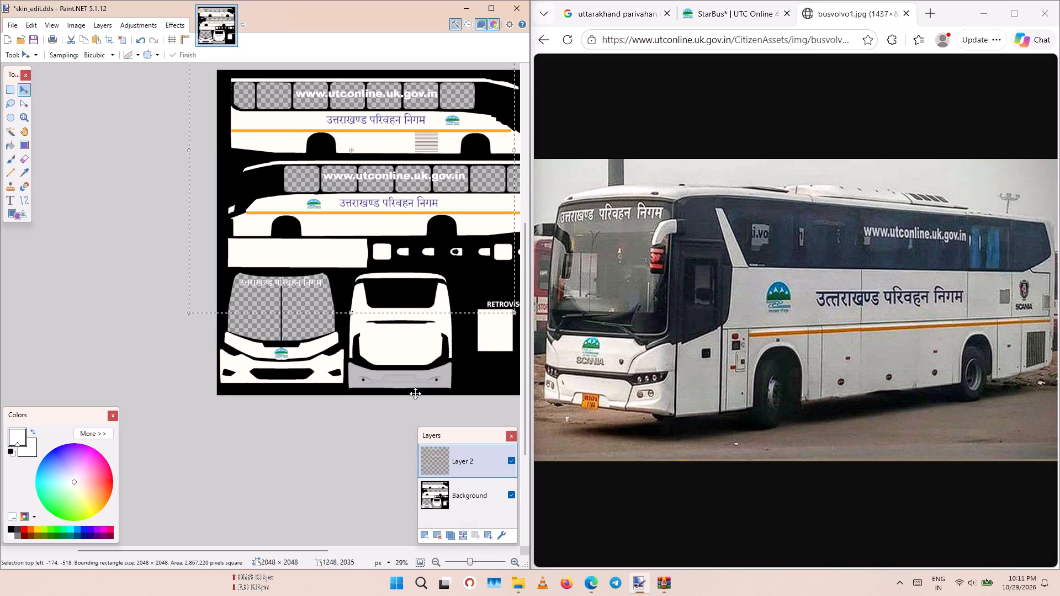
pyautogui.scroll(-1, 533, 400)
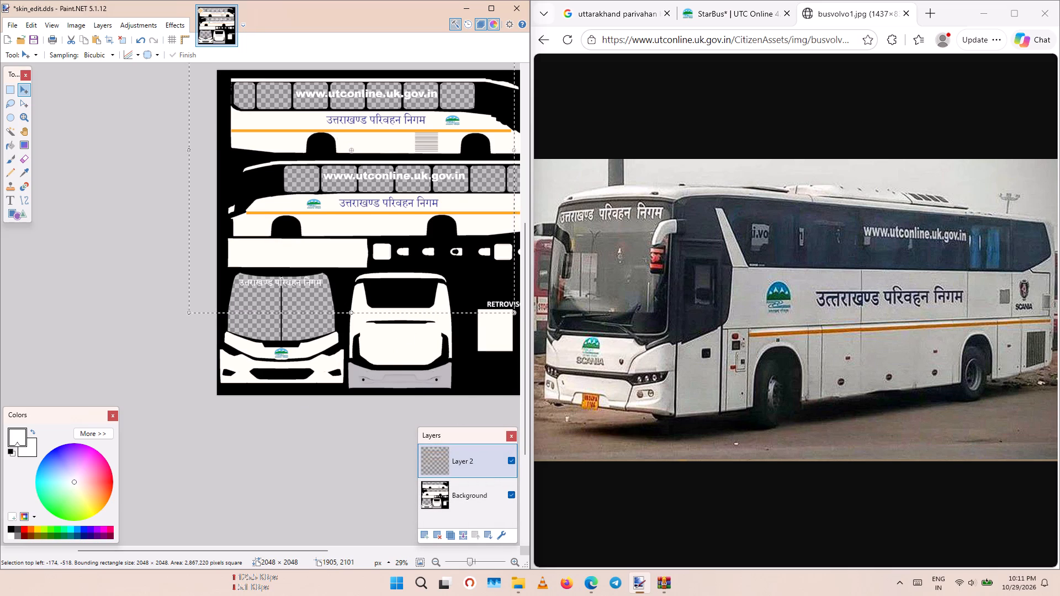
pyautogui.scroll(-1, 703, 368)
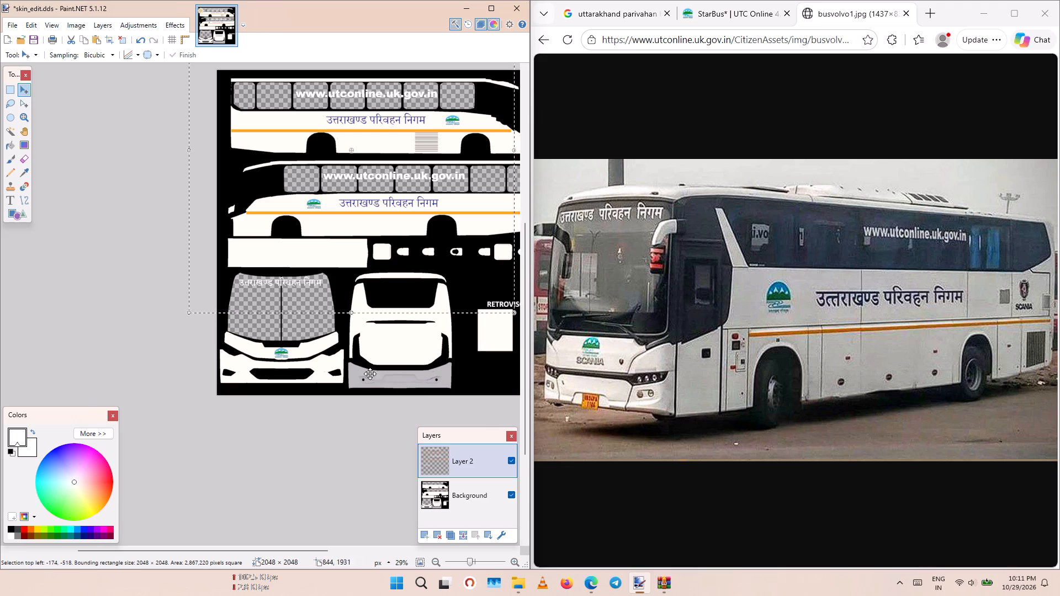
# Deselect and fill the rear view's grey lower bumper with white on the Background layer at 50% tolerance.
pyautogui.click(462, 488)
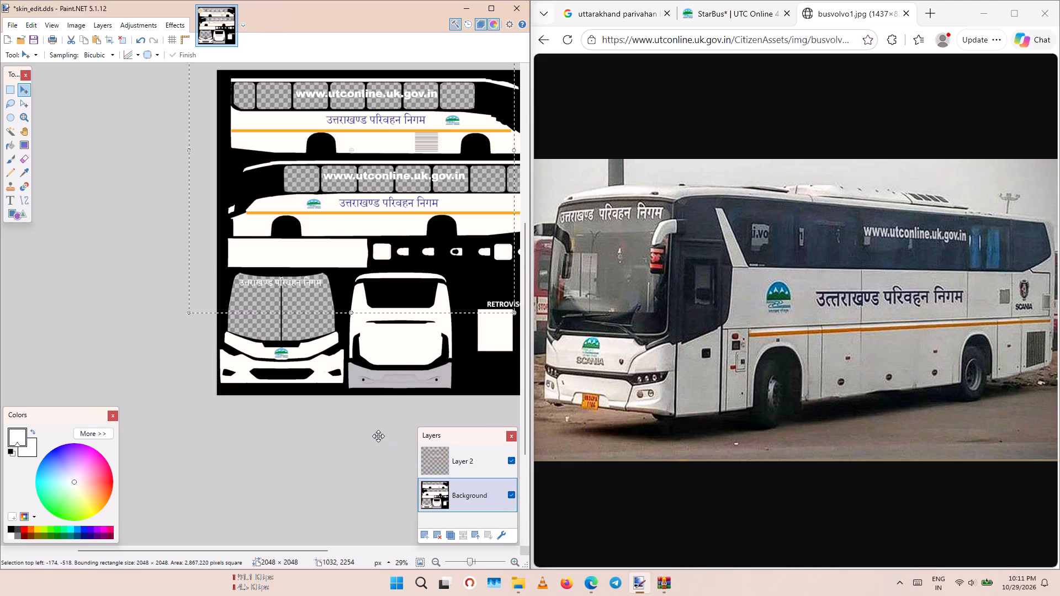
pyautogui.press('Escape')
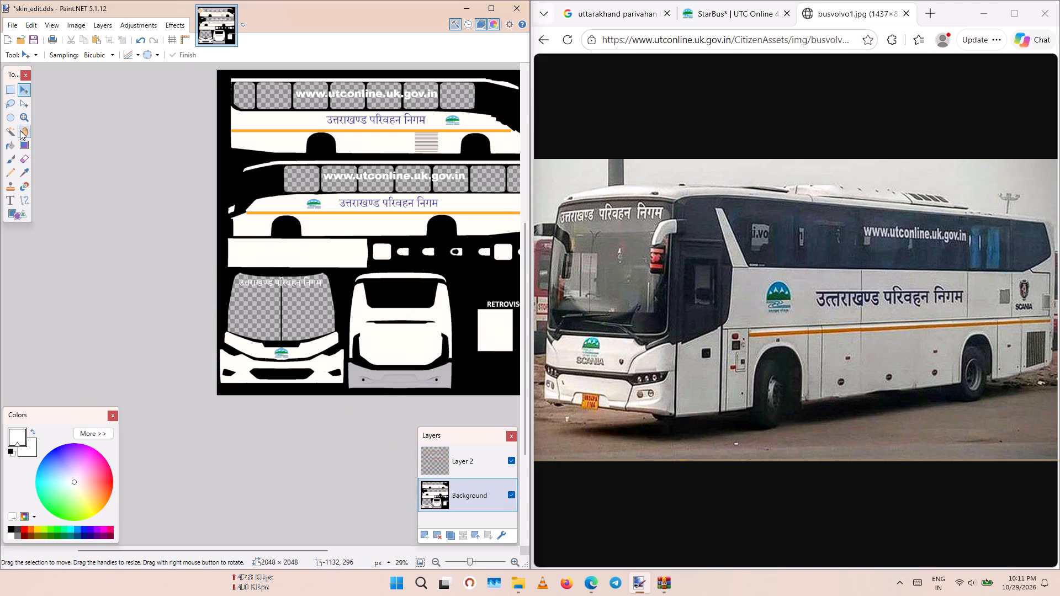
pyautogui.click(13, 151)
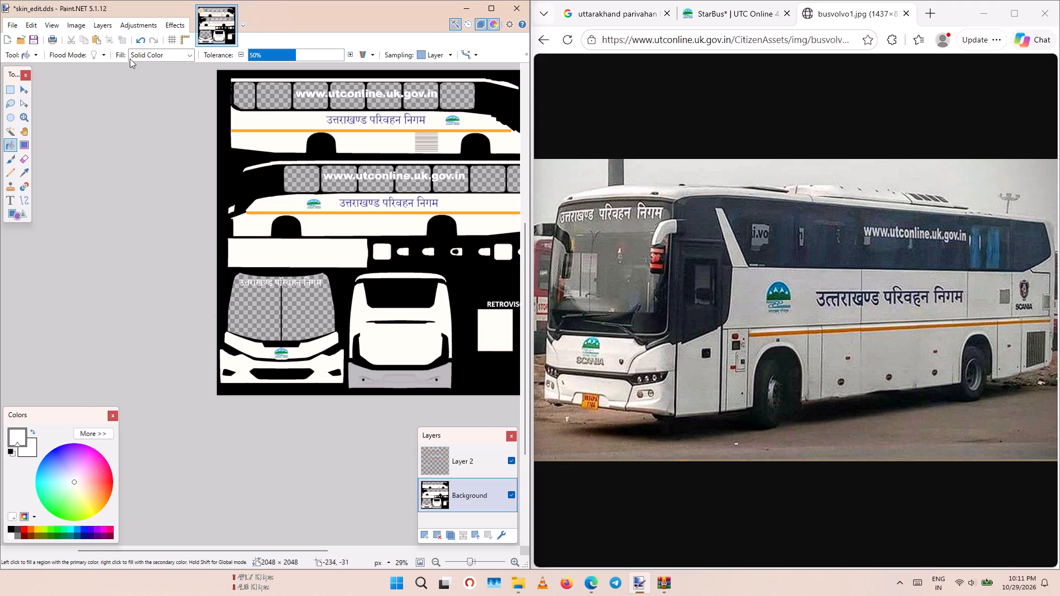
pyautogui.click(23, 435)
pyautogui.click(373, 372)
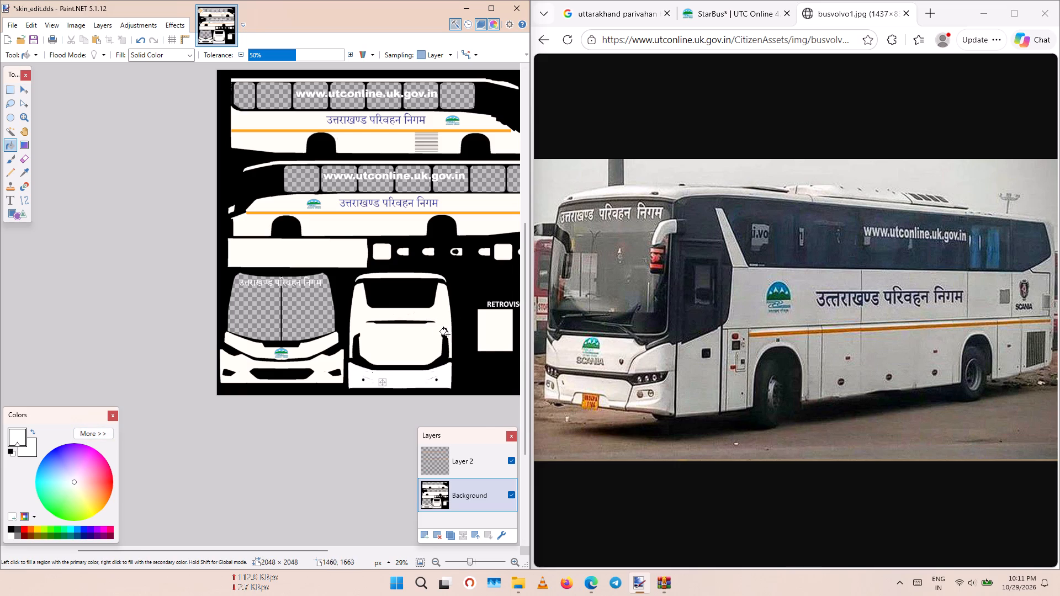
pyautogui.keyDown('shift'); pyautogui.scroll(-2, 427, 345); pyautogui.keyUp('shift')
pyautogui.keyDown('shift'); pyautogui.scroll(1, 424, 346); pyautogui.keyUp('shift')
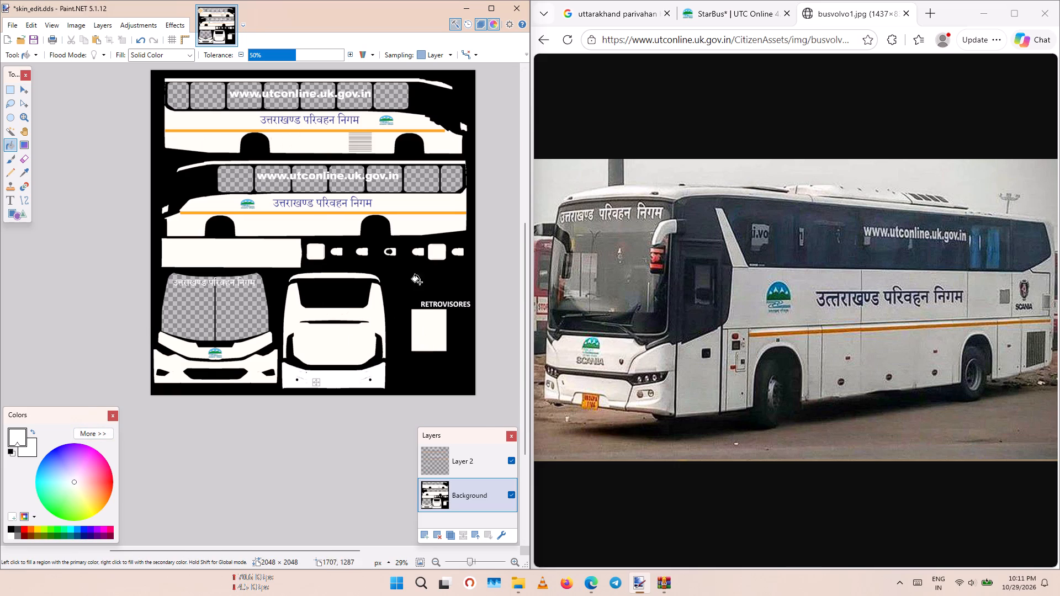
pyautogui.hotkey('ctrl', 'z')
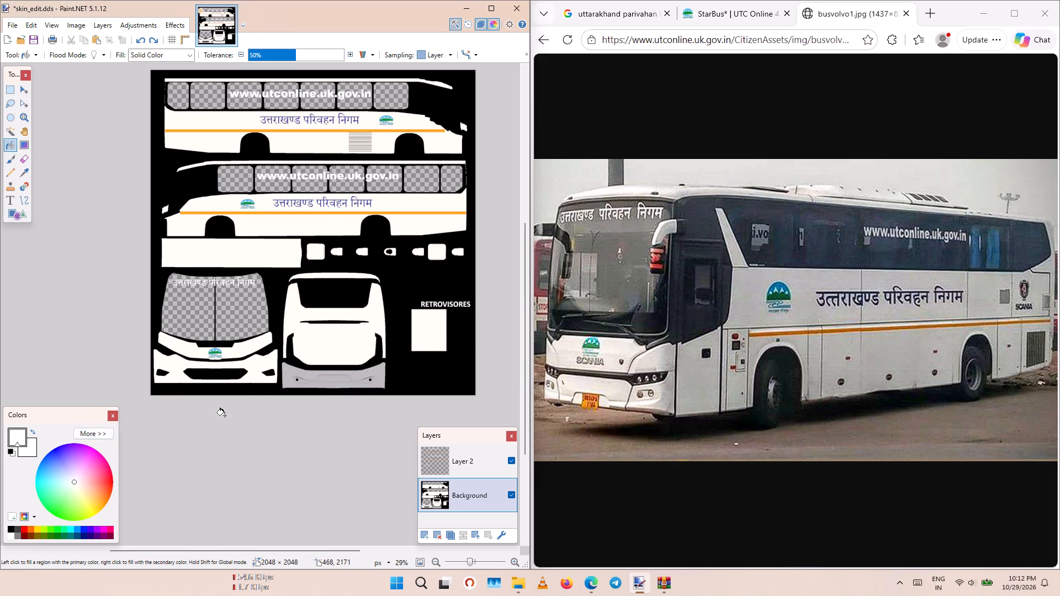
pyautogui.click(311, 376)
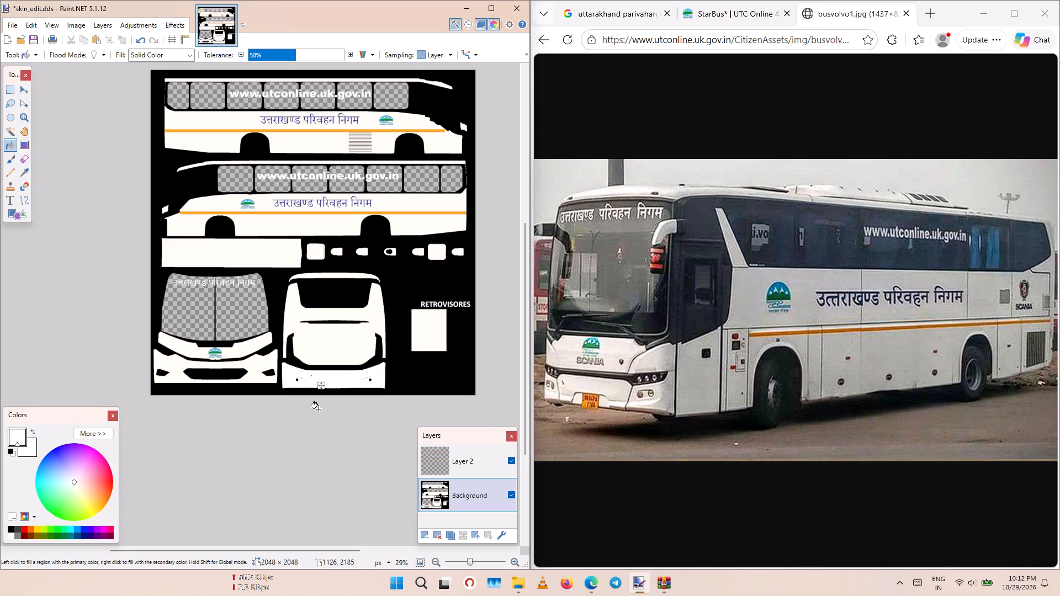
# Merge Layer 2 down into the Background layer.
pyautogui.scroll(1, 330, 356)
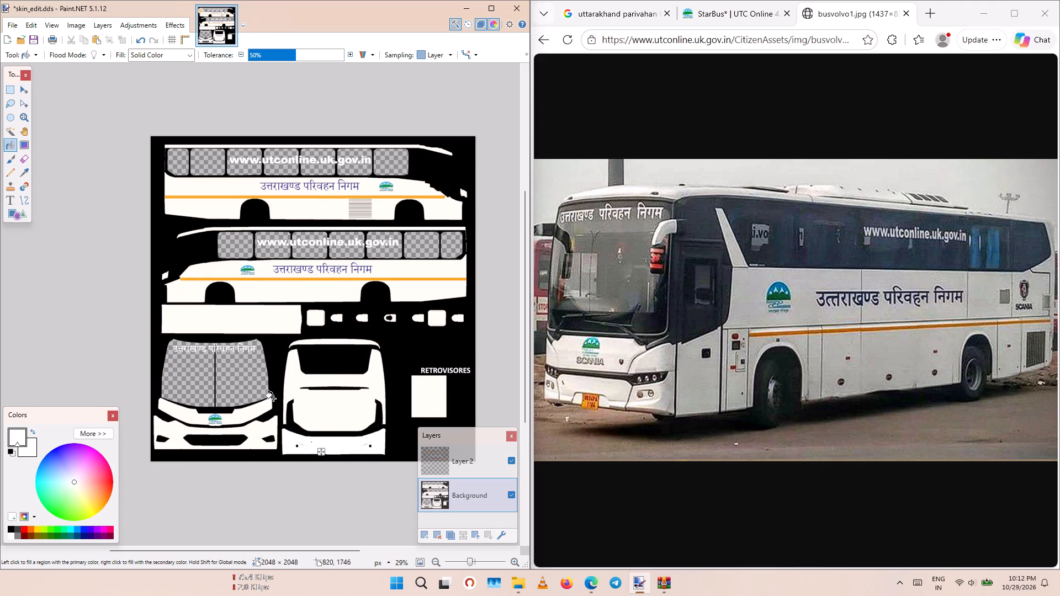
pyautogui.click(467, 469)
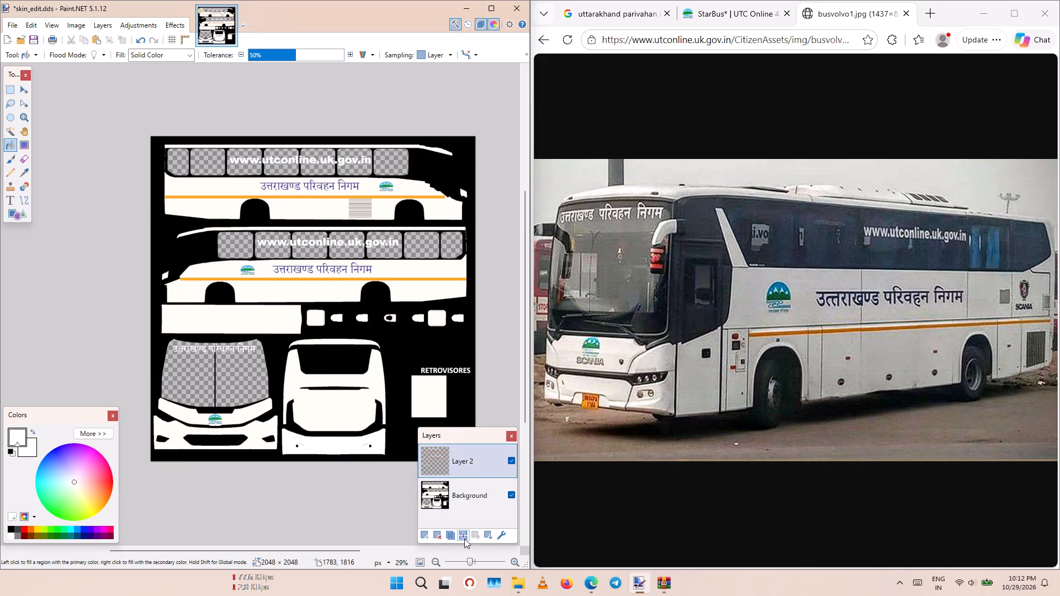
pyautogui.click(464, 539)
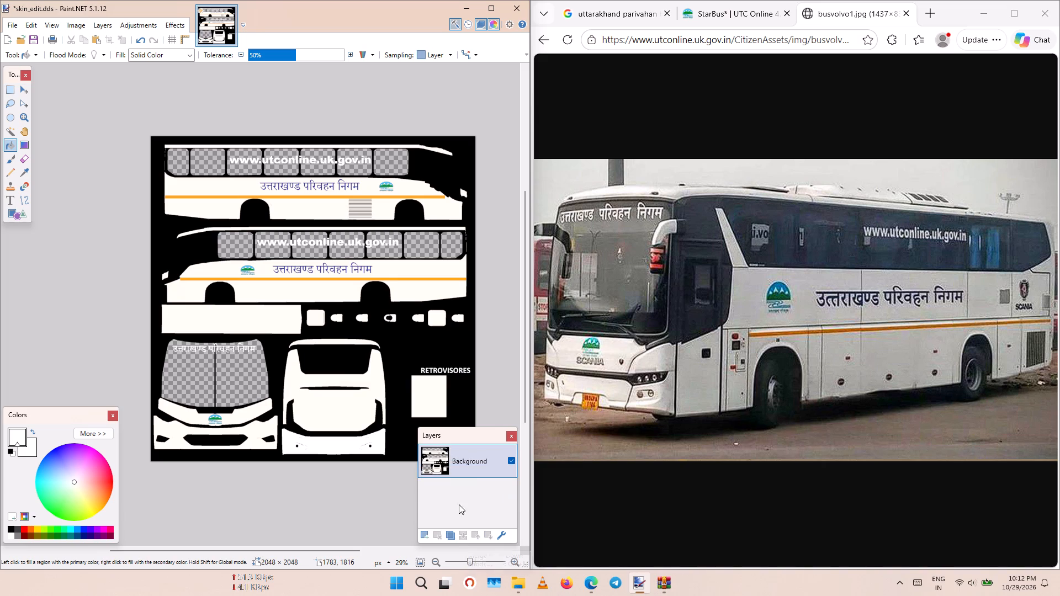
# Check the merged texture, and in Microsoft Edge go back to the image search results for Uttarakhand Parivahan Volvo buses.
pyautogui.scroll(1, 319, 338)
pyautogui.scroll(1, 409, 334)
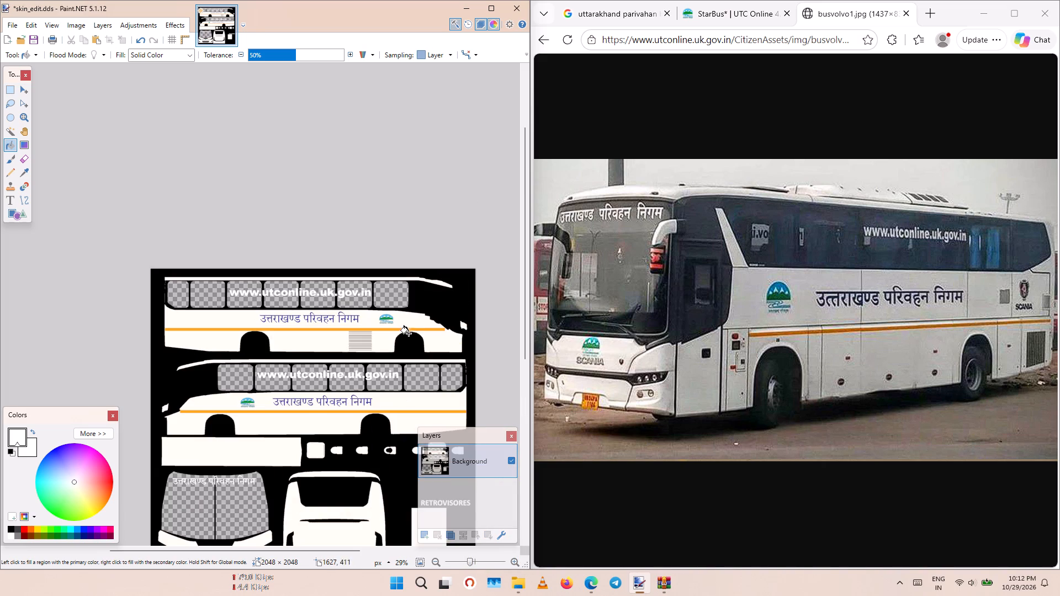
pyautogui.scroll(-2, 415, 332)
pyautogui.scroll(1, 447, 305)
pyautogui.scroll(-1, 431, 308)
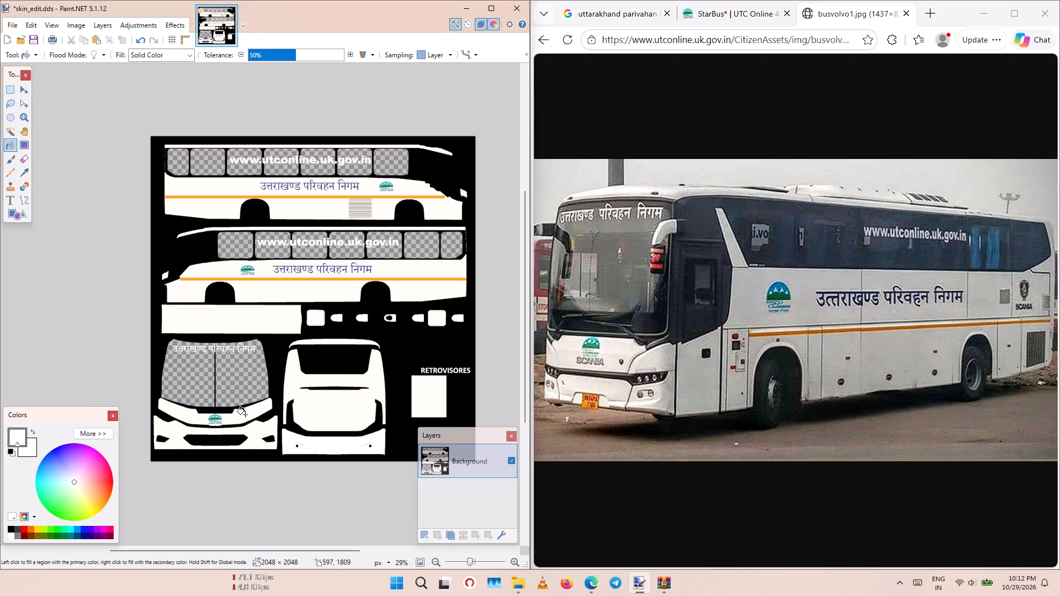
pyautogui.click(547, 40)
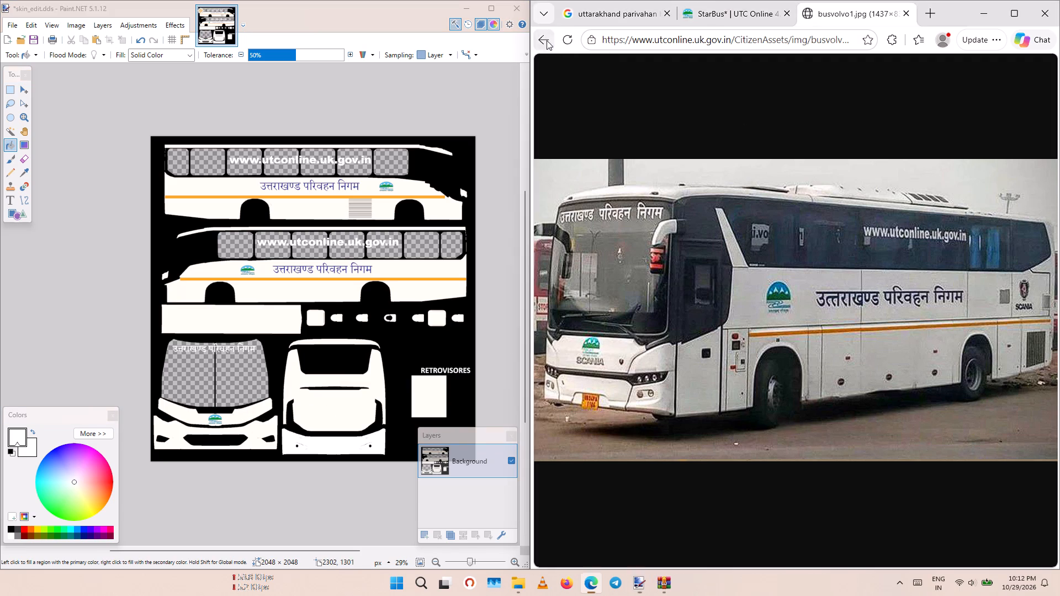
pyautogui.scroll(-1, 666, 196)
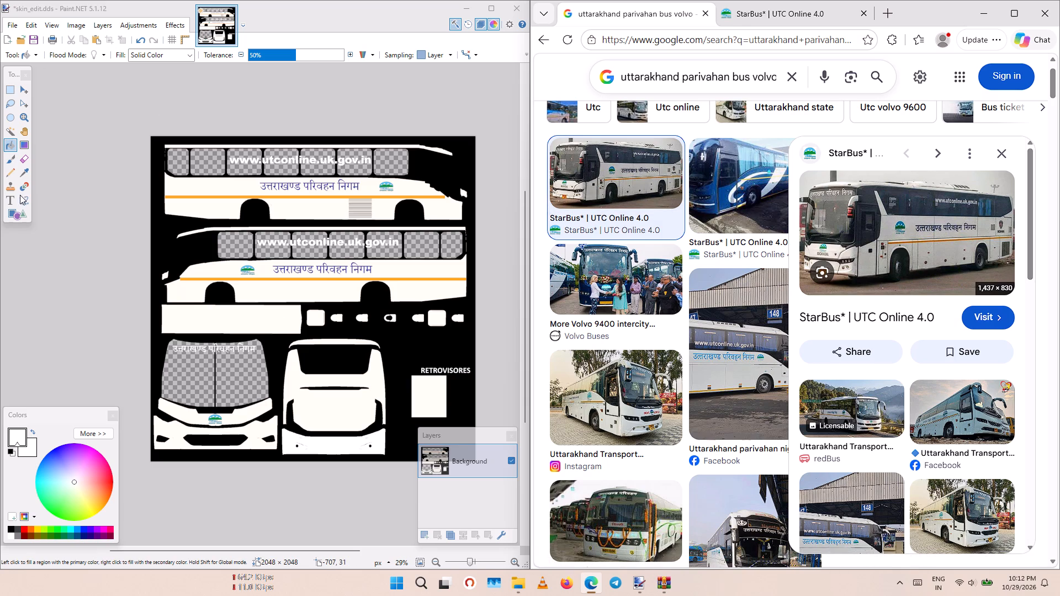
# Switch to Paint.NET and look through the Text tool's available fonts for another typeface.
pyautogui.click(6, 205)
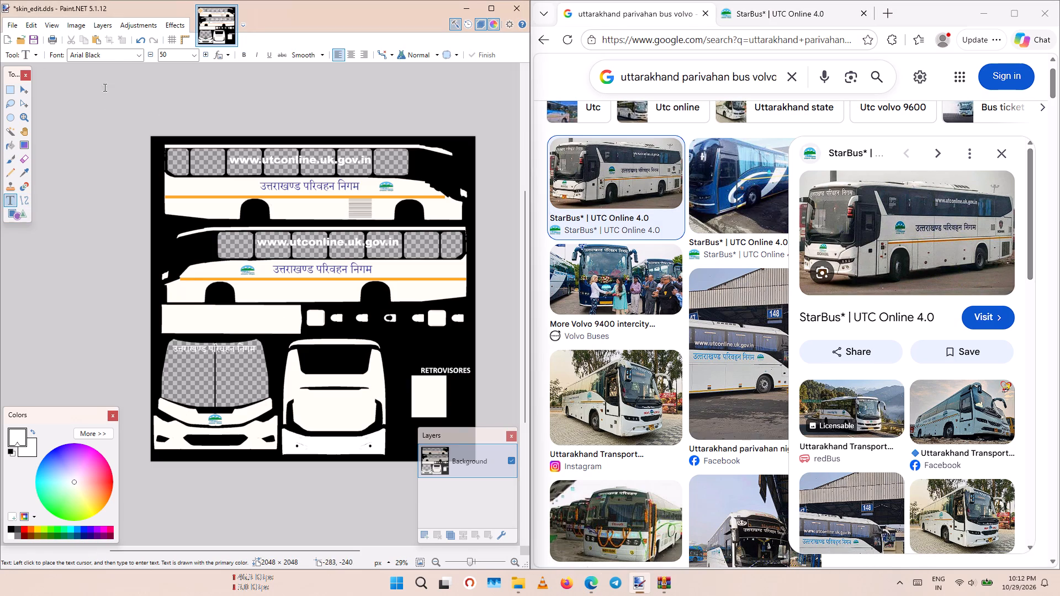
pyautogui.click(137, 51)
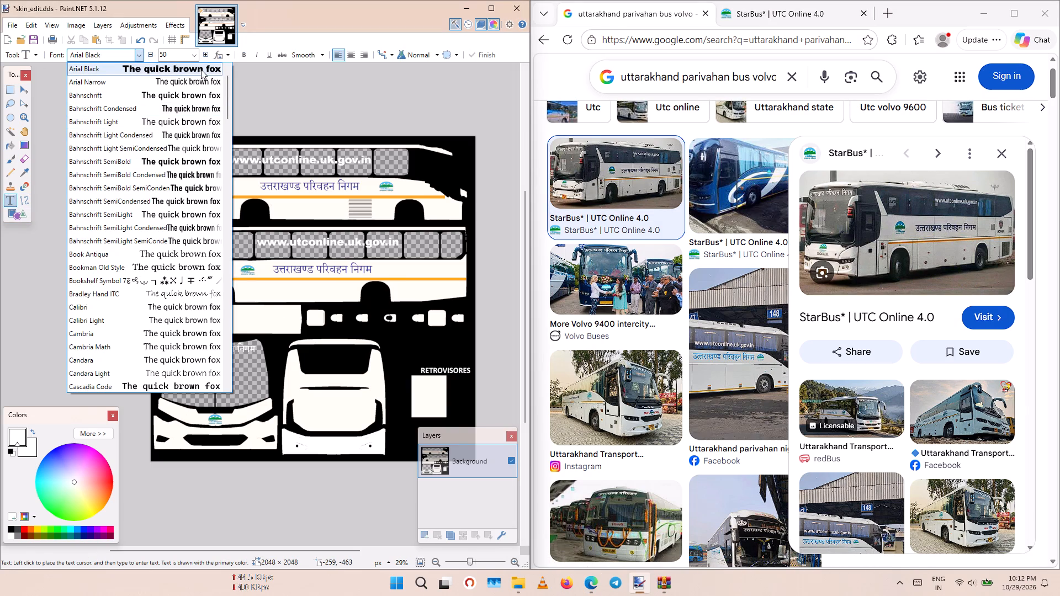
pyautogui.moveTo(226, 89); pyautogui.dragTo(232, 203)
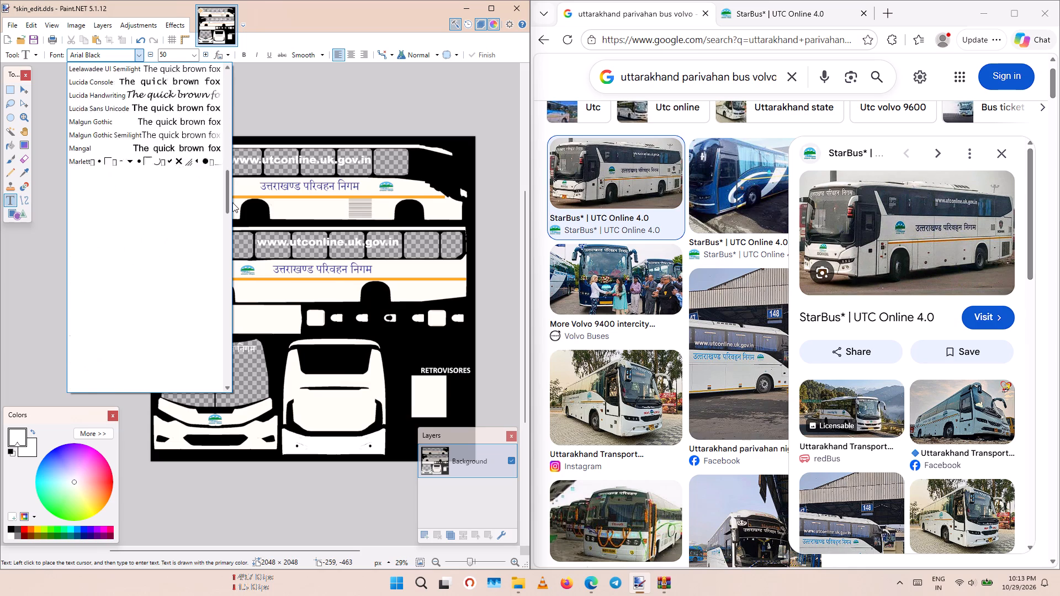
pyautogui.moveTo(232, 203); pyautogui.dragTo(234, 256)
pyautogui.scroll(2, 206, 244)
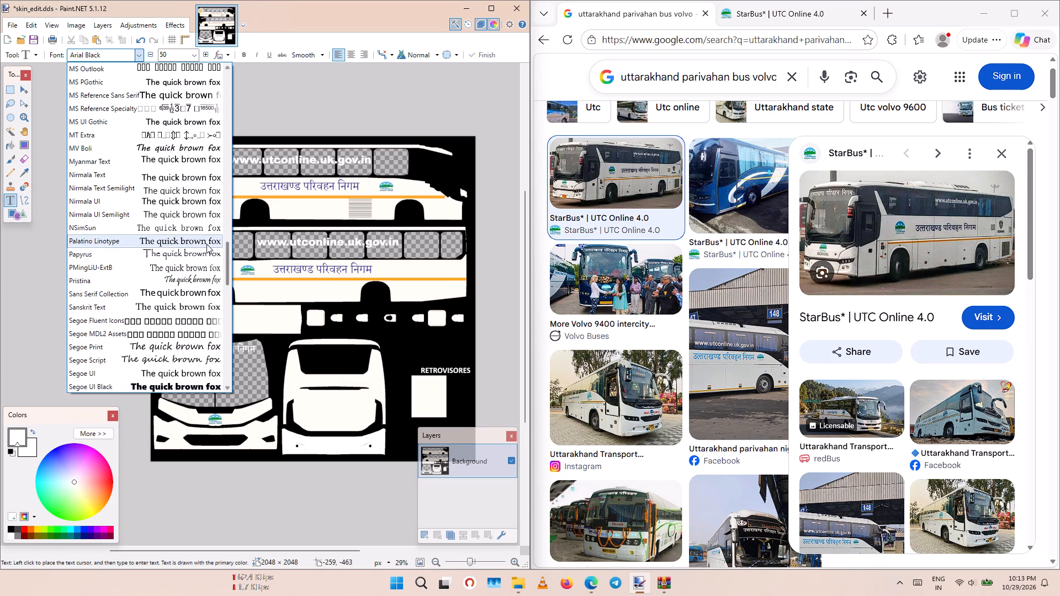
pyautogui.scroll(5, 206, 244)
pyautogui.scroll(-20, 210, 238)
pyautogui.scroll(-7, 210, 238)
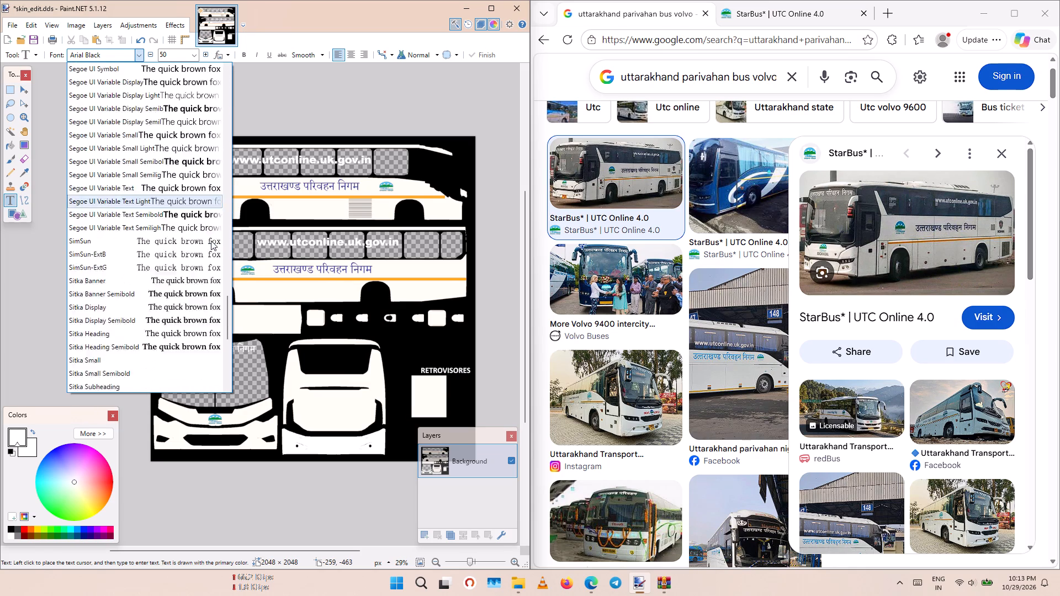
pyautogui.scroll(8, 211, 241)
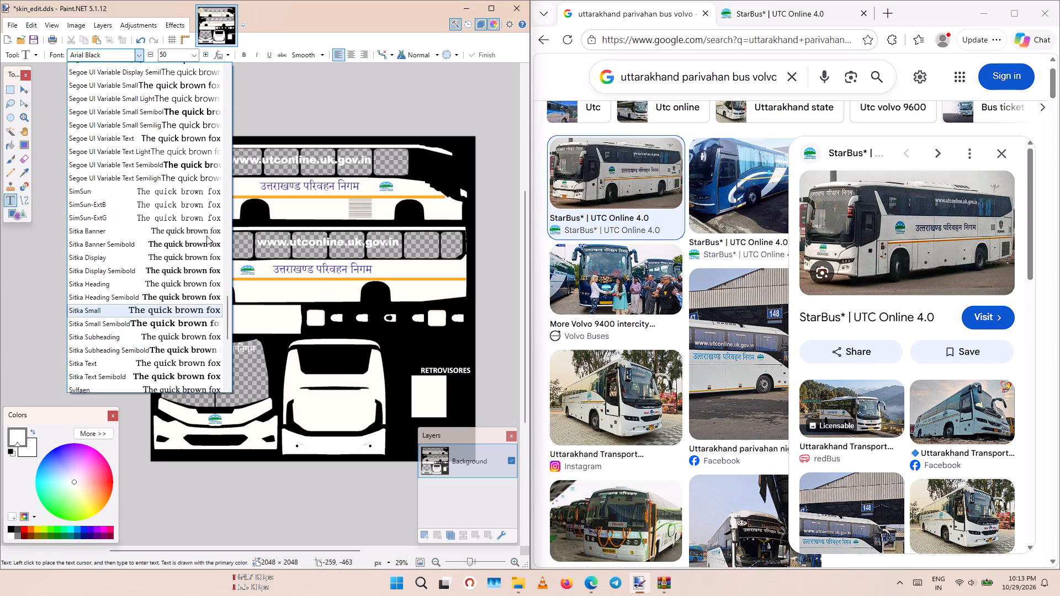
pyautogui.scroll(7, 206, 236)
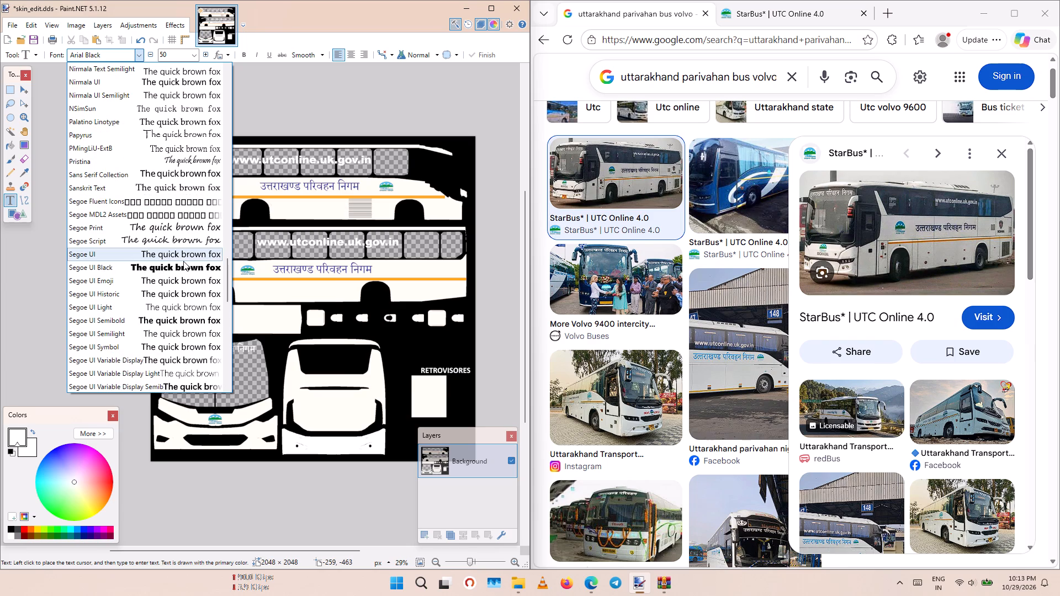
pyautogui.scroll(7, 179, 253)
# Set the Text tool's font to Impact.
pyautogui.doubleClick(110, 52)
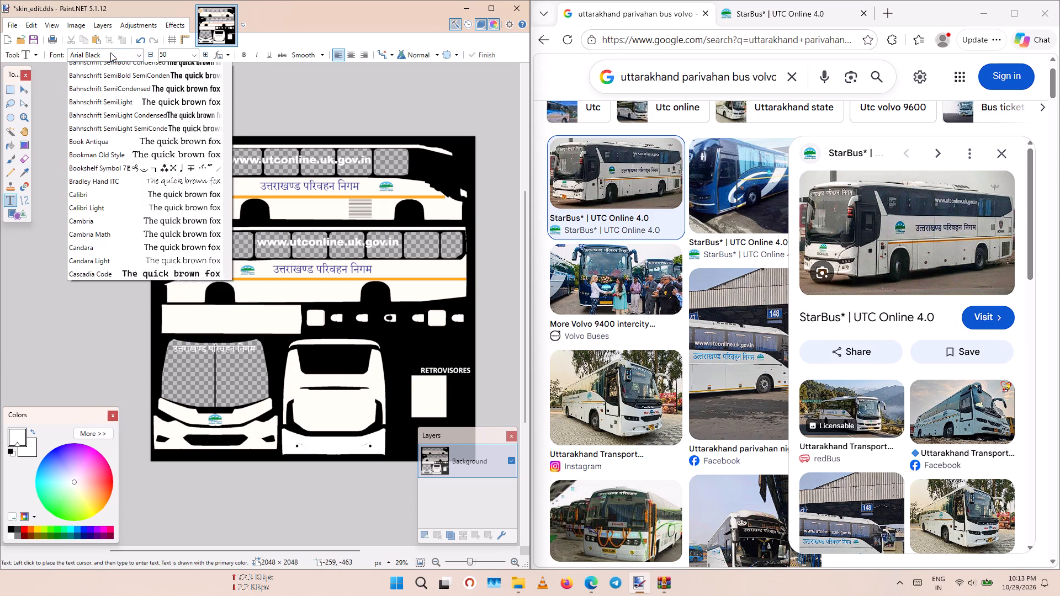
pyautogui.write('im')
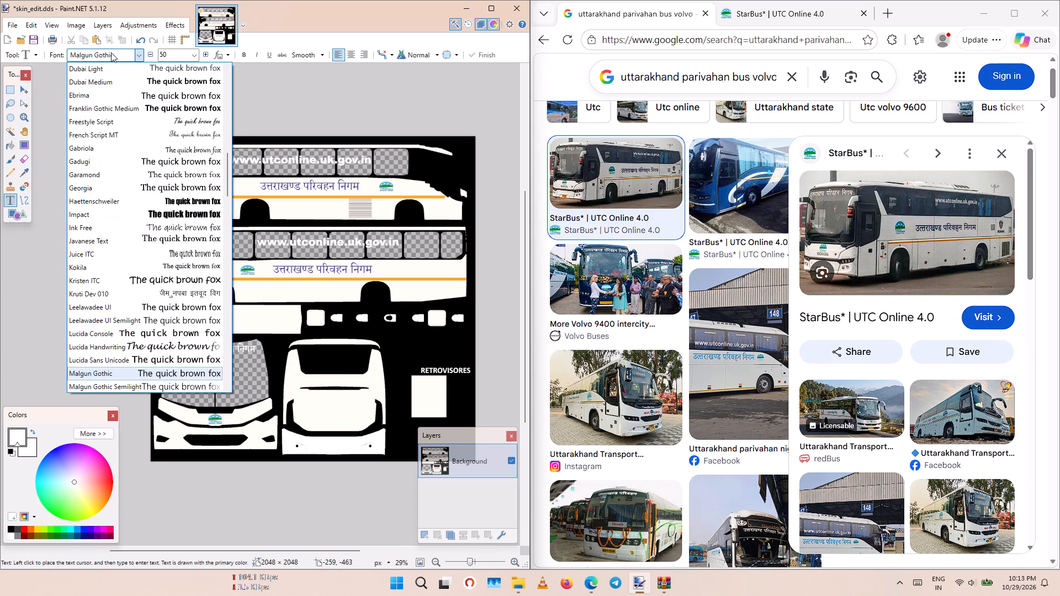
pyautogui.press('BackSpace')
pyautogui.click(119, 33)
pyautogui.click(116, 52)
pyautogui.press('p')
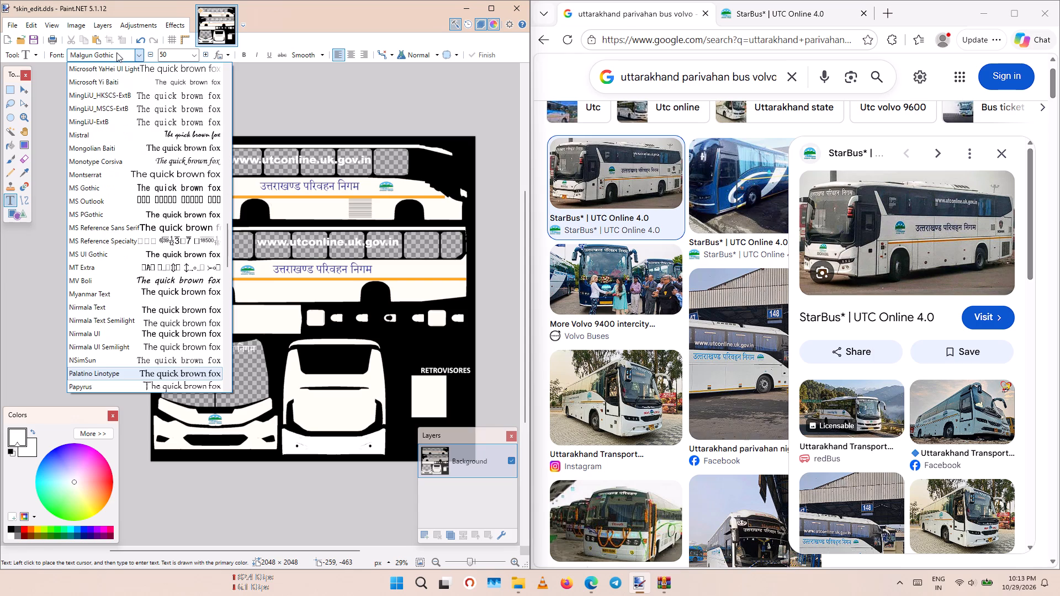
pyautogui.press('i')
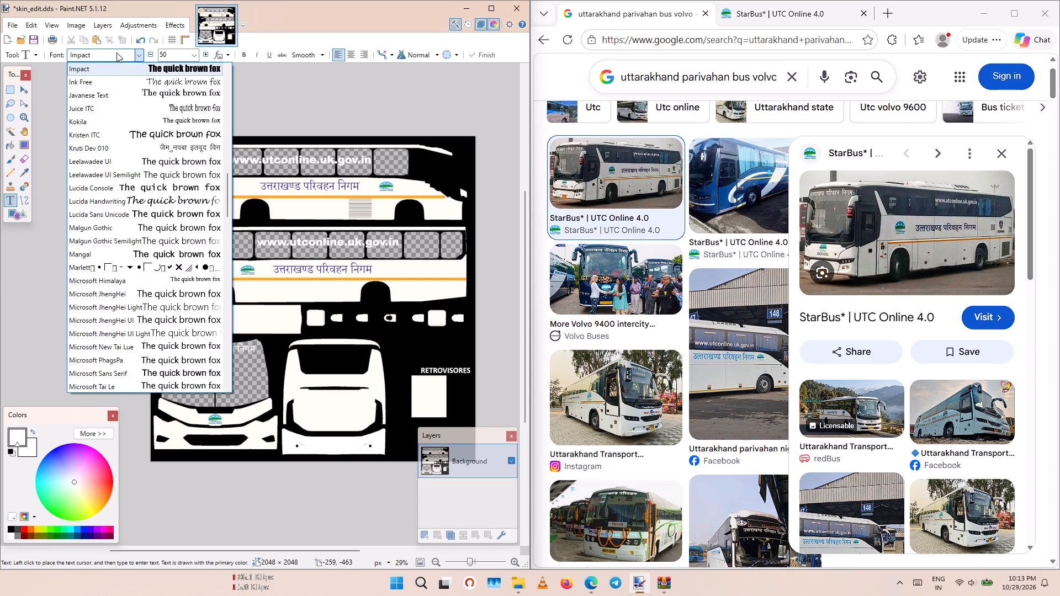
pyautogui.press('Return')
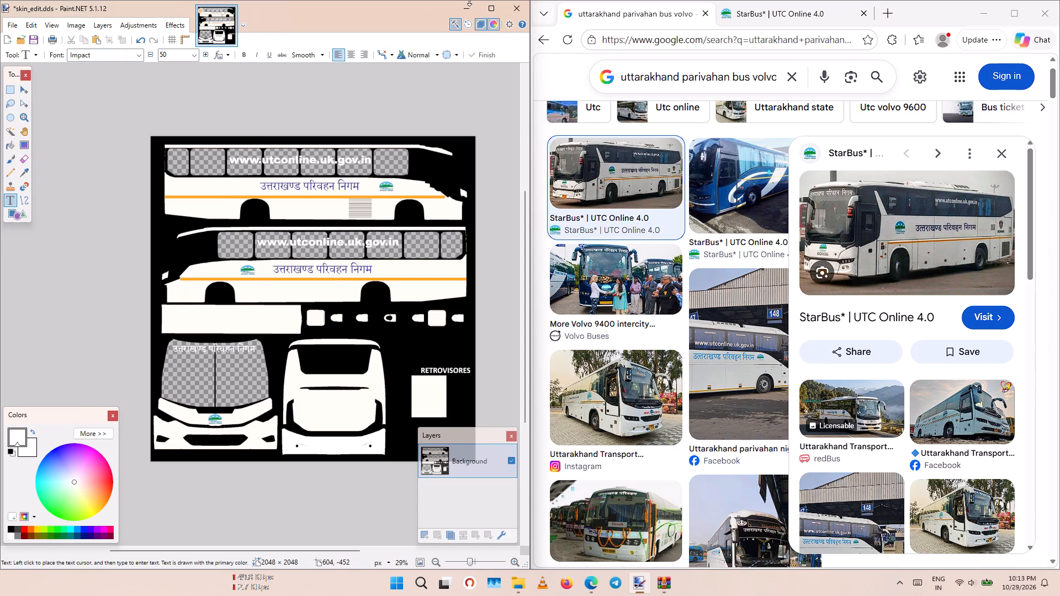
# Add a new layer and write GOVT. in red at size 14 on the bus front's white panel, left of the logo.
pyautogui.click(429, 536)
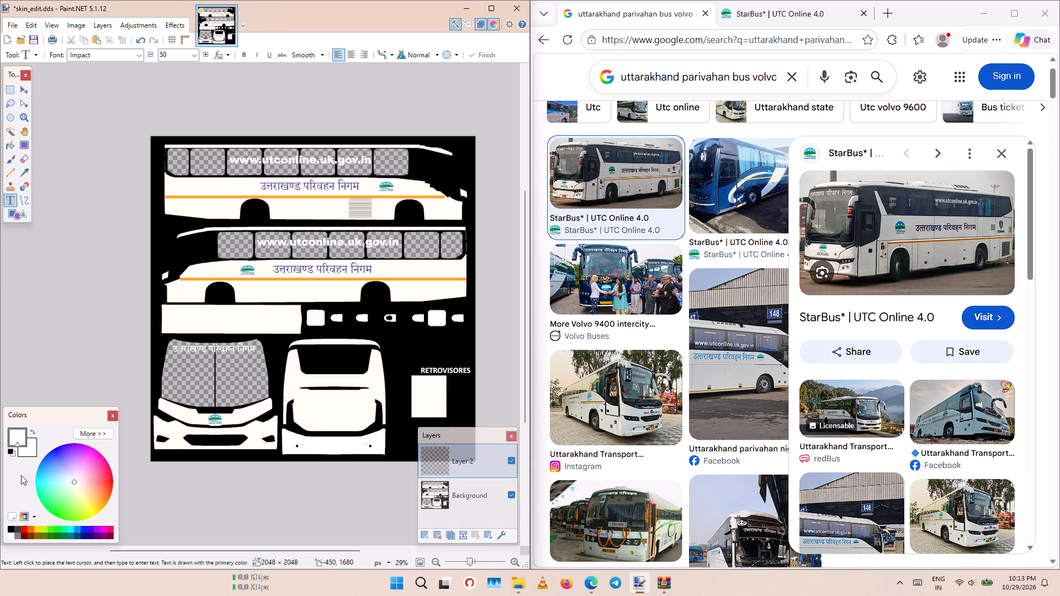
pyautogui.moveTo(81, 473); pyautogui.dragTo(109, 481)
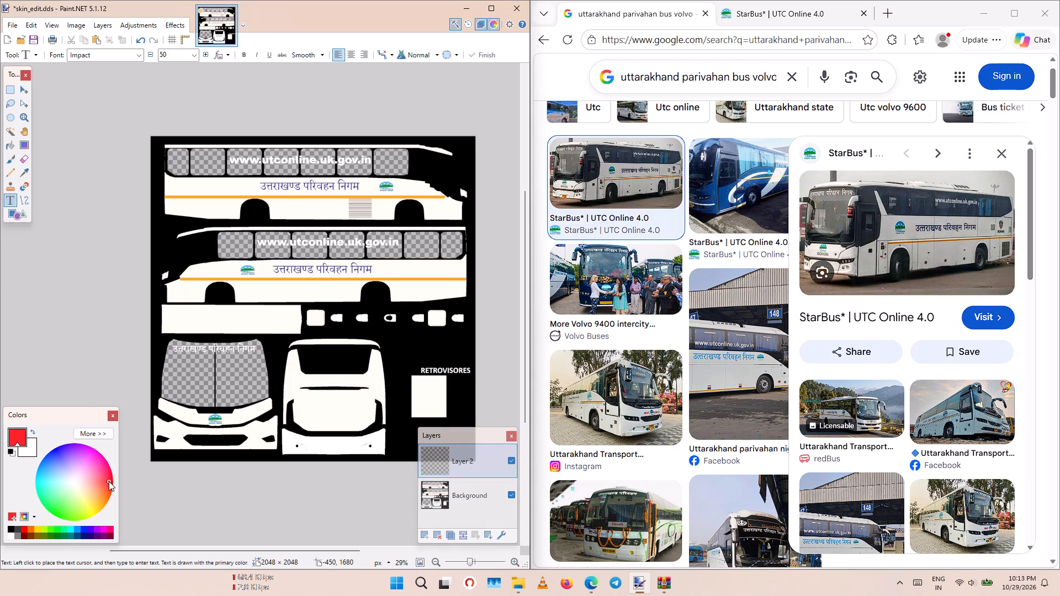
pyautogui.moveTo(109, 481); pyautogui.dragTo(107, 482)
pyautogui.click(182, 417)
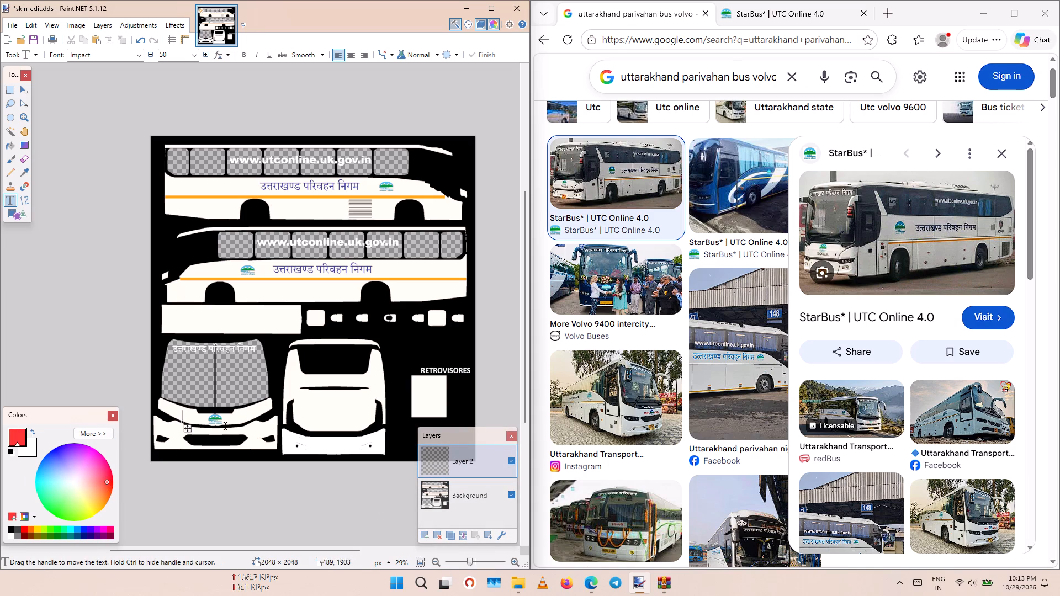
pyautogui.click(193, 57)
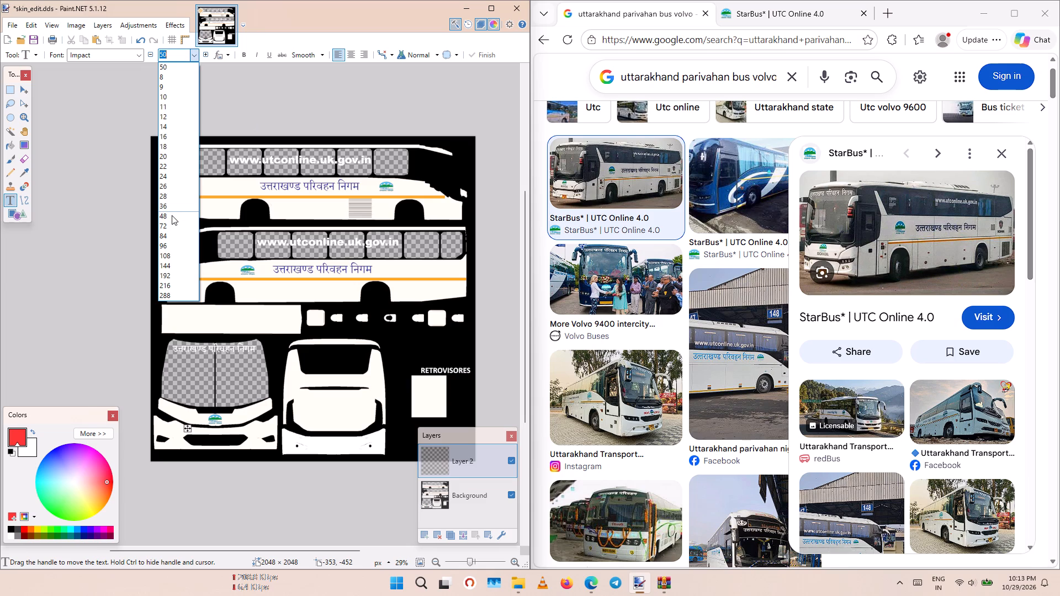
pyautogui.click(170, 130)
pyautogui.keyDown('ctrl'); pyautogui.scroll(4, 195, 419); pyautogui.keyUp('ctrl')
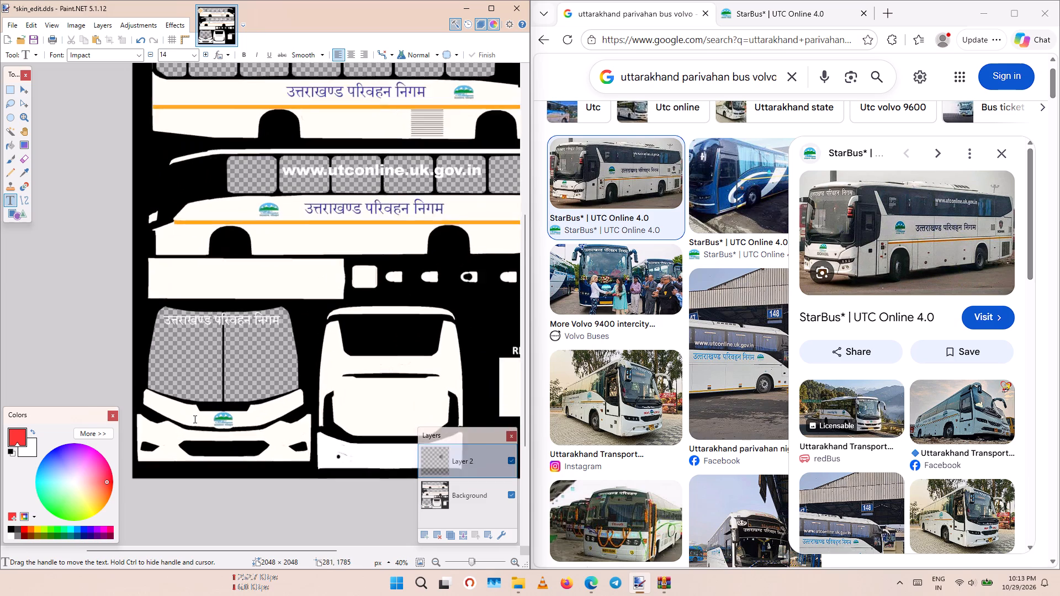
pyautogui.keyDown('ctrl'); pyautogui.scroll(6, 195, 419); pyautogui.keyUp('ctrl')
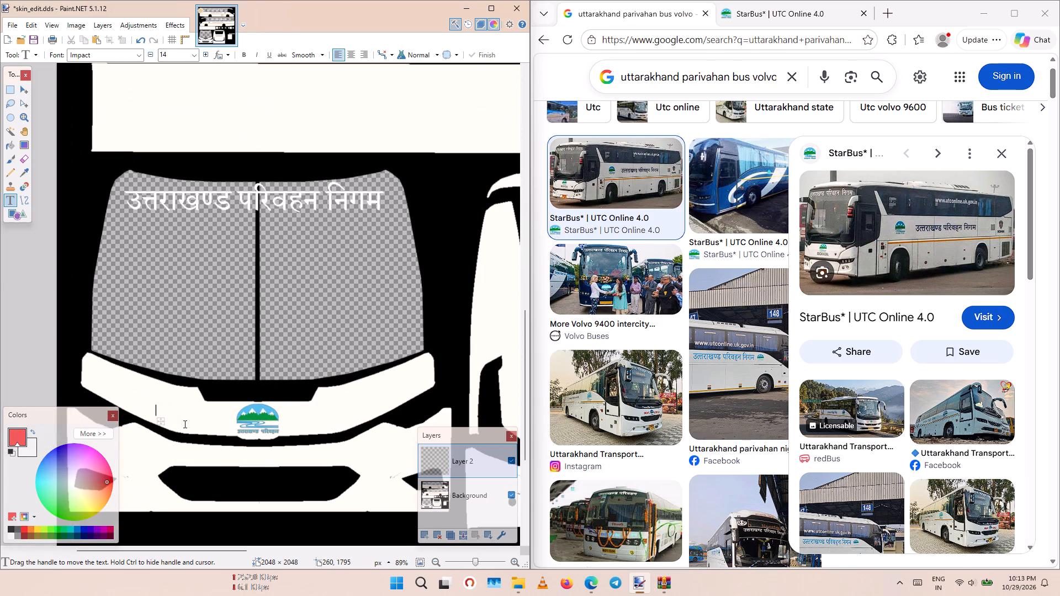
pyautogui.write('GOVT')
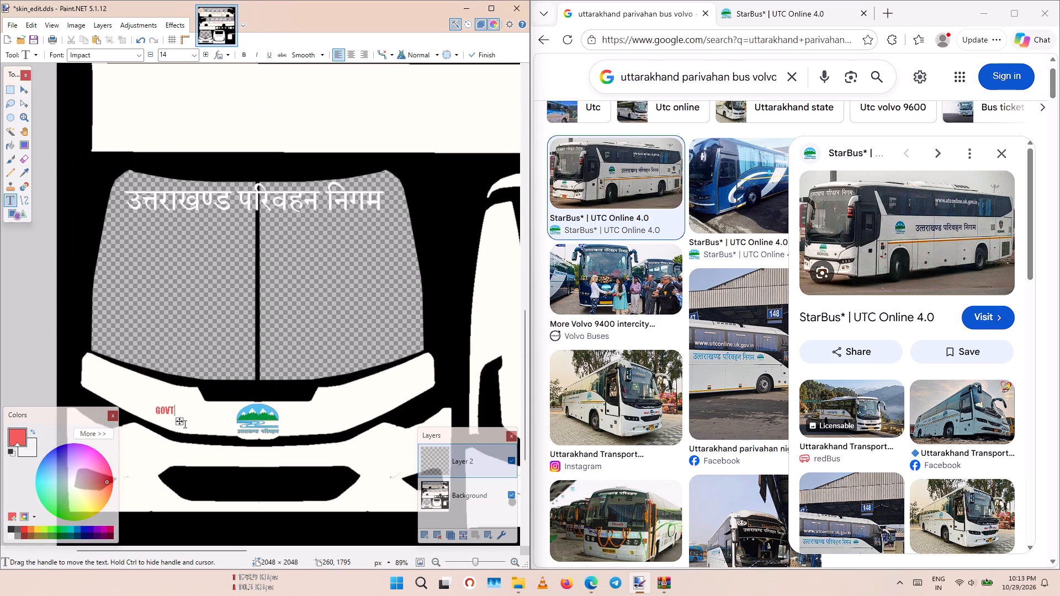
pyautogui.press('.')
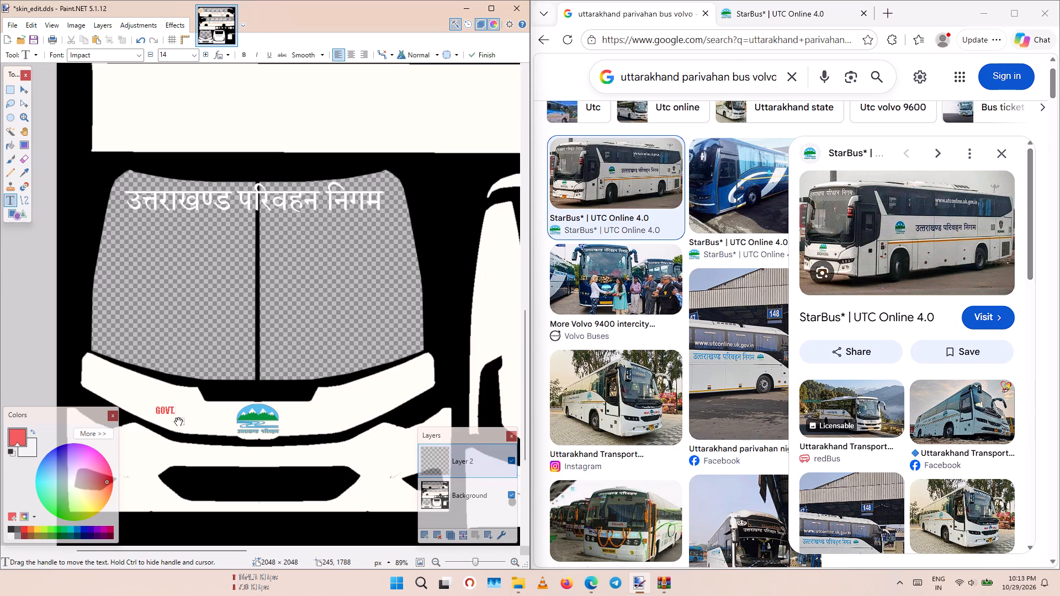
pyautogui.moveTo(180, 422); pyautogui.dragTo(214, 428)
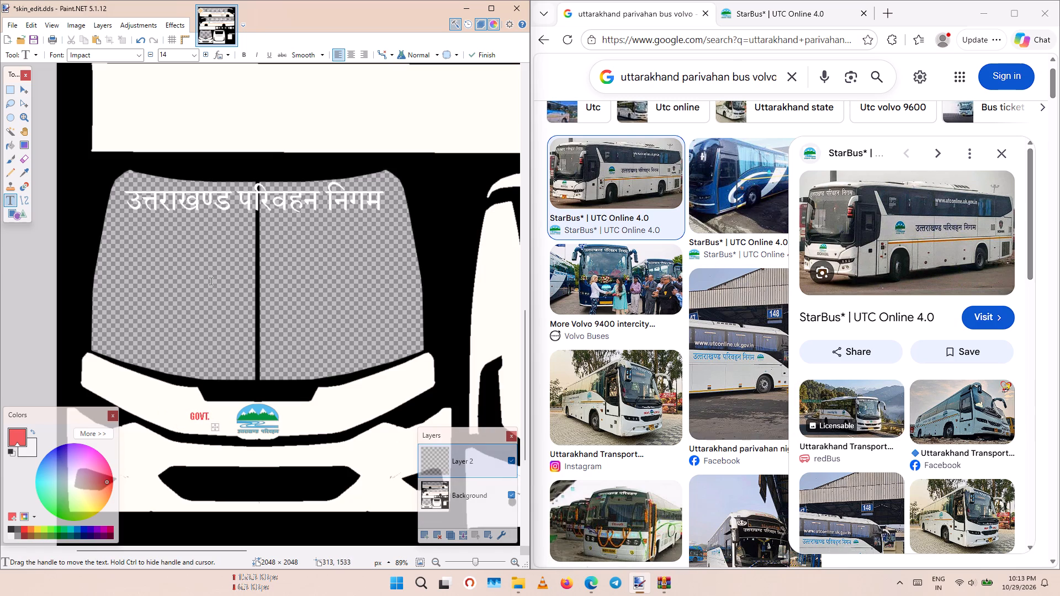
# Enlarge the GOVT. lettering to size 34 and reposition it just left of the front logo without overlapping it.
pyautogui.click(197, 57)
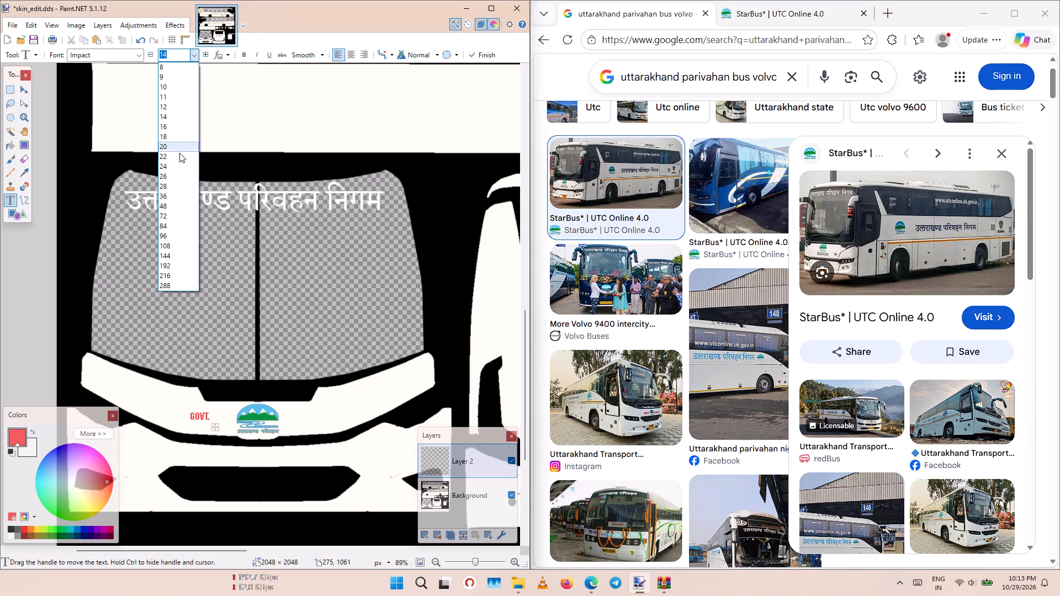
pyautogui.click(181, 168)
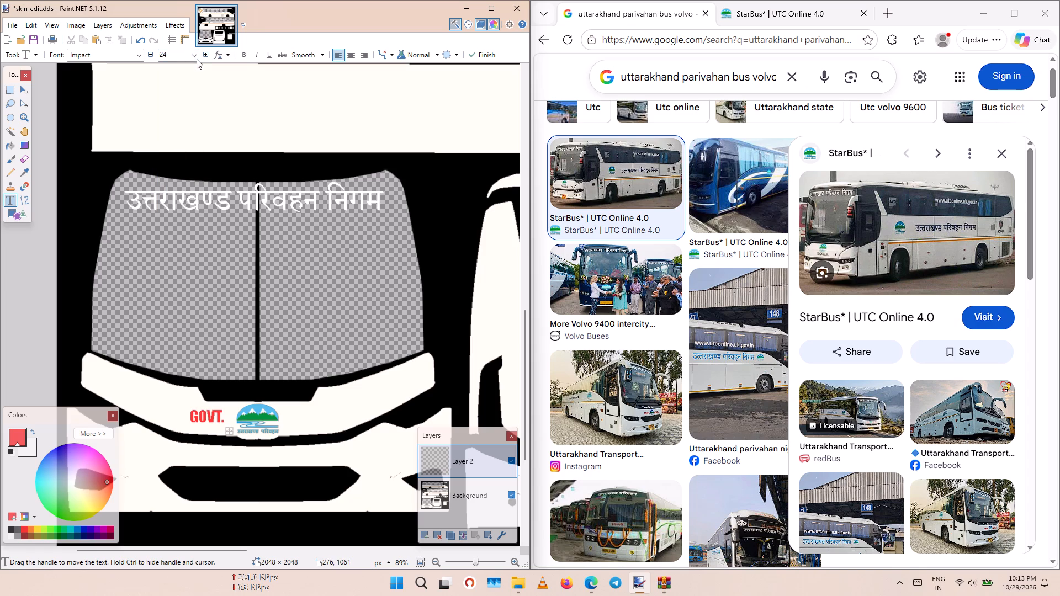
pyautogui.click(197, 58)
pyautogui.click(182, 187)
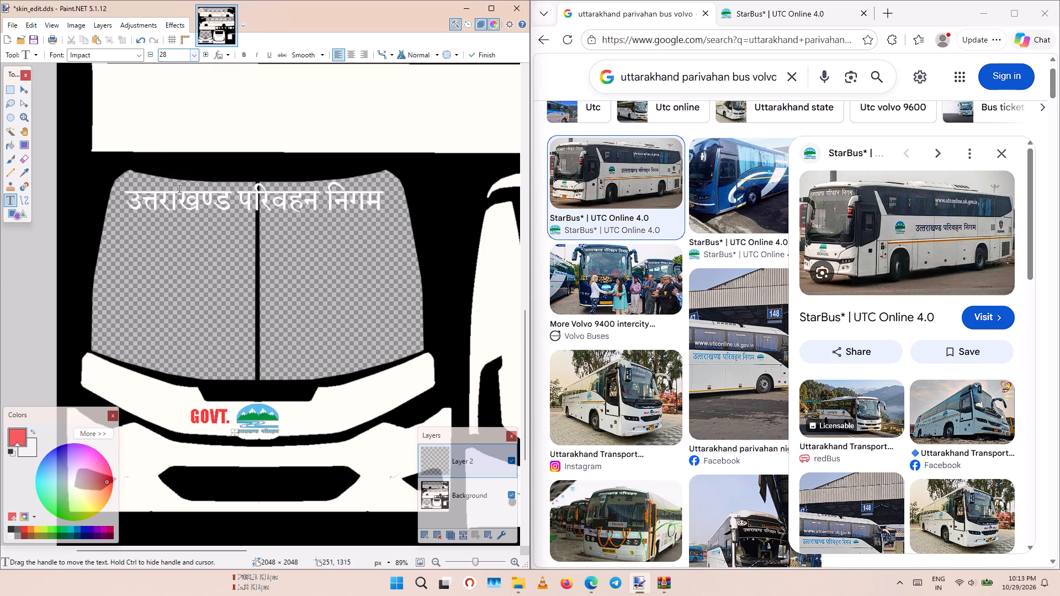
pyautogui.click(235, 433)
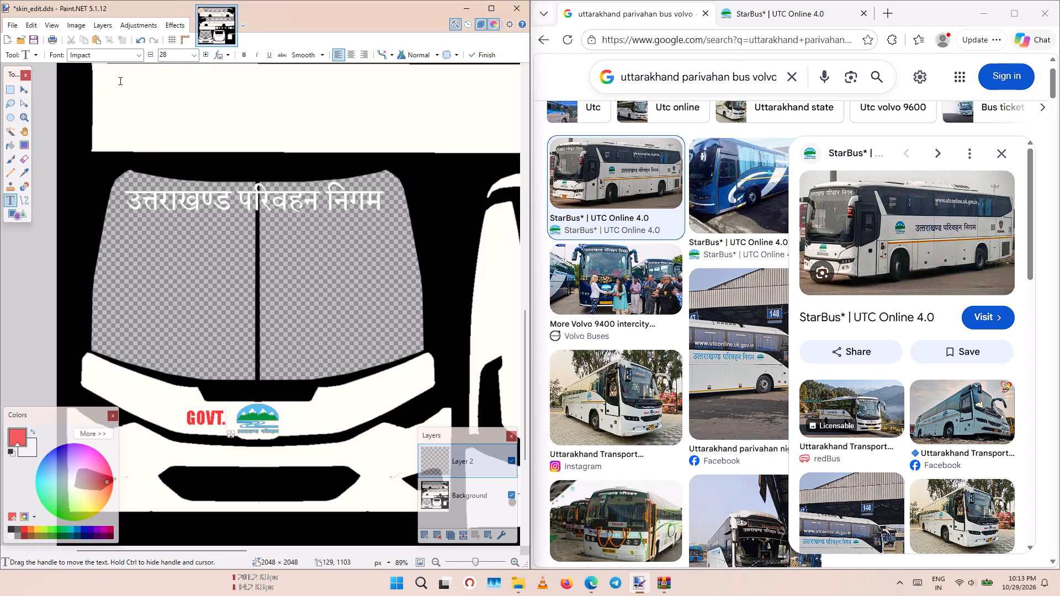
pyautogui.click(256, 56)
pyautogui.click(256, 56)
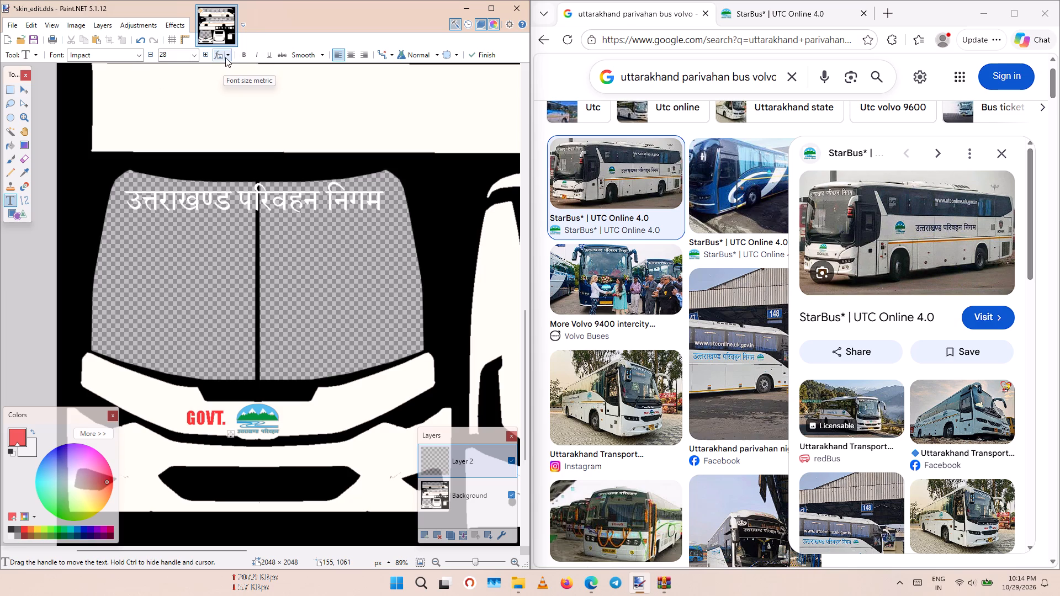
pyautogui.click(228, 56)
pyautogui.click(228, 56)
pyautogui.click(207, 55)
pyautogui.click(207, 55)
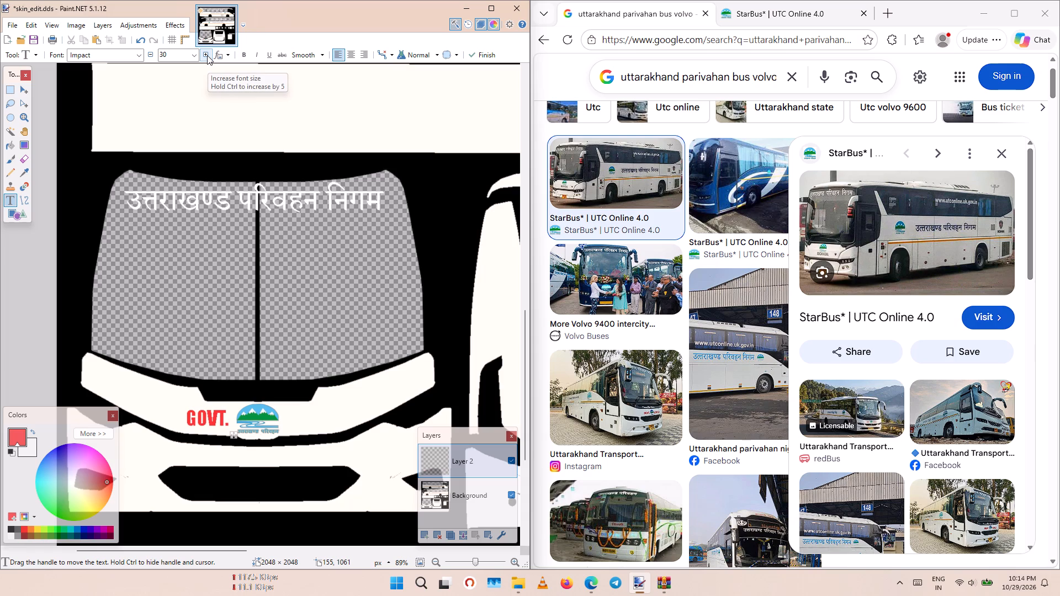
pyautogui.doubleClick(207, 55)
pyautogui.click(207, 55)
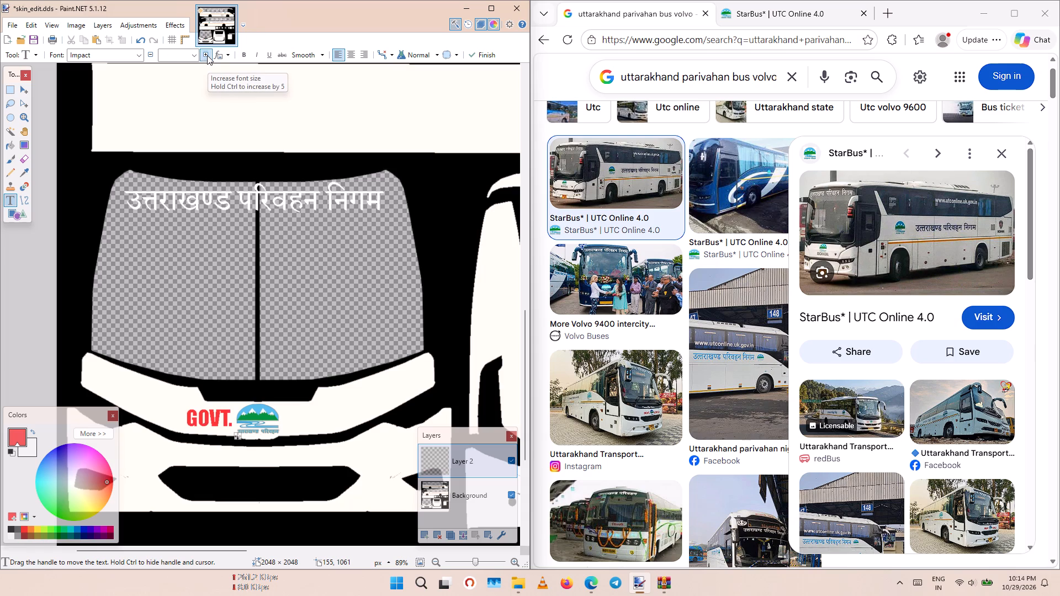
pyautogui.click(207, 55)
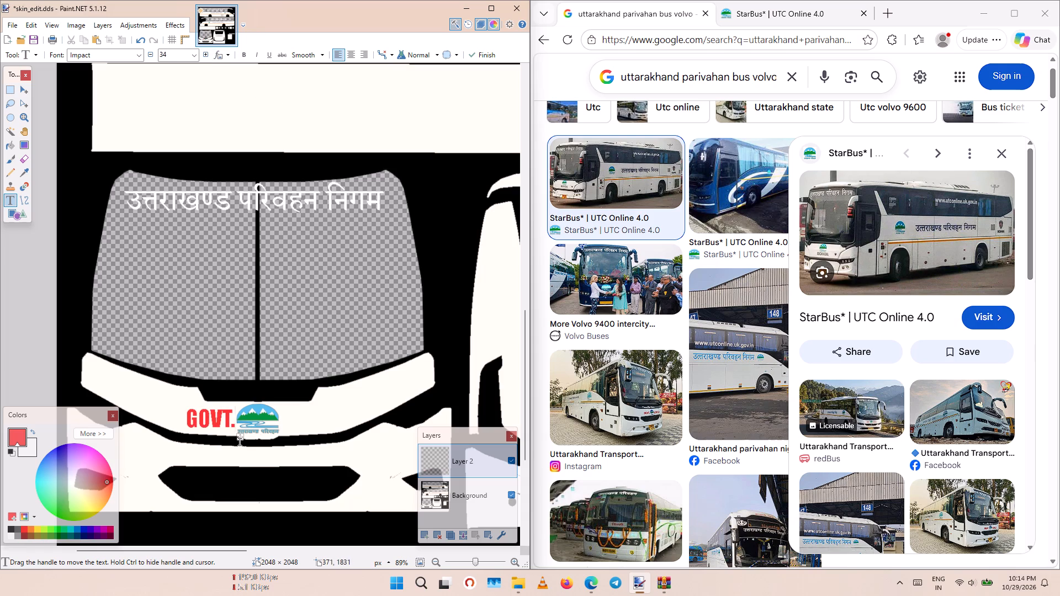
pyautogui.moveTo(242, 438); pyautogui.dragTo(232, 438)
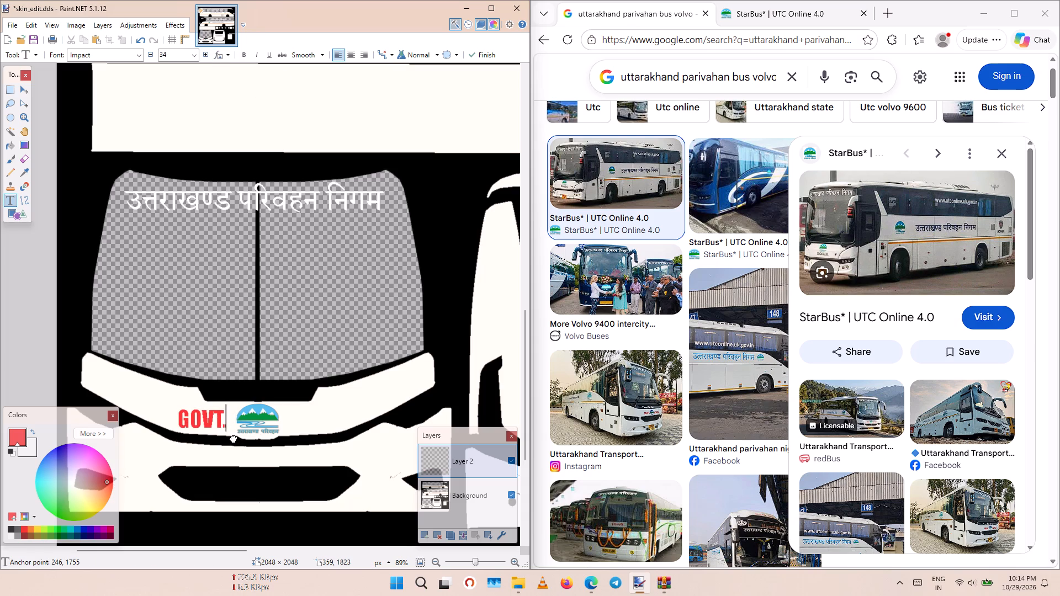
pyautogui.moveTo(232, 438); pyautogui.dragTo(231, 436)
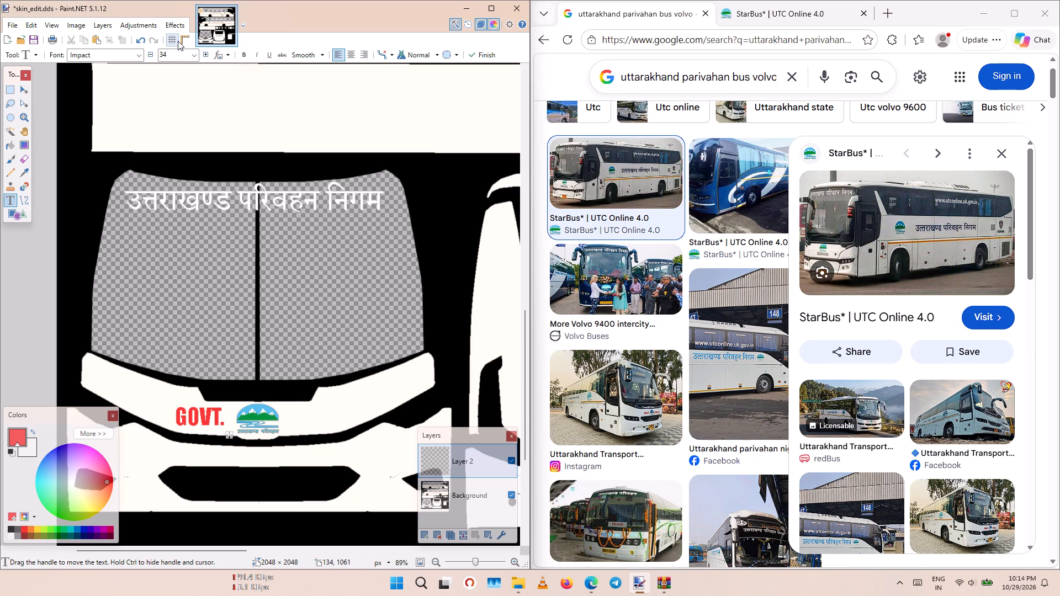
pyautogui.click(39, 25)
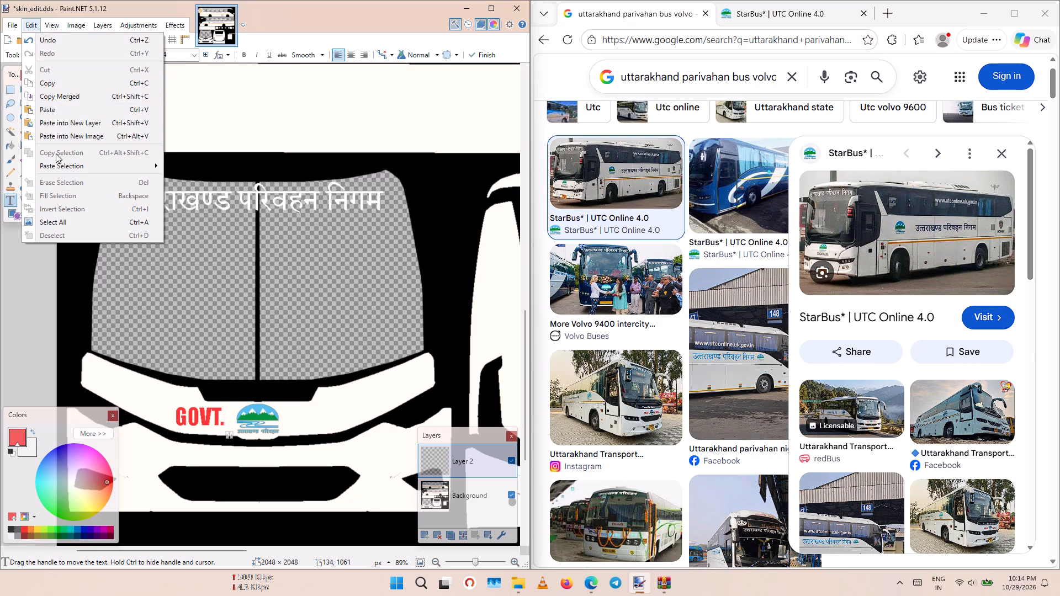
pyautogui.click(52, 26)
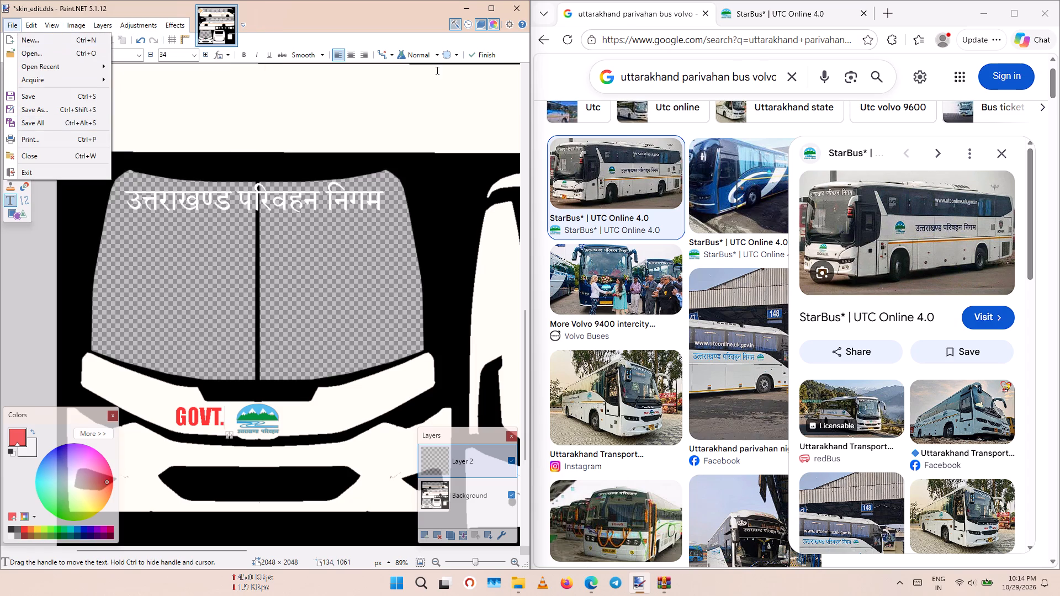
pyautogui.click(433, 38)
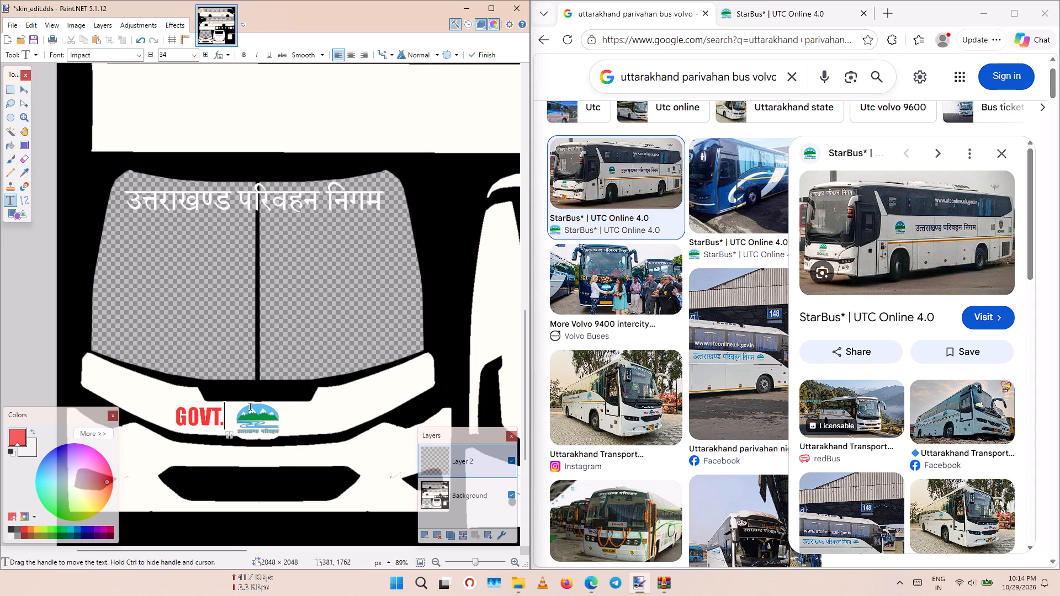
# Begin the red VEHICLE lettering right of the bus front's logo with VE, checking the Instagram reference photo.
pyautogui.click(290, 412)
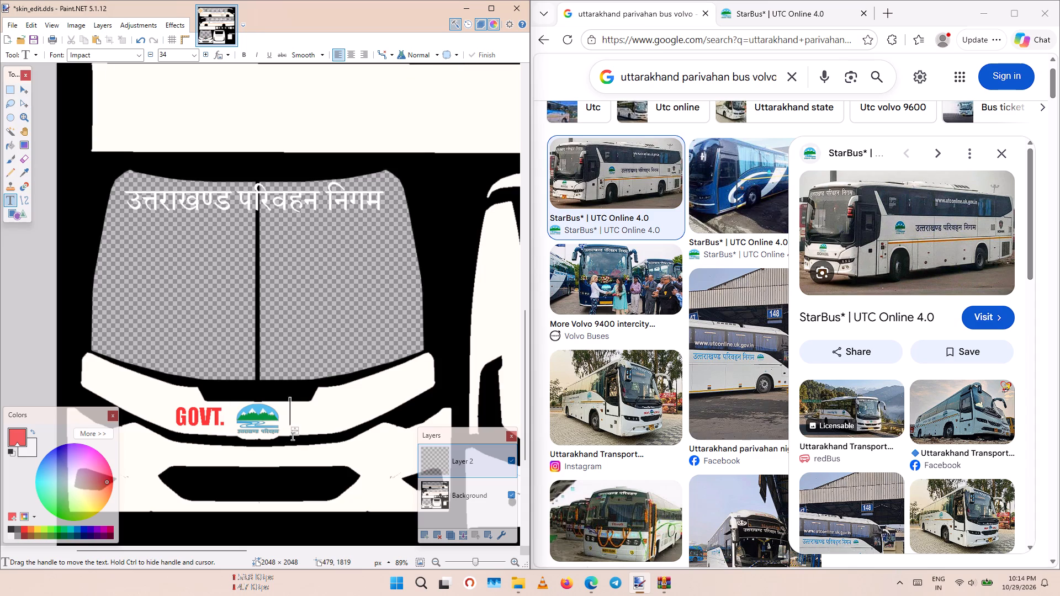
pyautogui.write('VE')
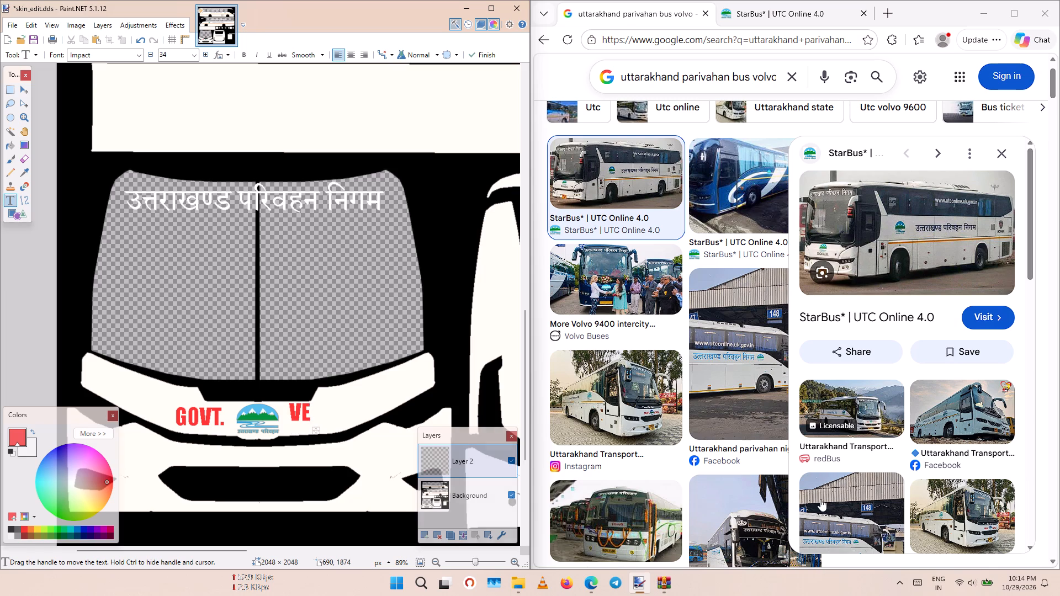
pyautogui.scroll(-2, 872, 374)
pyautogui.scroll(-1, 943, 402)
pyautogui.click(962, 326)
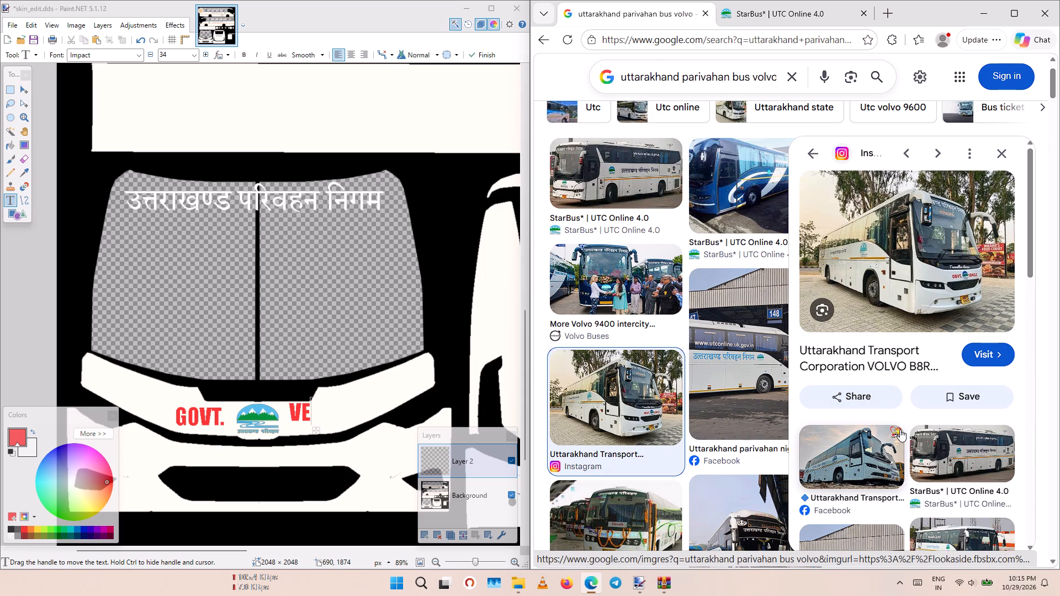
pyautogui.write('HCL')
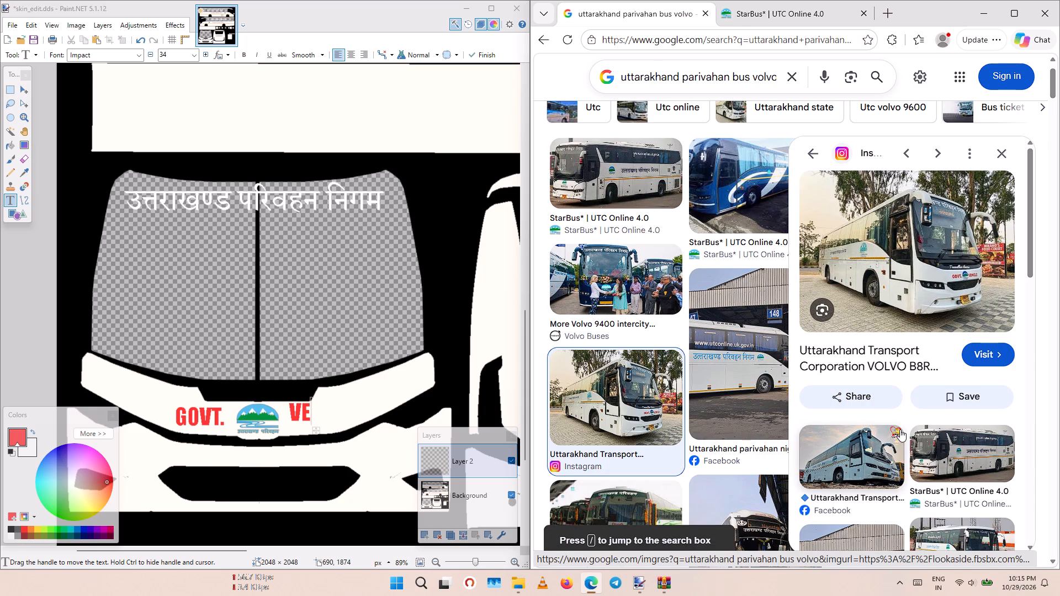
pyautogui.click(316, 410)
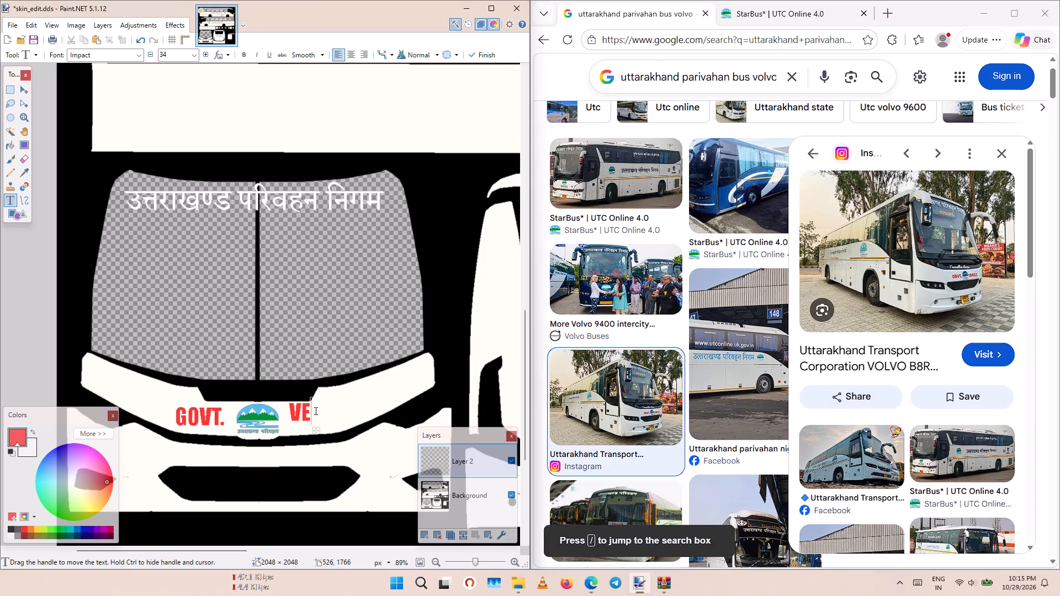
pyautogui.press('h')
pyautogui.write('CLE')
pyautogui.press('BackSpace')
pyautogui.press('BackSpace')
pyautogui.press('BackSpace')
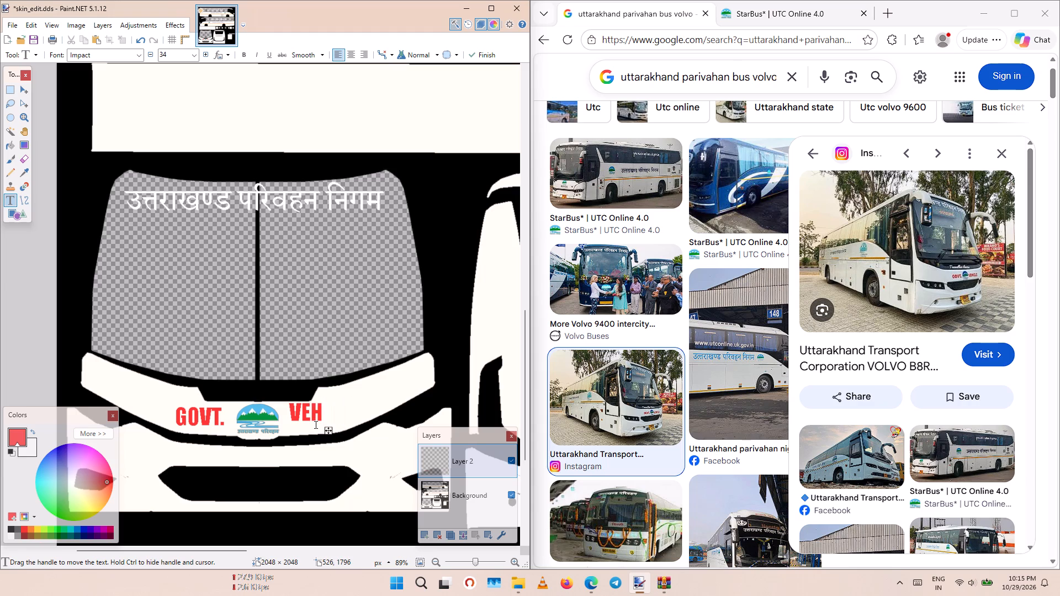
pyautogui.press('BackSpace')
# Examine the Wikipedia Volvo bus photo and related bus images in the browser for the front lettering beside the logo.
pyautogui.scroll(-2, 814, 359)
pyautogui.scroll(-1, 614, 477)
pyautogui.scroll(-4, 761, 407)
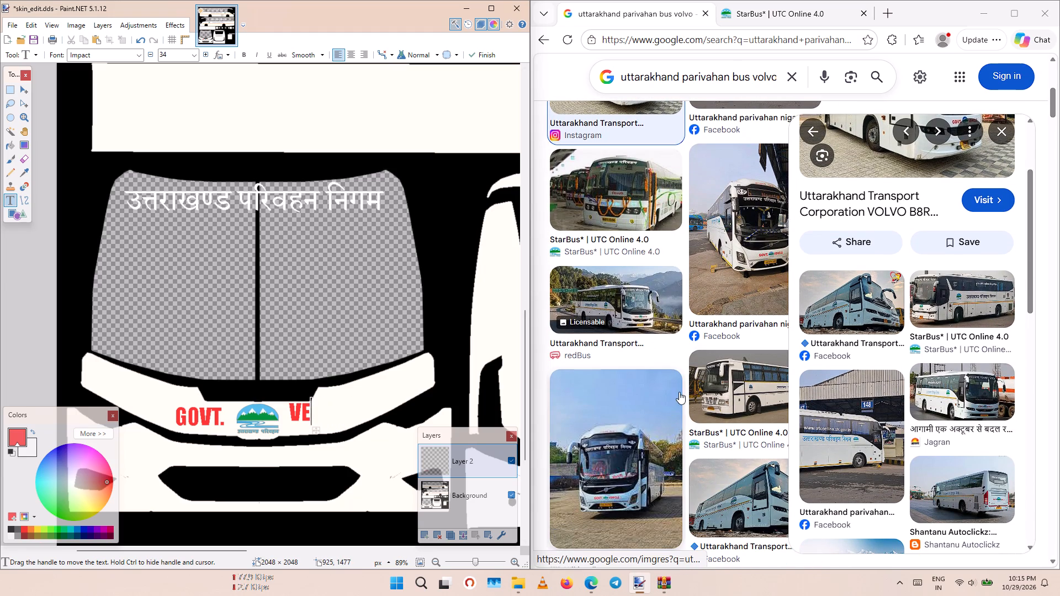
pyautogui.click(638, 470)
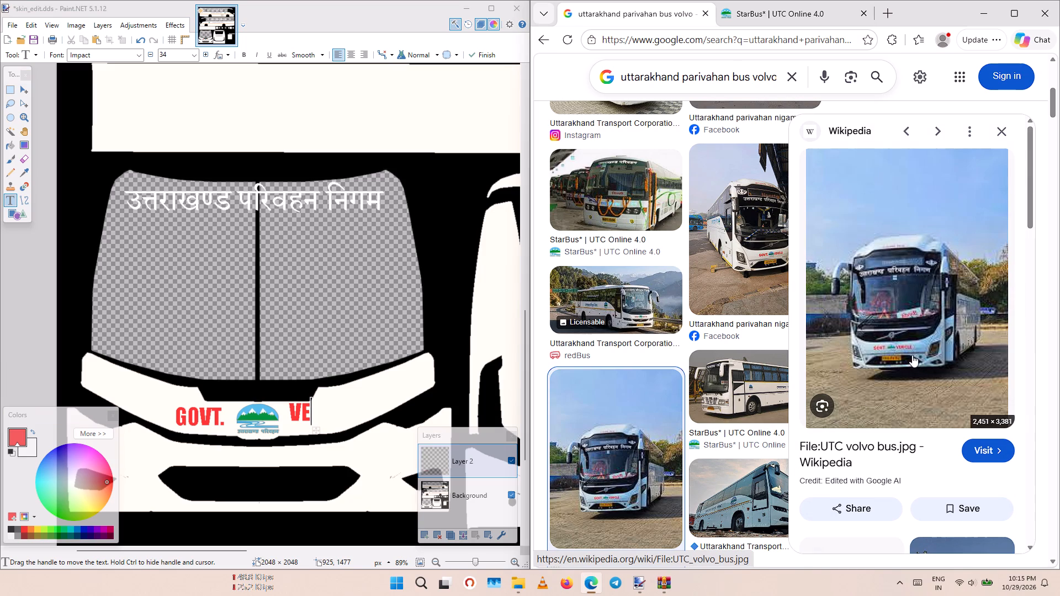
pyautogui.scroll(-4, 909, 373)
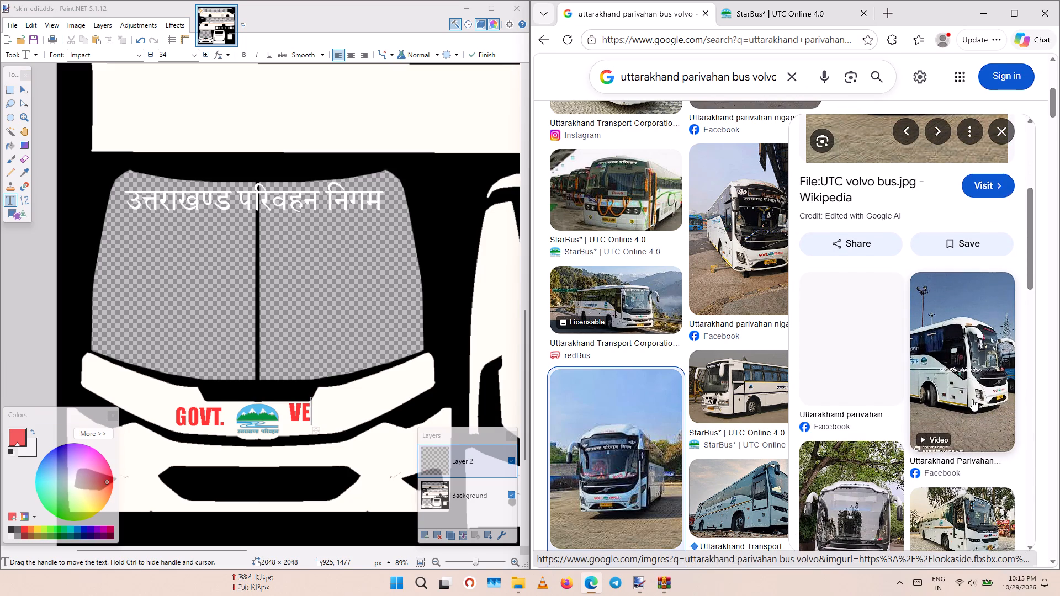
pyautogui.scroll(-4, 972, 398)
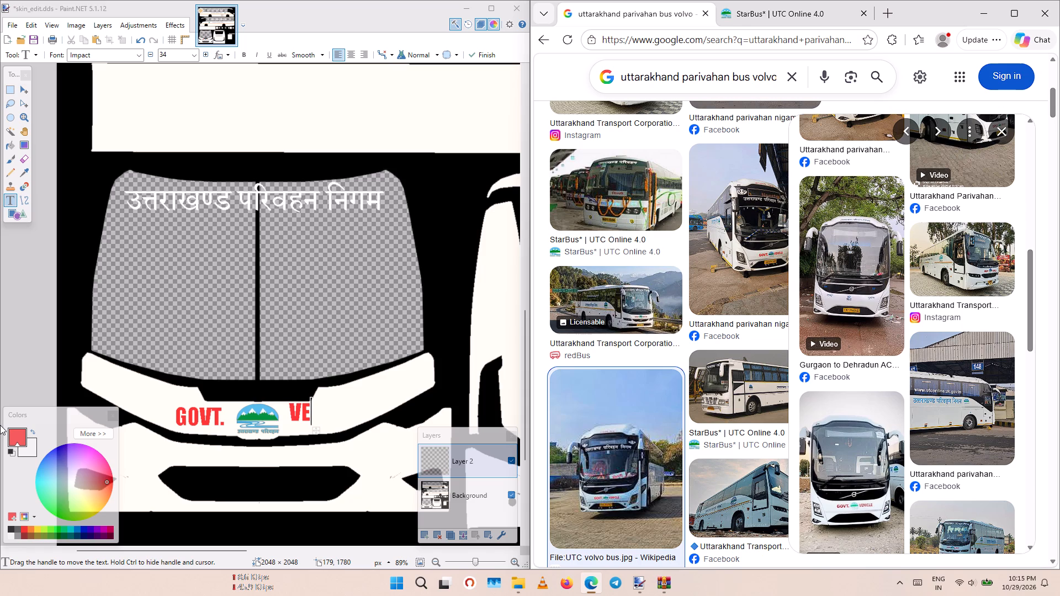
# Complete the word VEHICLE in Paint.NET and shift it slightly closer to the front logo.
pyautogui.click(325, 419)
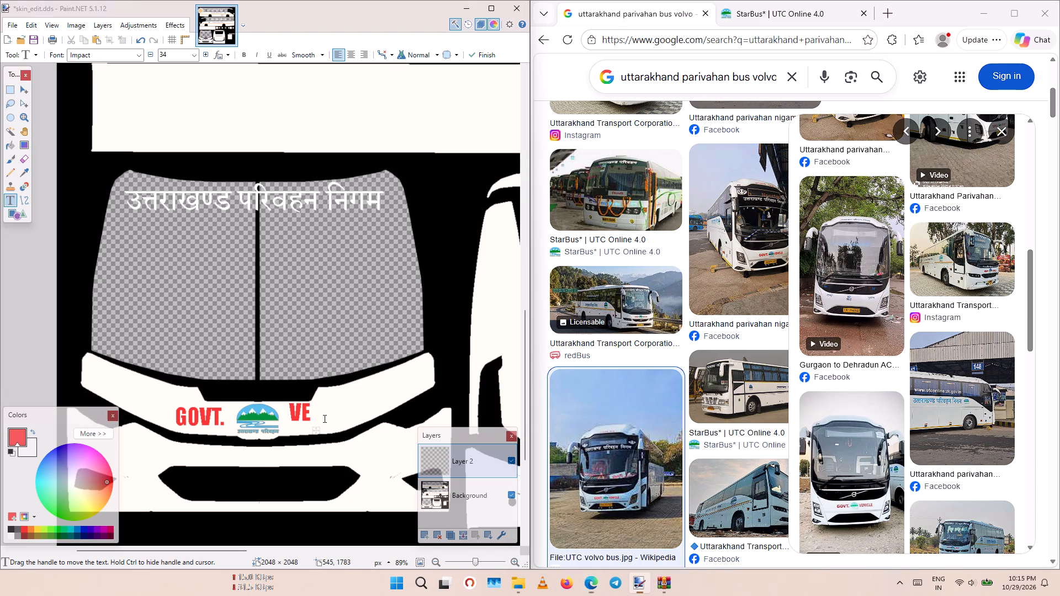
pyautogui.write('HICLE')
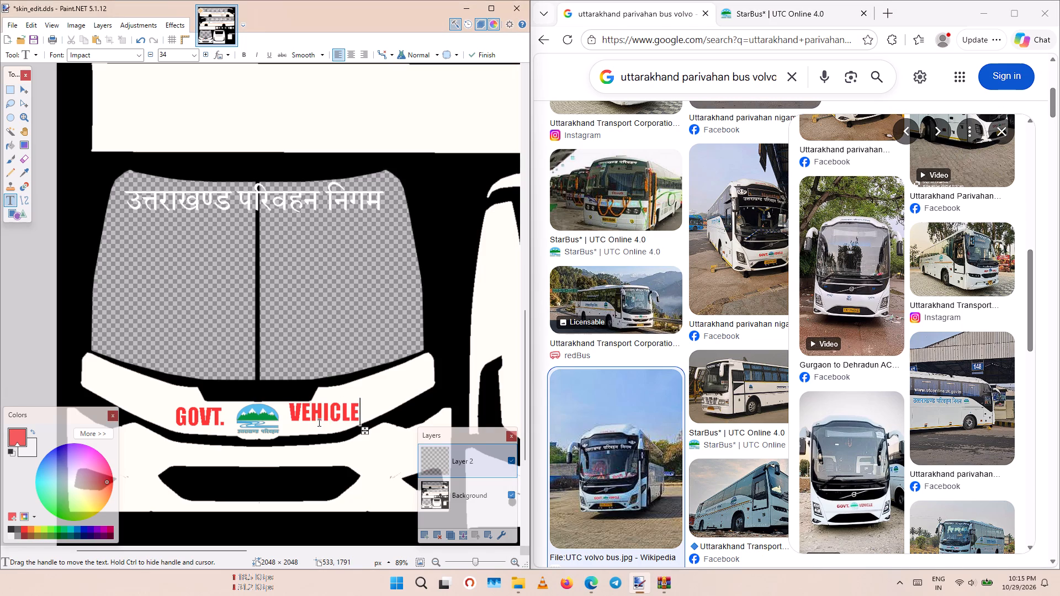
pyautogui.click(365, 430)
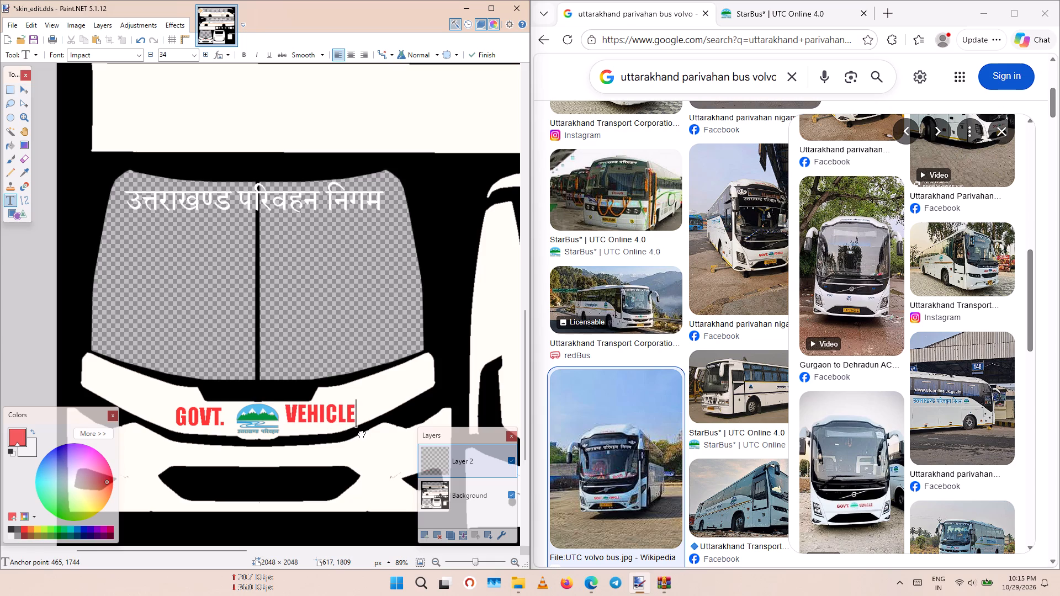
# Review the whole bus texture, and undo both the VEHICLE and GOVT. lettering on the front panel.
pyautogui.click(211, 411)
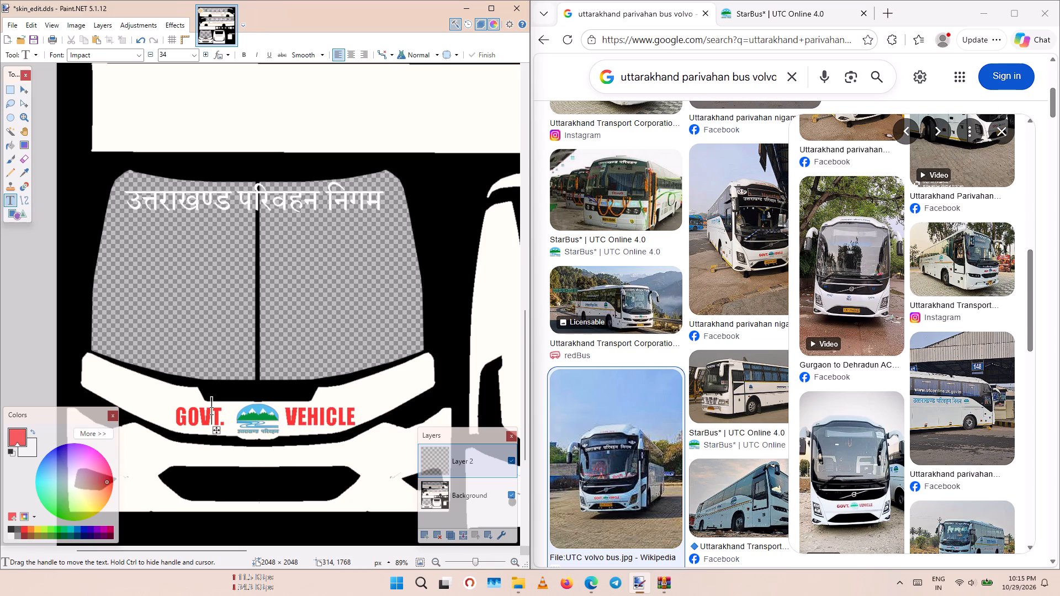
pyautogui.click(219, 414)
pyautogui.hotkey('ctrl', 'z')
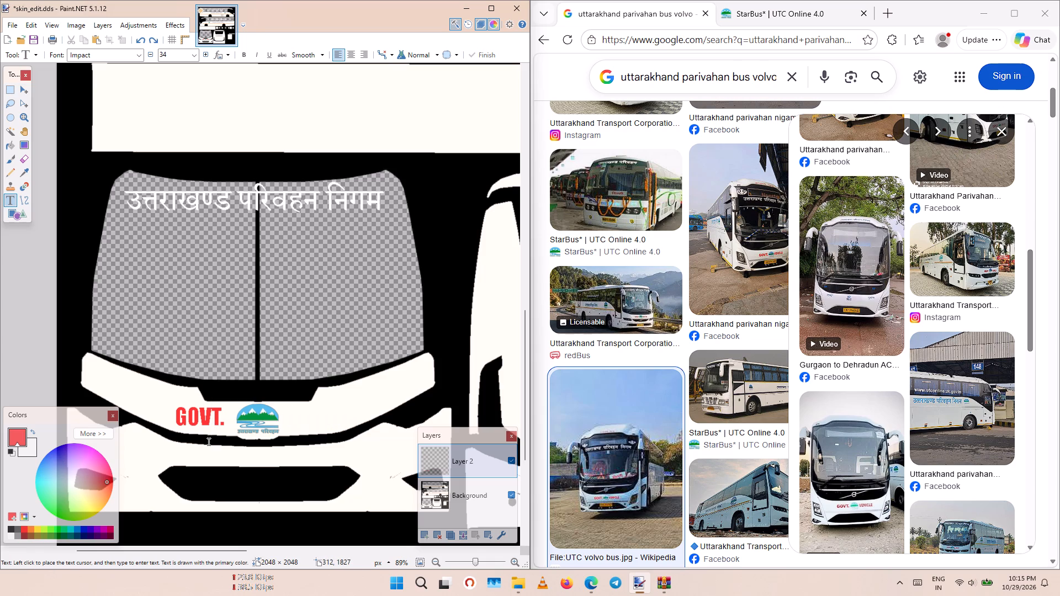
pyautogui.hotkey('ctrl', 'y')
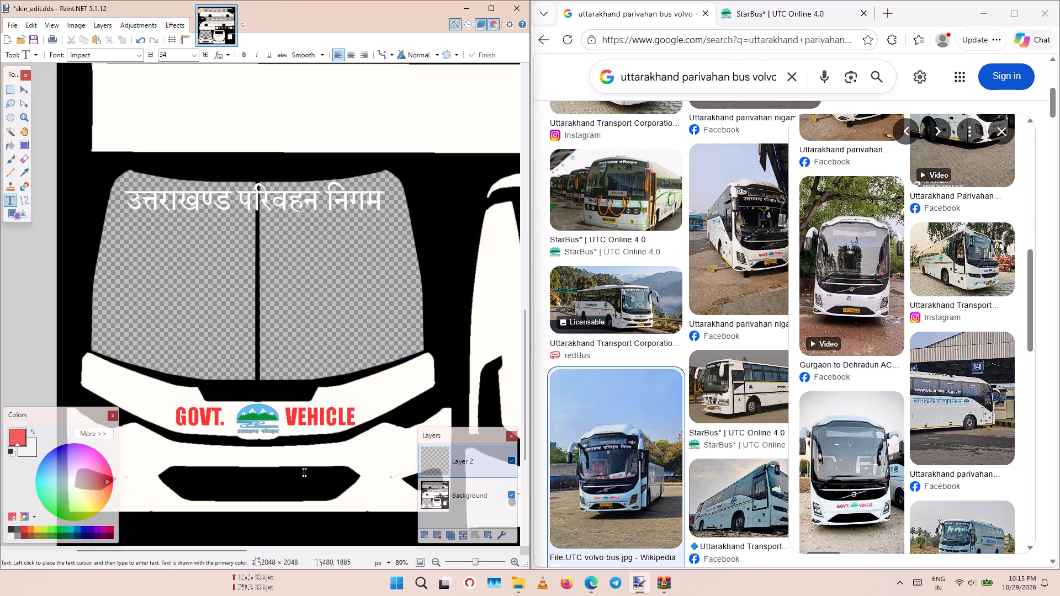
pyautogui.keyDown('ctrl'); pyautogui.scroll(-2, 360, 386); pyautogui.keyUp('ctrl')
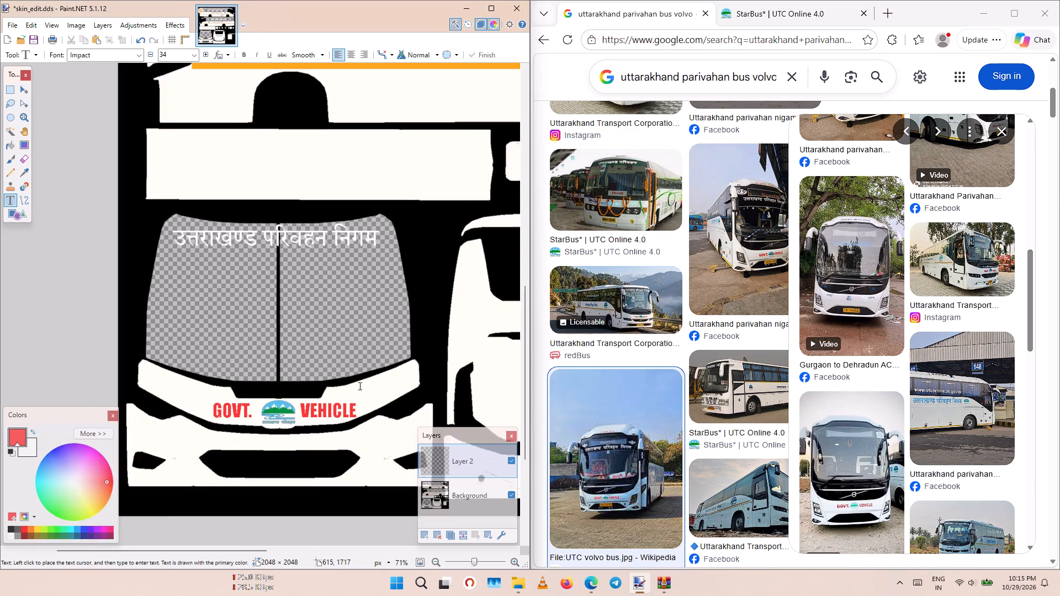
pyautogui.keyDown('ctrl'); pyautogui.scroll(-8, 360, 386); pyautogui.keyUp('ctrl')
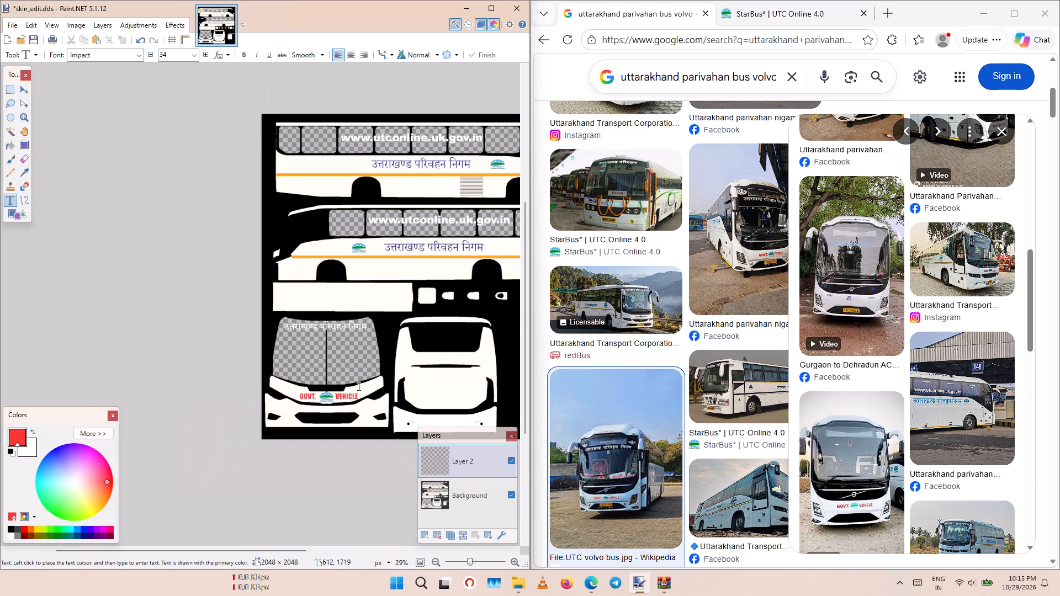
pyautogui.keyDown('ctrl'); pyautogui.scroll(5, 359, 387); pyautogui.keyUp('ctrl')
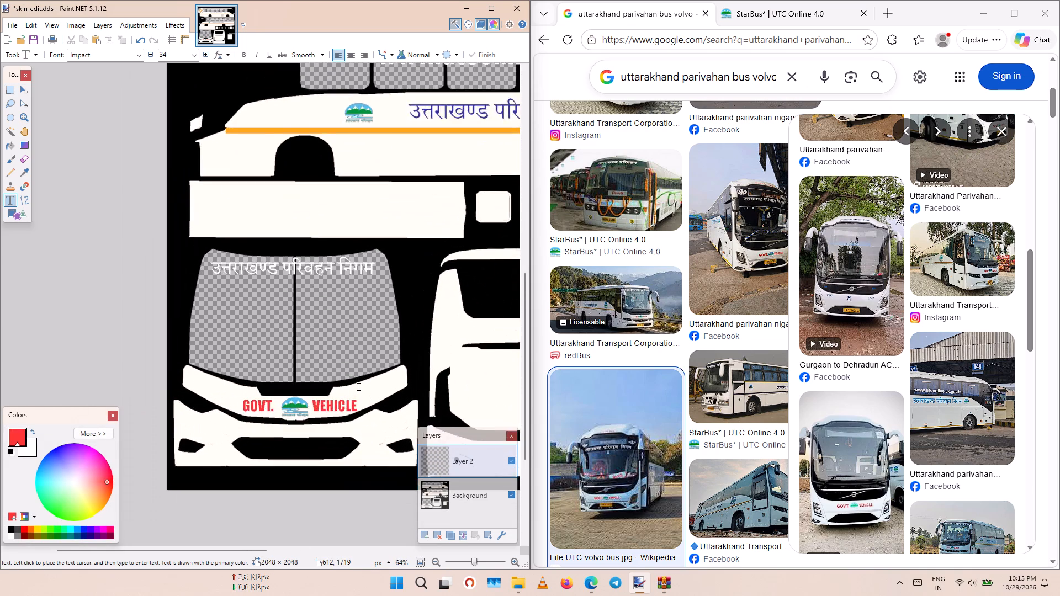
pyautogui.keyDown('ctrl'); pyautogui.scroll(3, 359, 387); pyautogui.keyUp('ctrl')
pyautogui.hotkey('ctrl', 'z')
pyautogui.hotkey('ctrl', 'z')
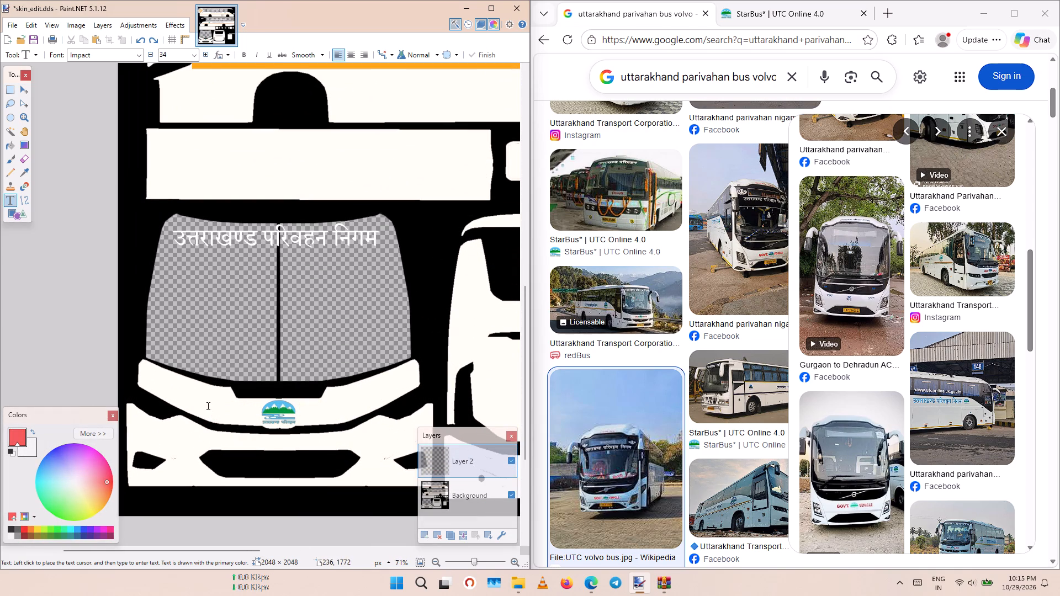
# Rewrite GOVT. in red Impact at size 34 on the front panel and position it just left of the logo.
pyautogui.click(199, 403)
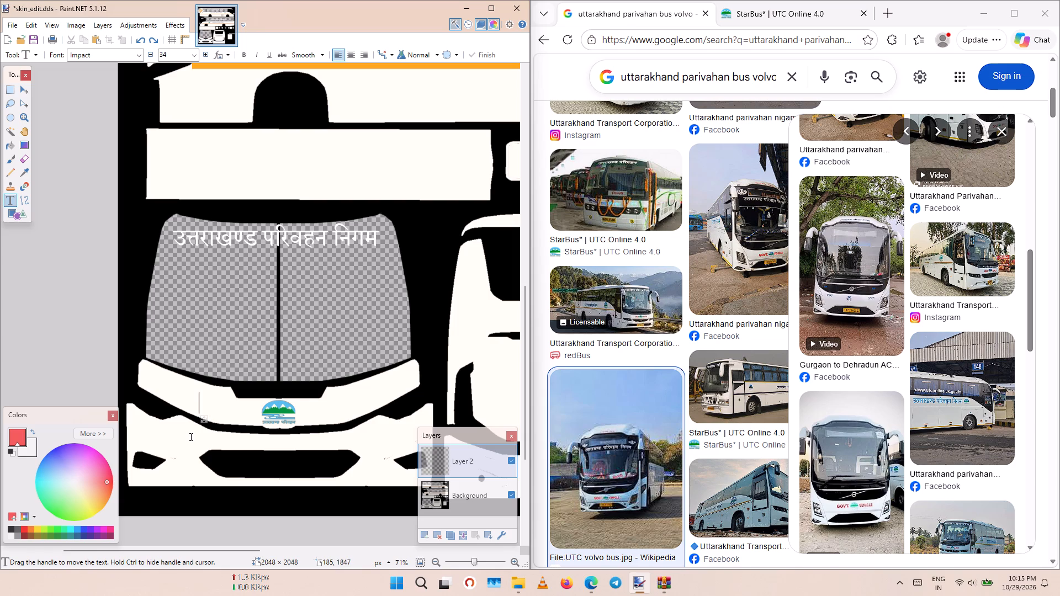
pyautogui.write('GOVT')
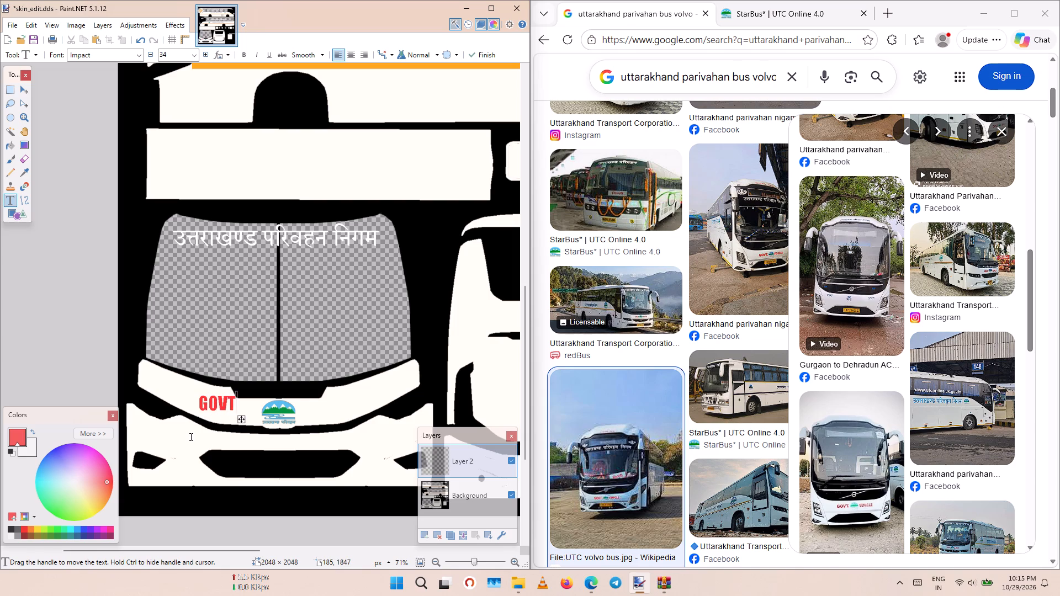
pyautogui.press('.')
pyautogui.moveTo(241, 421); pyautogui.dragTo(241, 422)
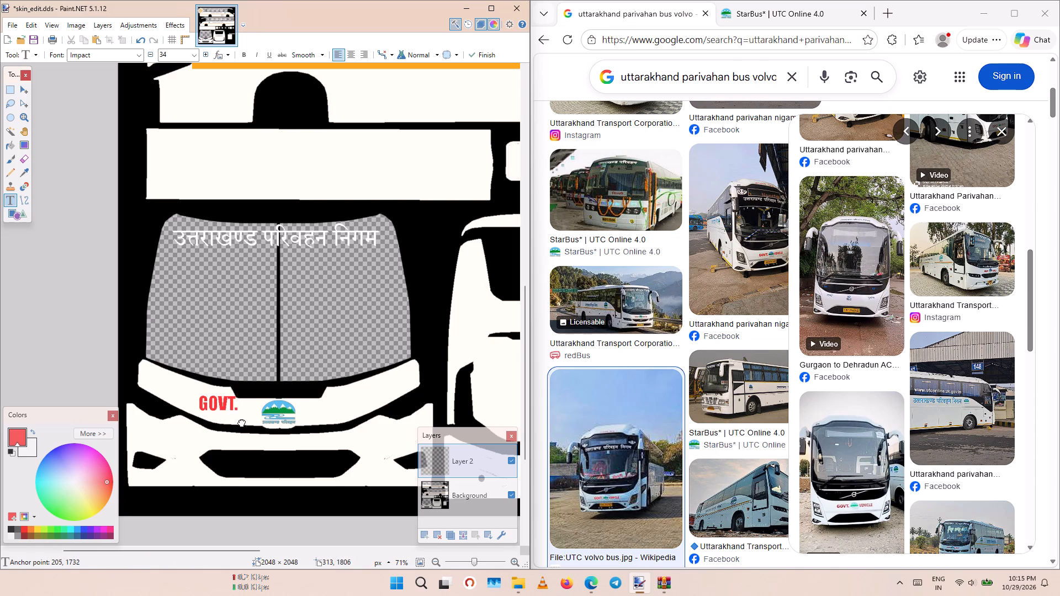
pyautogui.moveTo(241, 422); pyautogui.dragTo(243, 428)
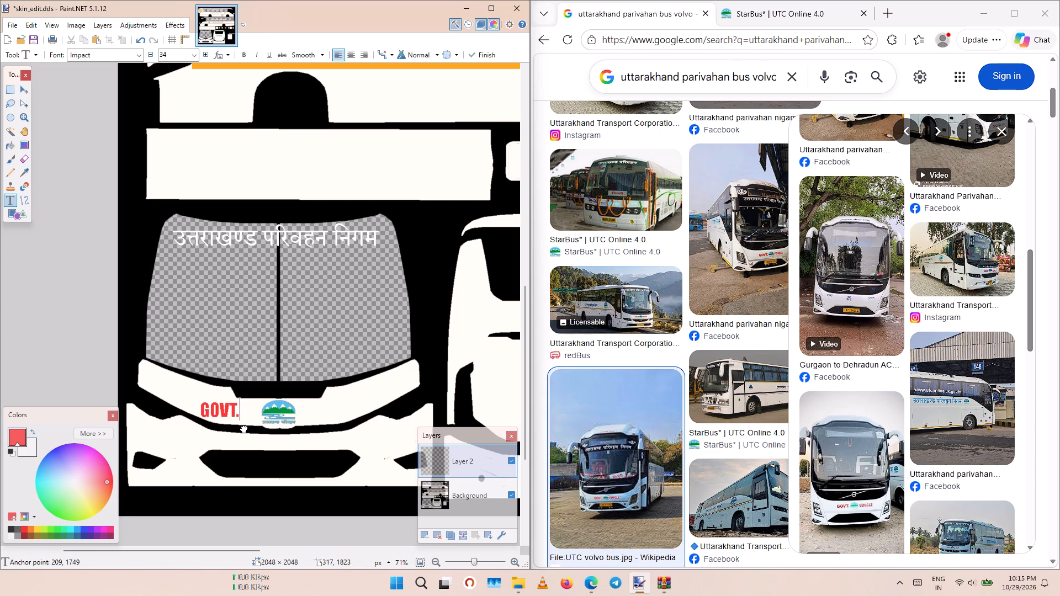
pyautogui.moveTo(243, 428); pyautogui.dragTo(254, 432)
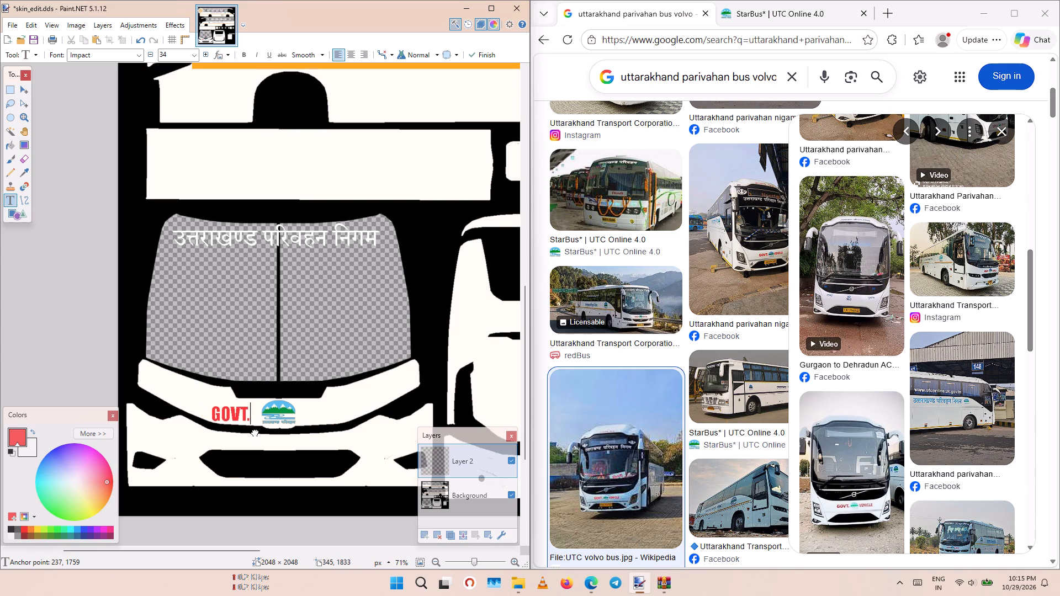
pyautogui.moveTo(254, 432); pyautogui.dragTo(258, 430)
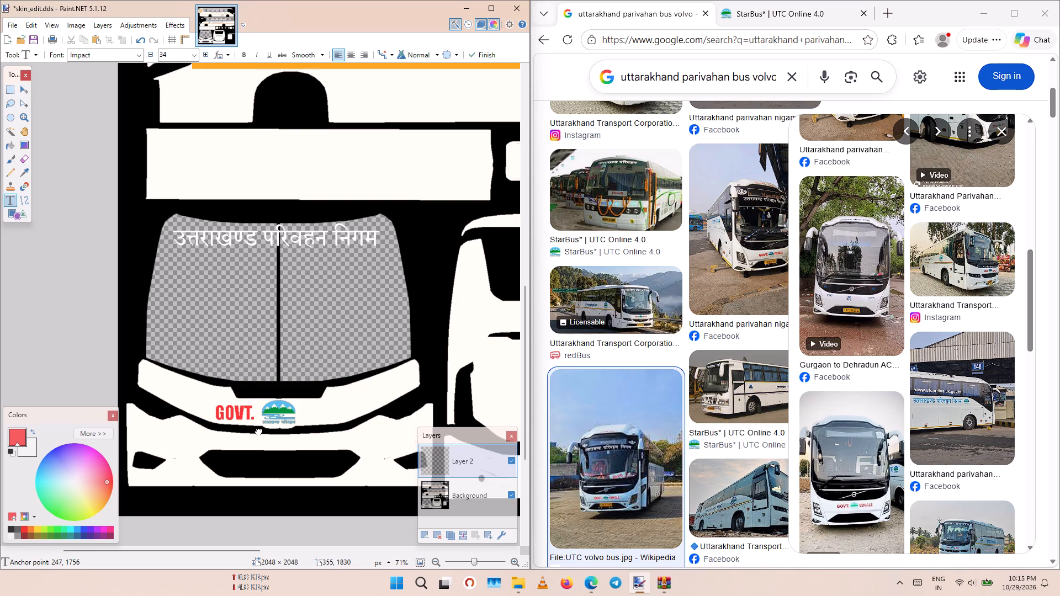
pyautogui.moveTo(258, 430); pyautogui.dragTo(258, 429)
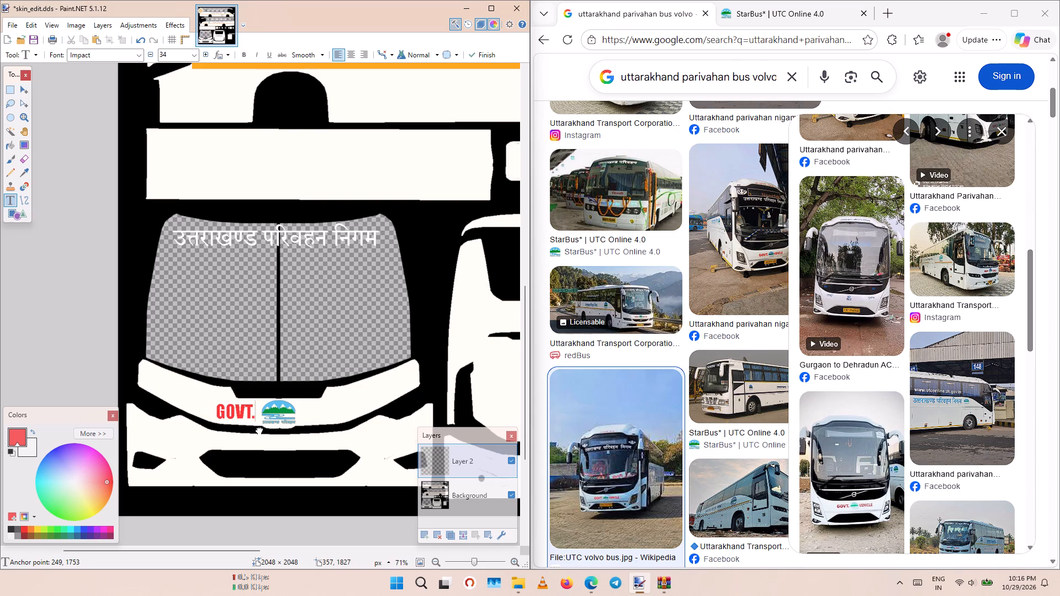
pyautogui.moveTo(258, 429); pyautogui.dragTo(258, 429)
# Write VEHICLE in red Impact at size 34 just right of the front logo, level with GOVT.
pyautogui.click(303, 410)
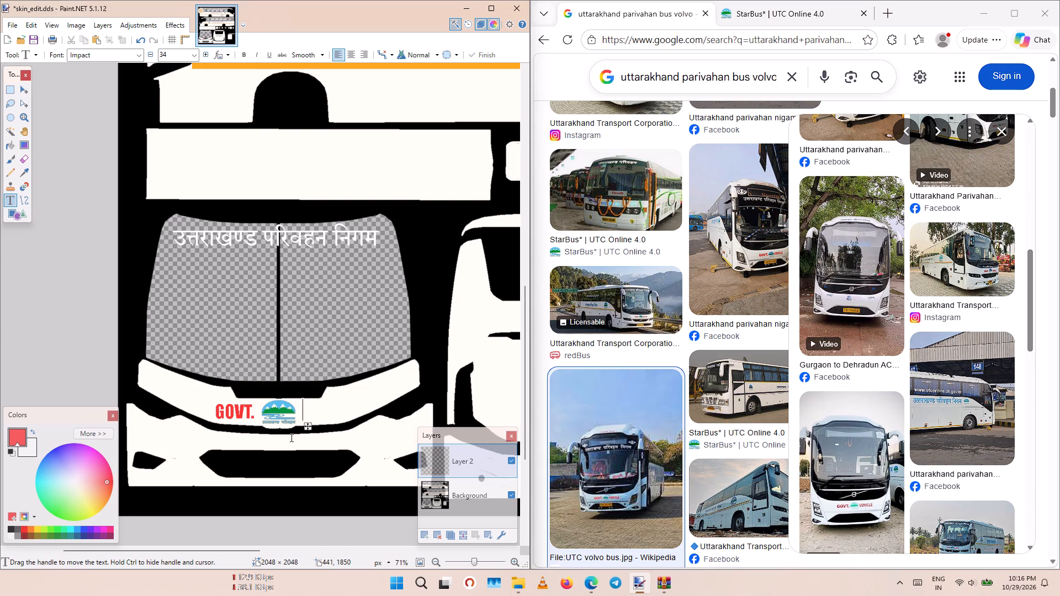
pyautogui.write('VEHICLE')
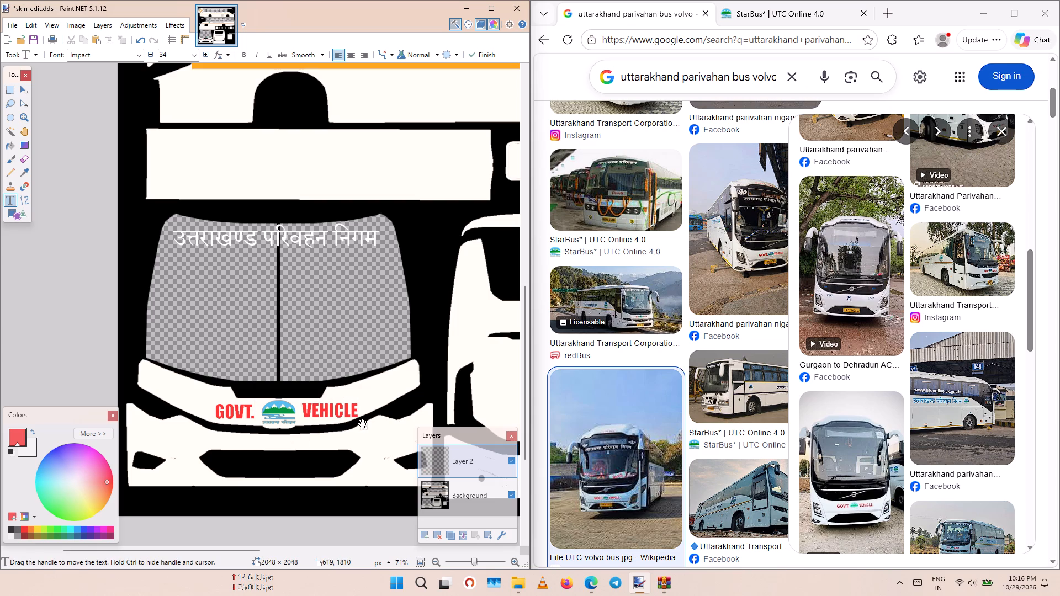
pyautogui.click(363, 427)
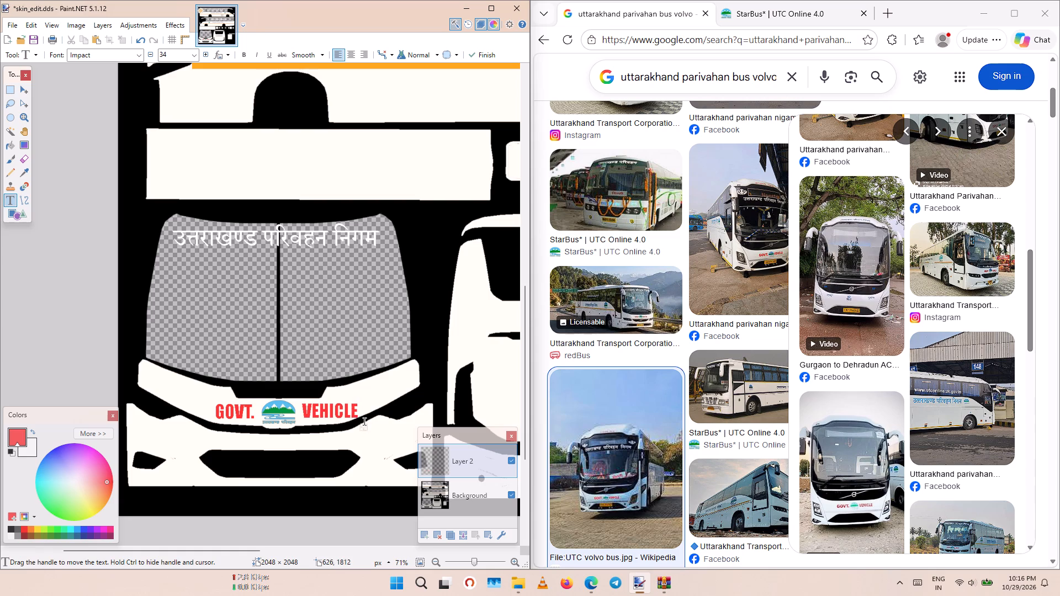
pyautogui.click(364, 427)
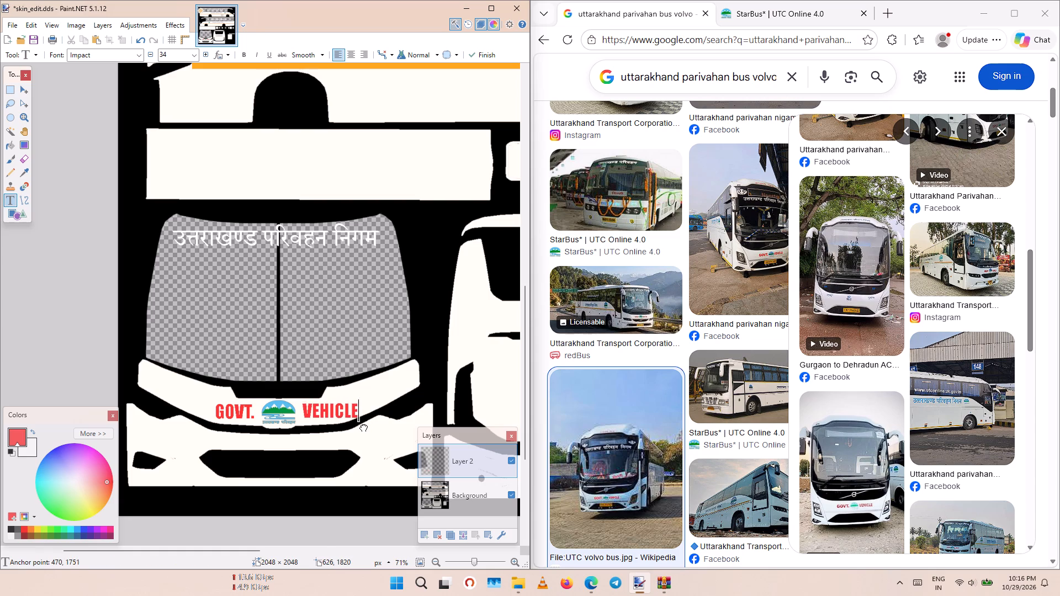
pyautogui.rightClick(363, 427)
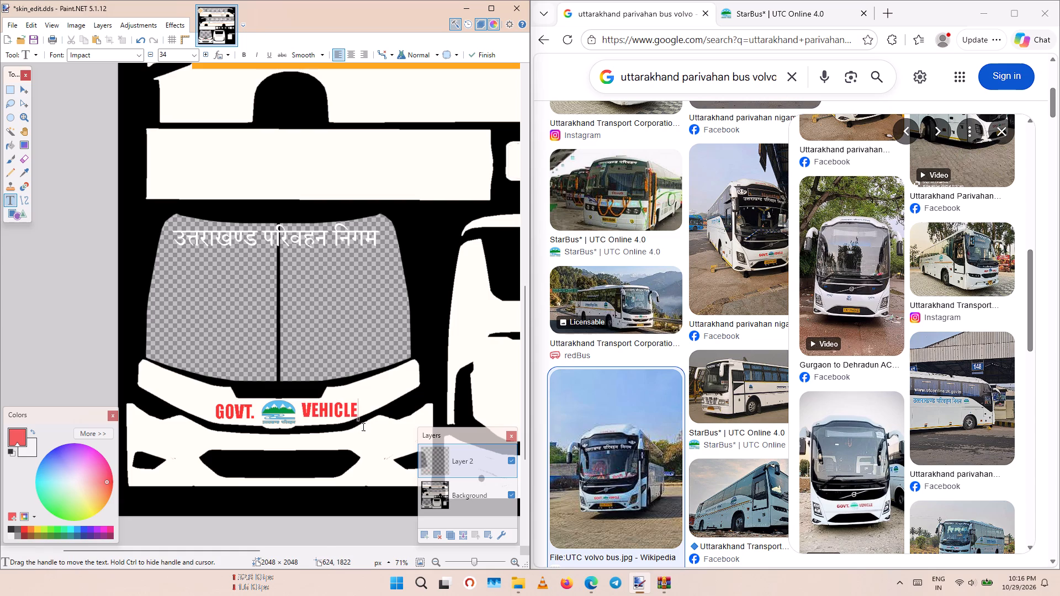
pyautogui.rightClick(363, 427)
pyautogui.rightClick(363, 427)
pyautogui.rightClick(363, 427)
pyautogui.rightClick(363, 427)
pyautogui.rightClick(363, 427)
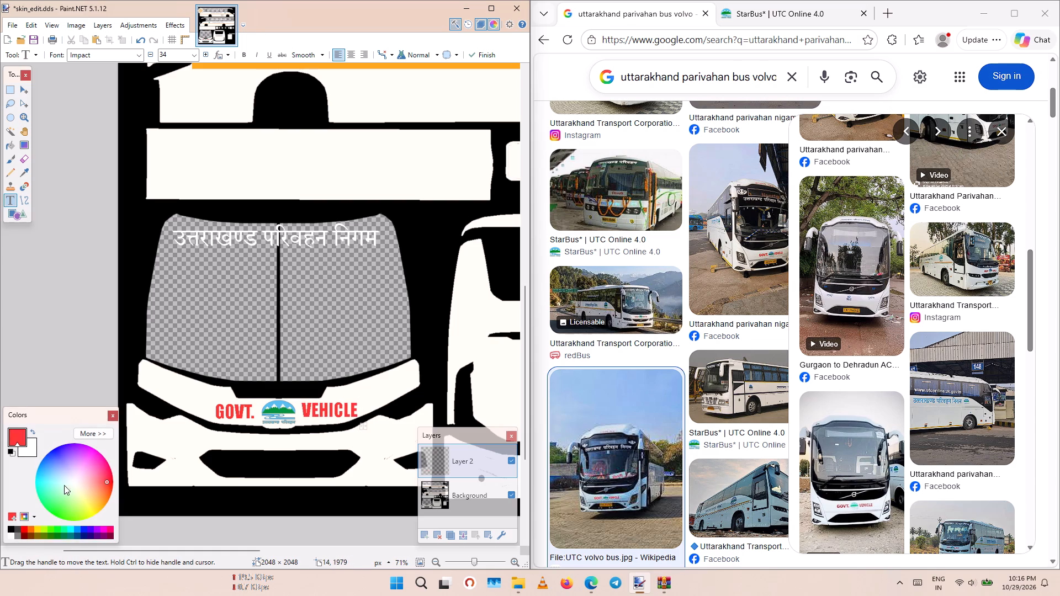
# Nudge the VEHICLE lettering slightly closer to the front logo and finish the text.
pyautogui.click(37, 58)
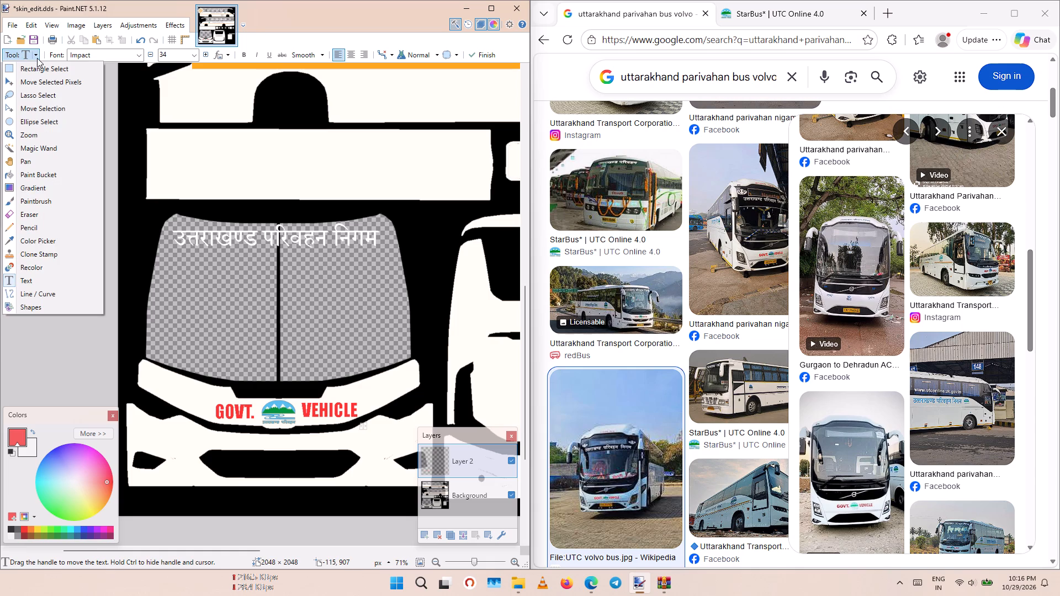
pyautogui.click(37, 58)
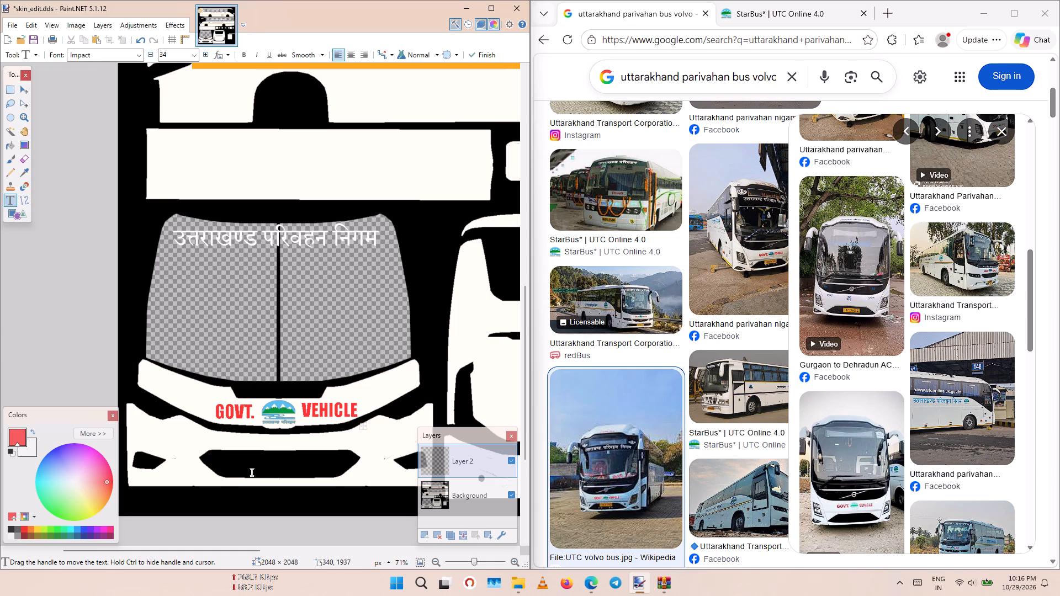
pyautogui.click(364, 428)
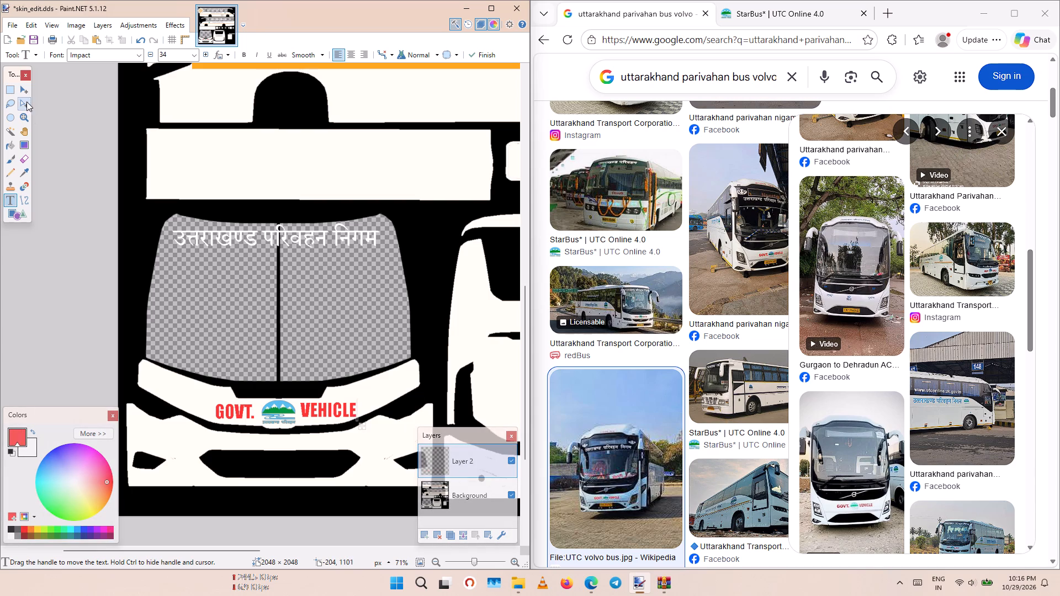
pyautogui.press('Escape')
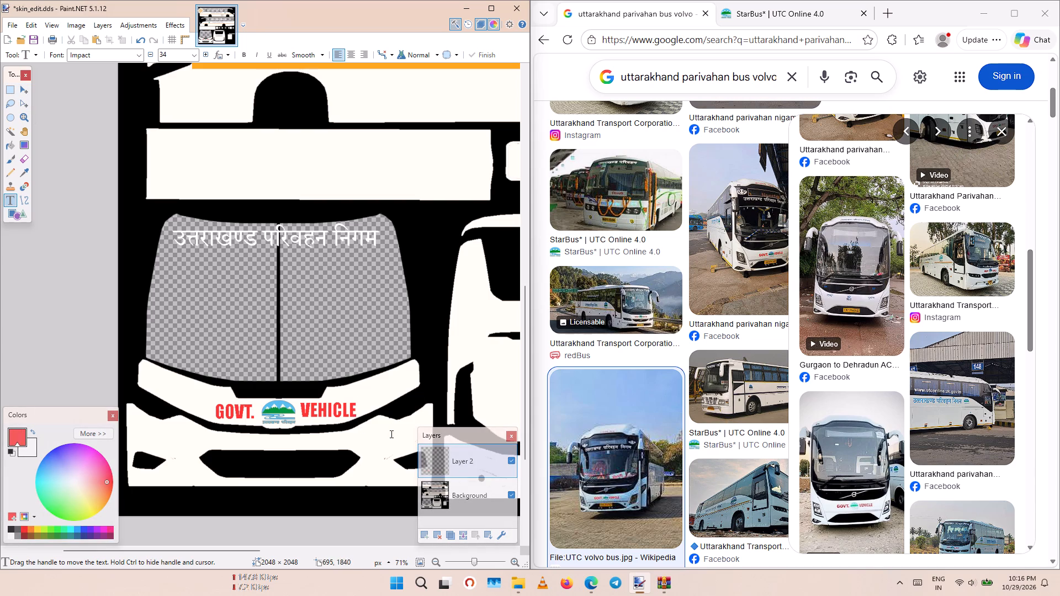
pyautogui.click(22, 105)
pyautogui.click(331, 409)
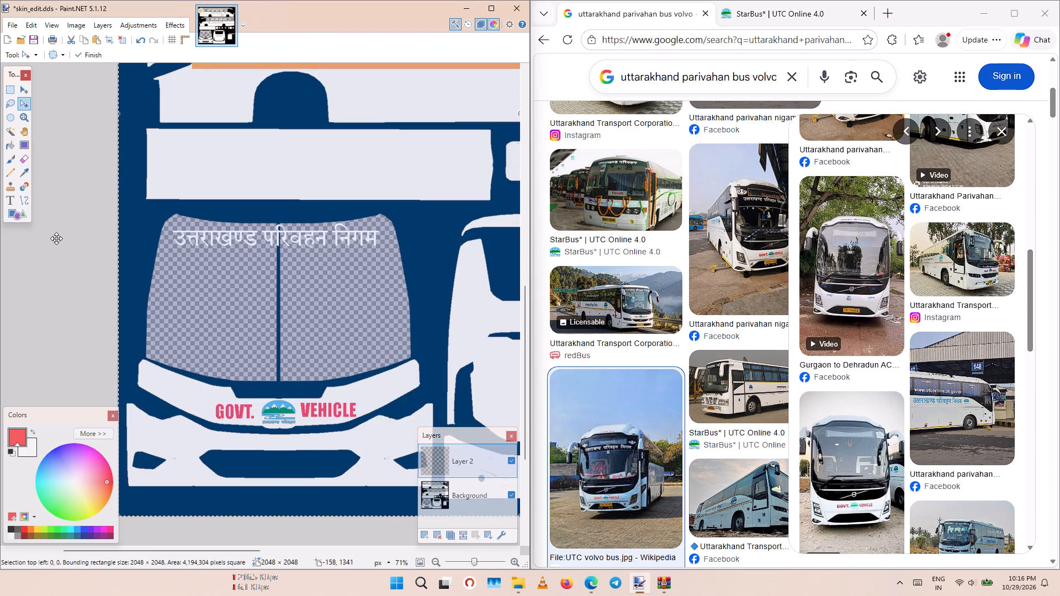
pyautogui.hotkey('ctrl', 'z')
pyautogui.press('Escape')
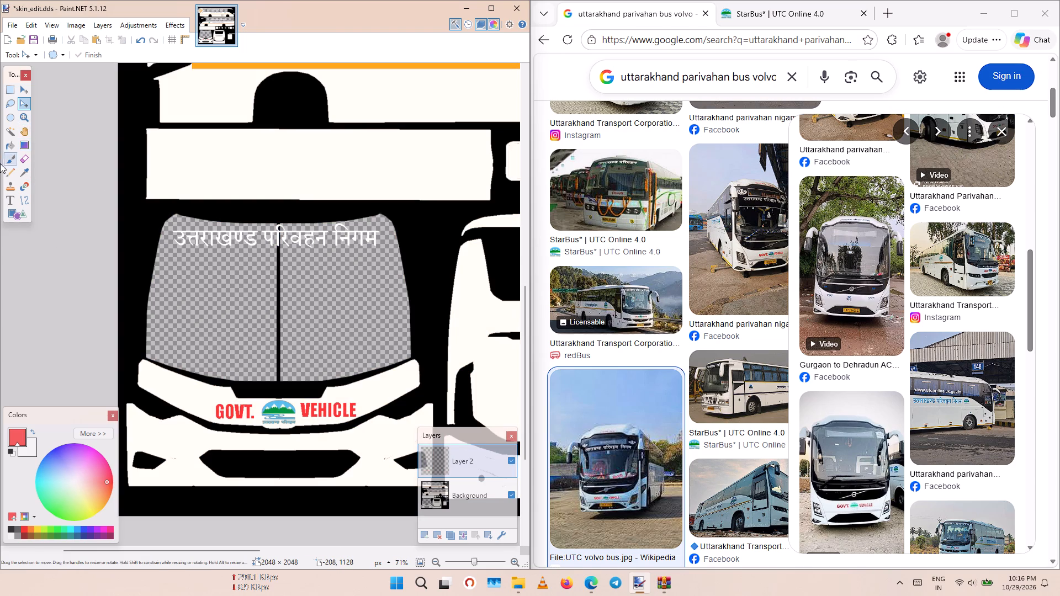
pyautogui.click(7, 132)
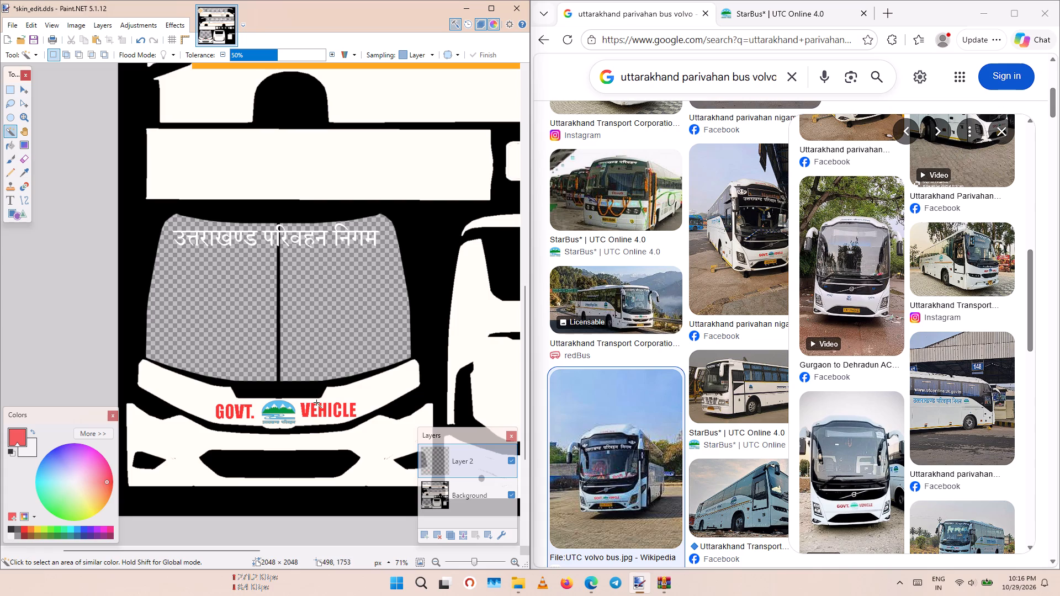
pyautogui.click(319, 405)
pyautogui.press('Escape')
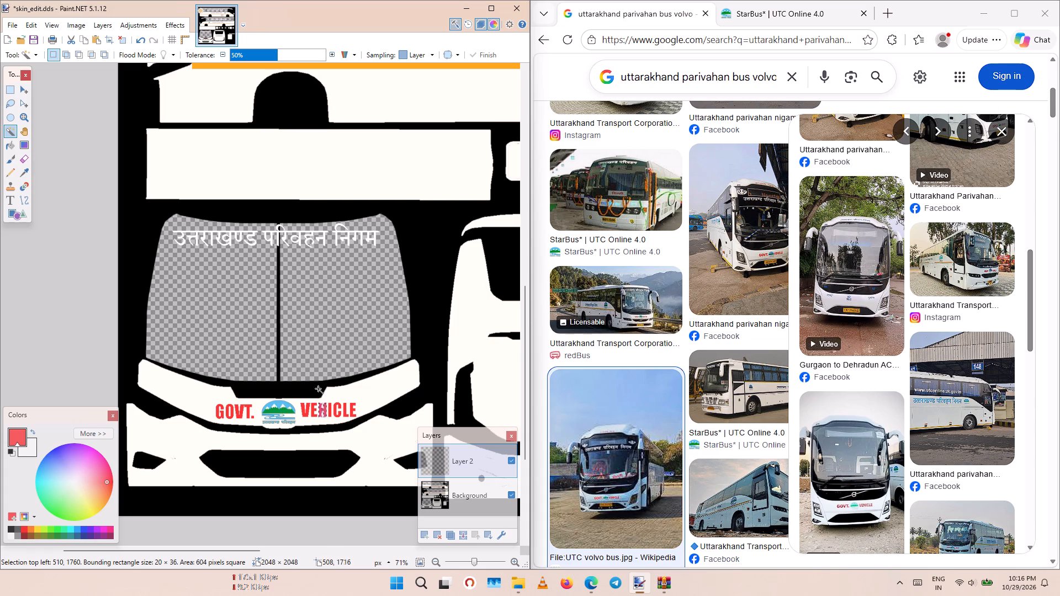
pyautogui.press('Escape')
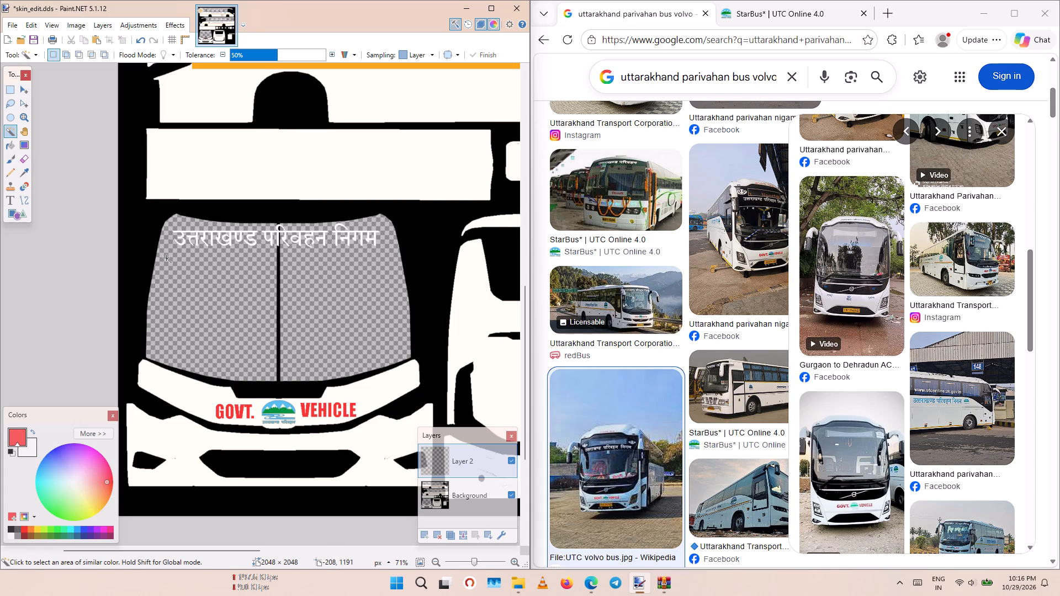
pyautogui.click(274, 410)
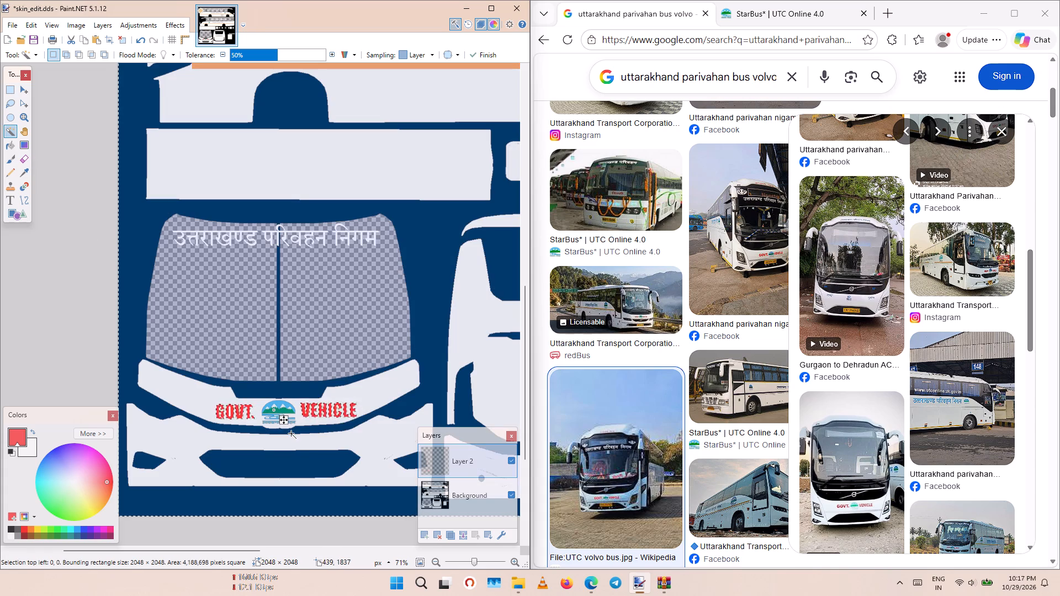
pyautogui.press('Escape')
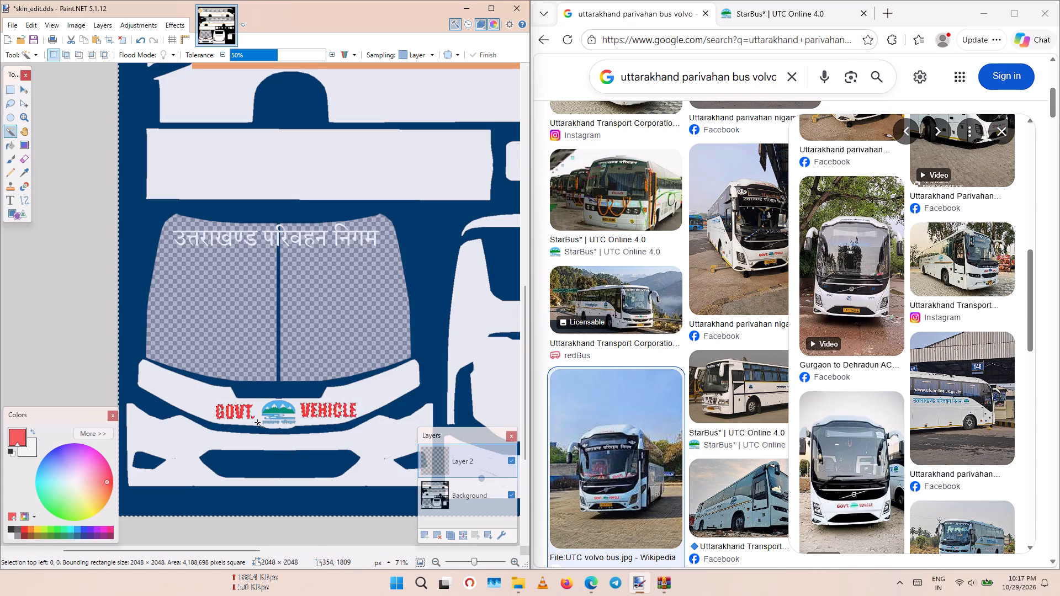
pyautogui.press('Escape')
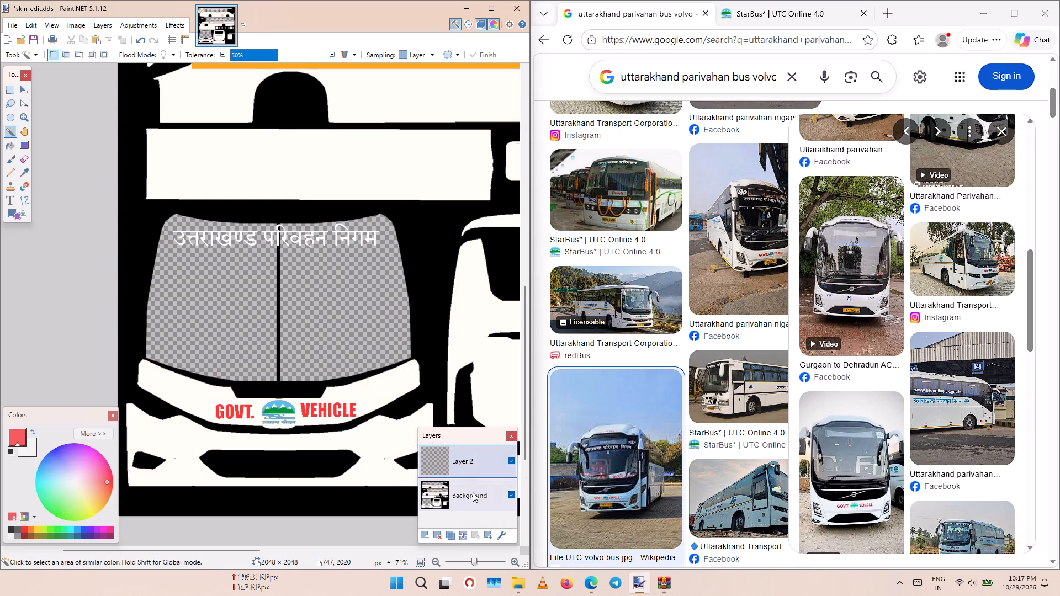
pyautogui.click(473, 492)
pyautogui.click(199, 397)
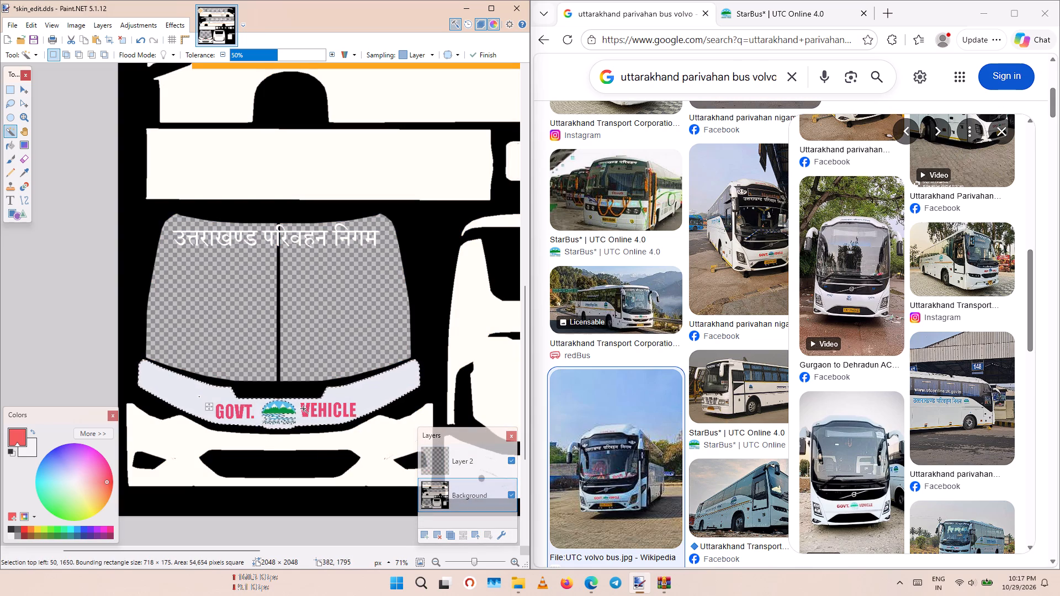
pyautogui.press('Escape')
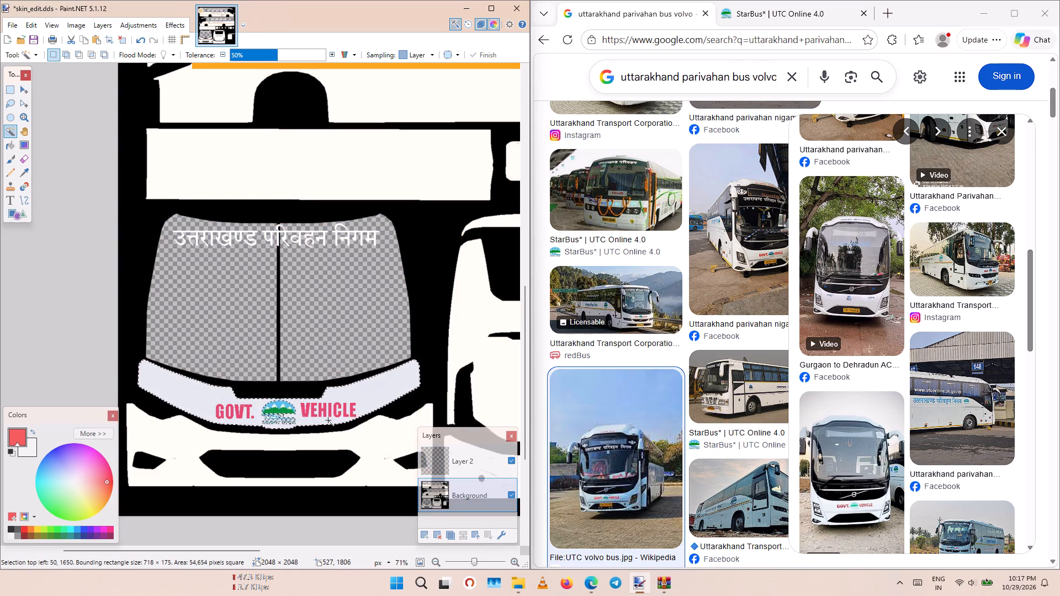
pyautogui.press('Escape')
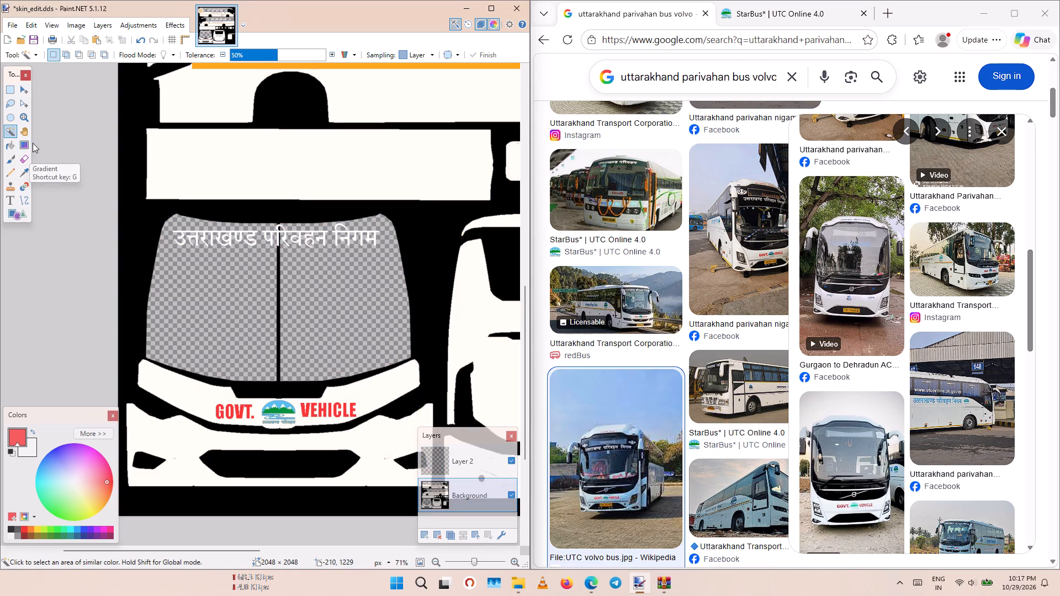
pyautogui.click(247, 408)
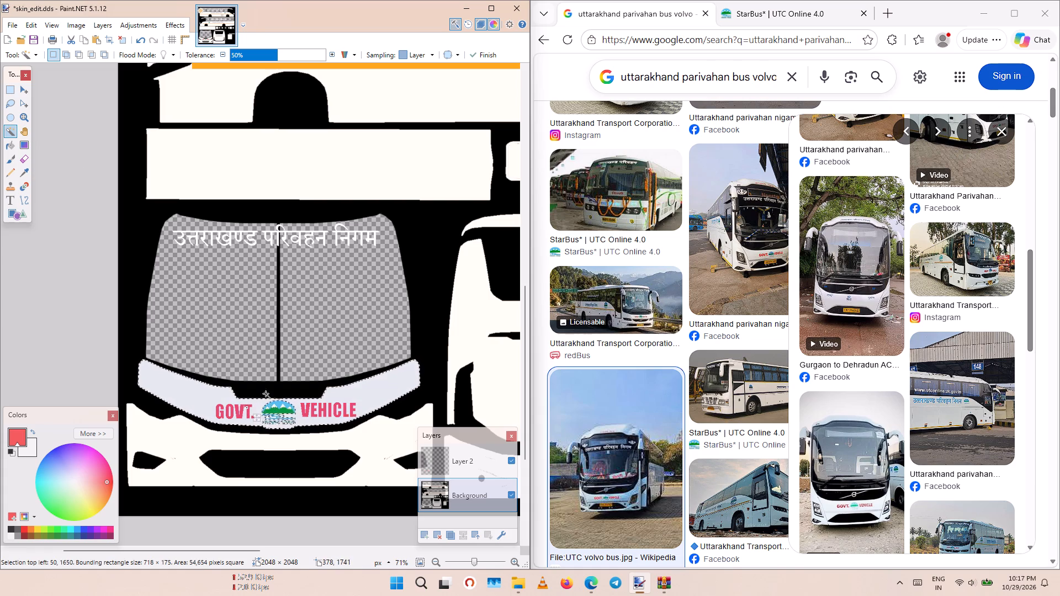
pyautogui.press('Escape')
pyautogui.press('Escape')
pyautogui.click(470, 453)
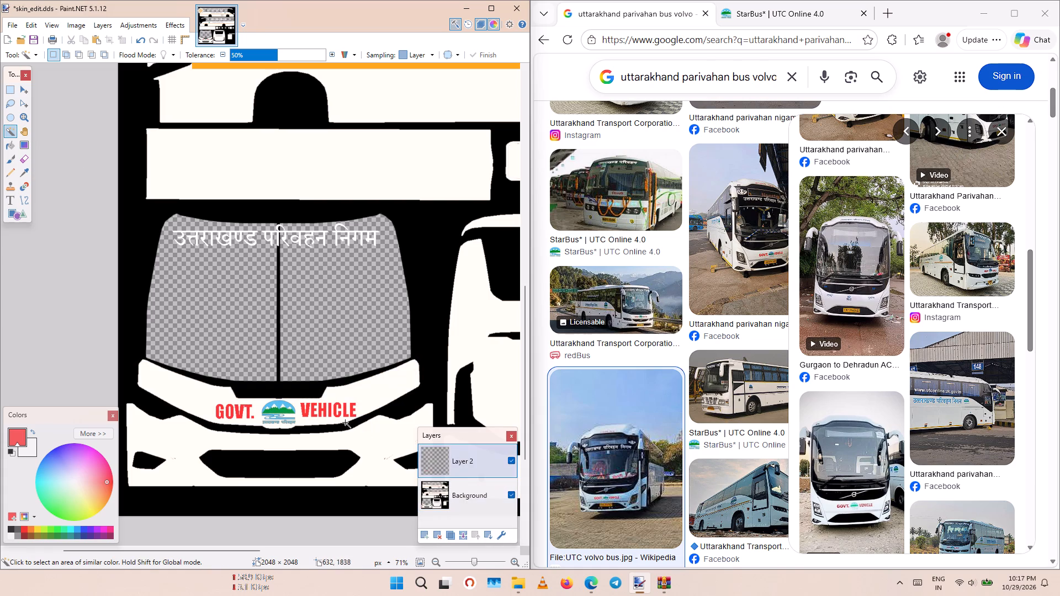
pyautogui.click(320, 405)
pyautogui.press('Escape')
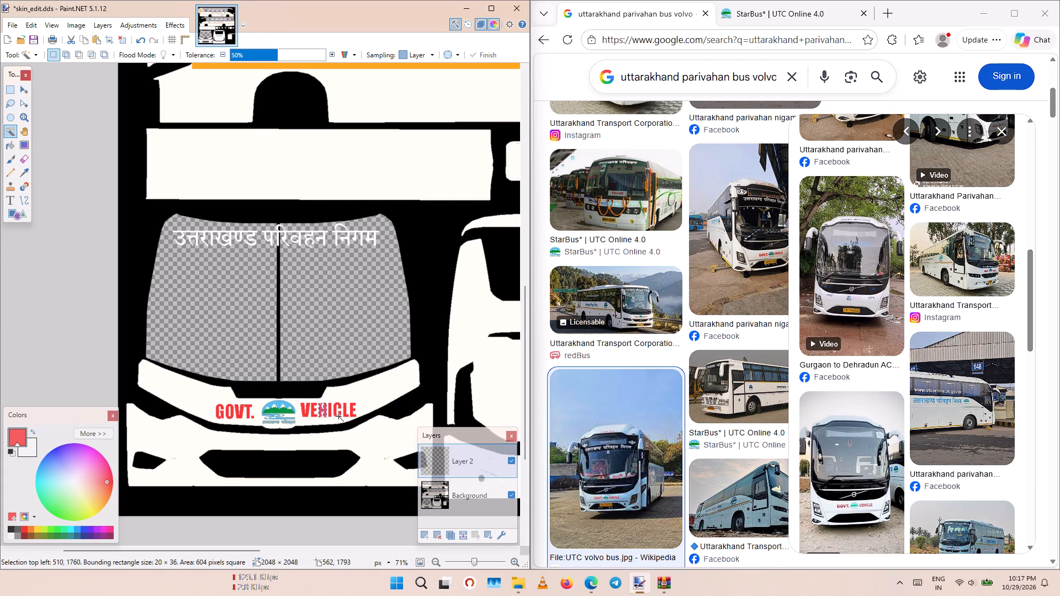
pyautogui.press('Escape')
# Select all letters and the full stop of GOVT. on Layer 2 with the Magic Wand at 50% tolerance.
pyautogui.click(239, 416)
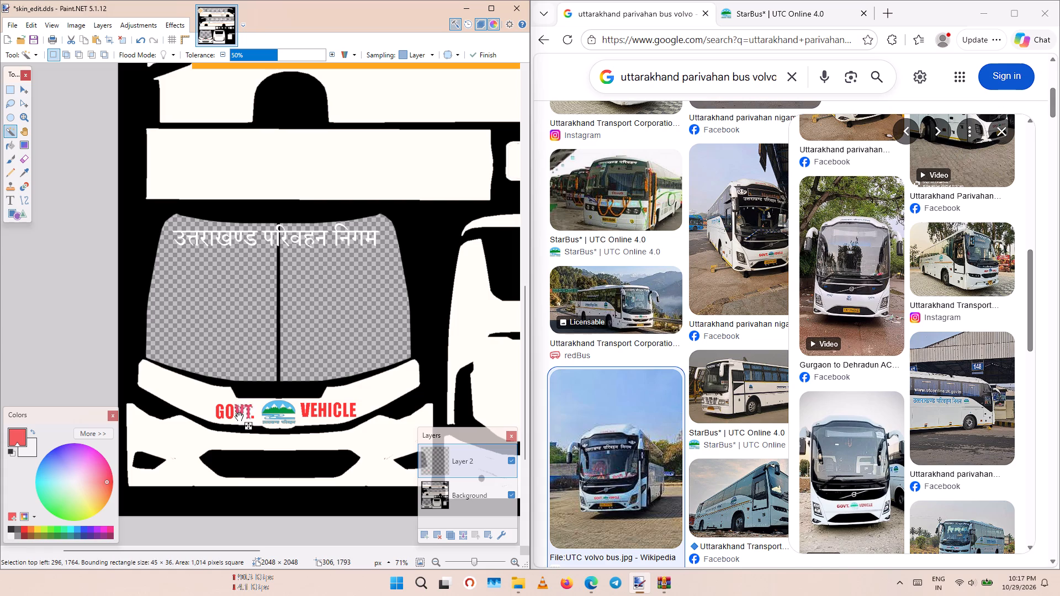
pyautogui.click(234, 416)
pyautogui.click(232, 412)
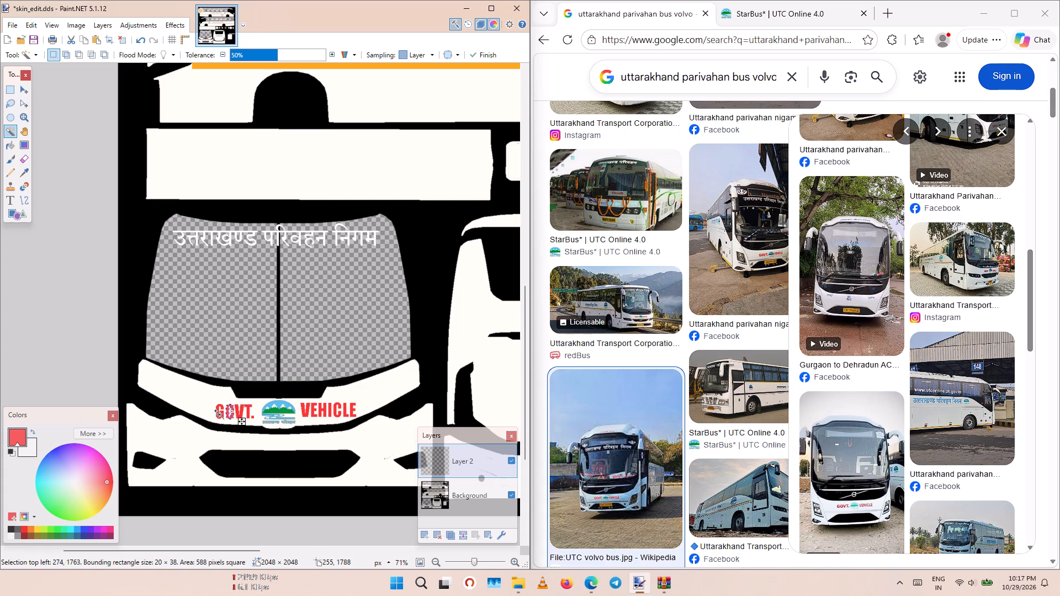
pyautogui.keyDown('ctrl'); pyautogui.click(219, 413); pyautogui.keyUp('ctrl')
pyautogui.keyDown('ctrl'); pyautogui.click(239, 412); pyautogui.keyUp('ctrl')
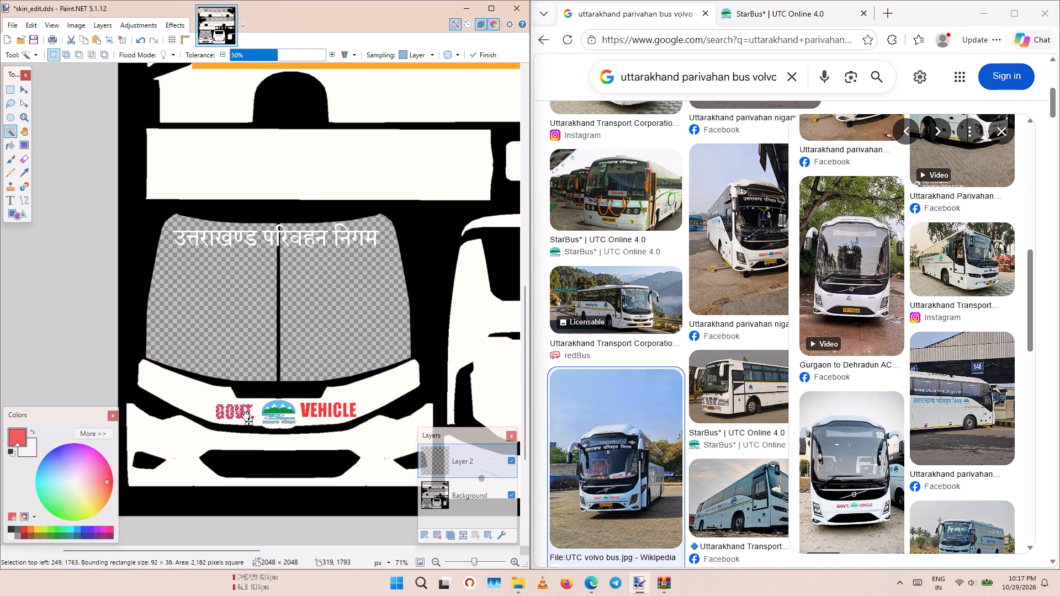
pyautogui.keyDown('ctrl'); pyautogui.scroll(2, 248, 425); pyautogui.keyUp('ctrl')
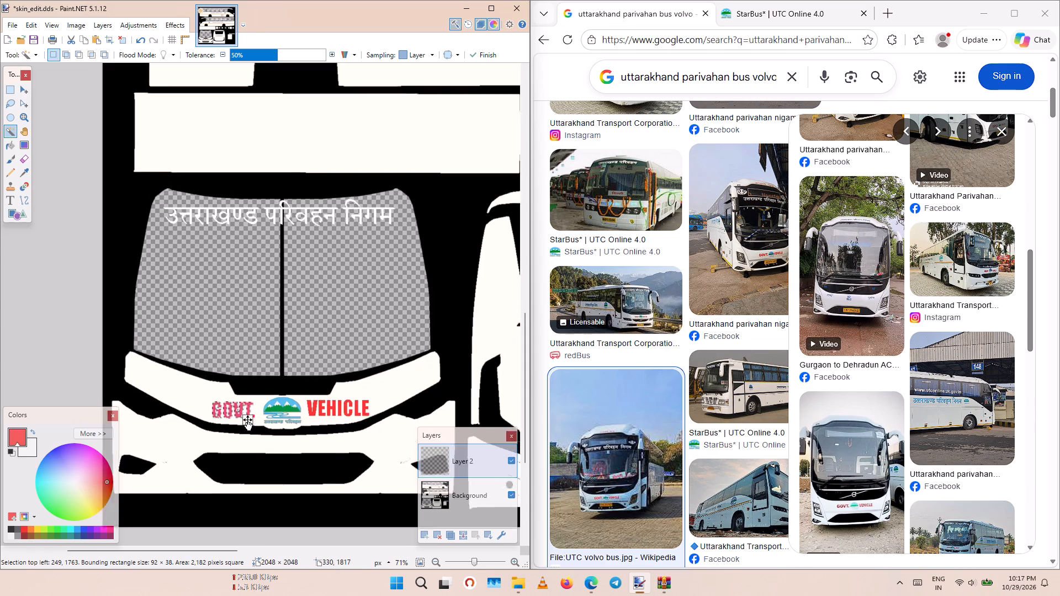
pyautogui.keyDown('ctrl'); pyautogui.scroll(6, 248, 425); pyautogui.keyUp('ctrl')
pyautogui.keyDown('ctrl'); pyautogui.click(259, 408); pyautogui.keyUp('ctrl')
pyautogui.keyDown('ctrl'); pyautogui.scroll(-2, 239, 384); pyautogui.keyUp('ctrl')
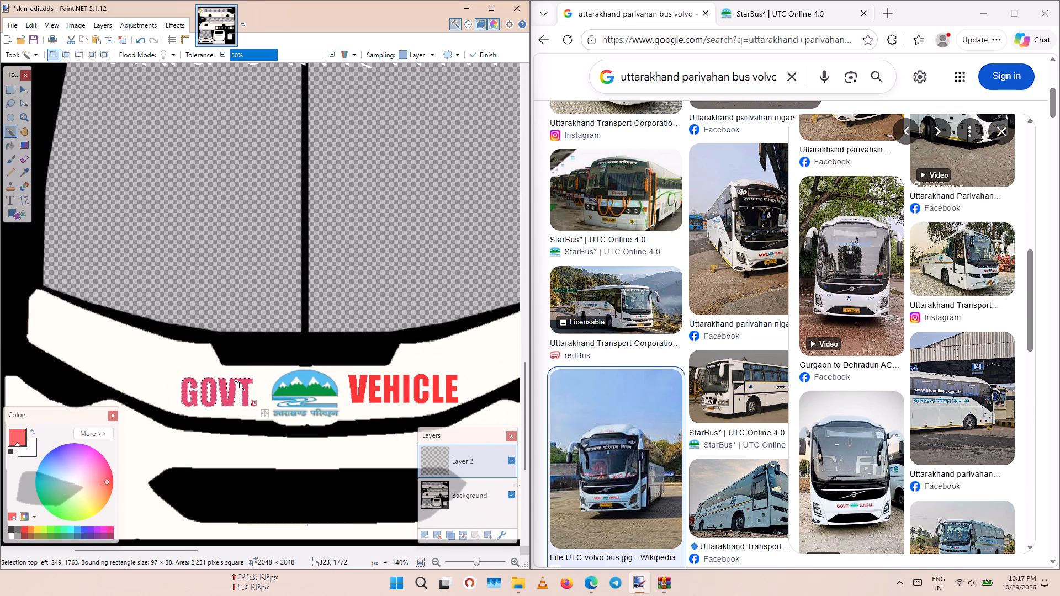
pyautogui.keyDown('ctrl'); pyautogui.scroll(-4, 239, 382); pyautogui.keyUp('ctrl')
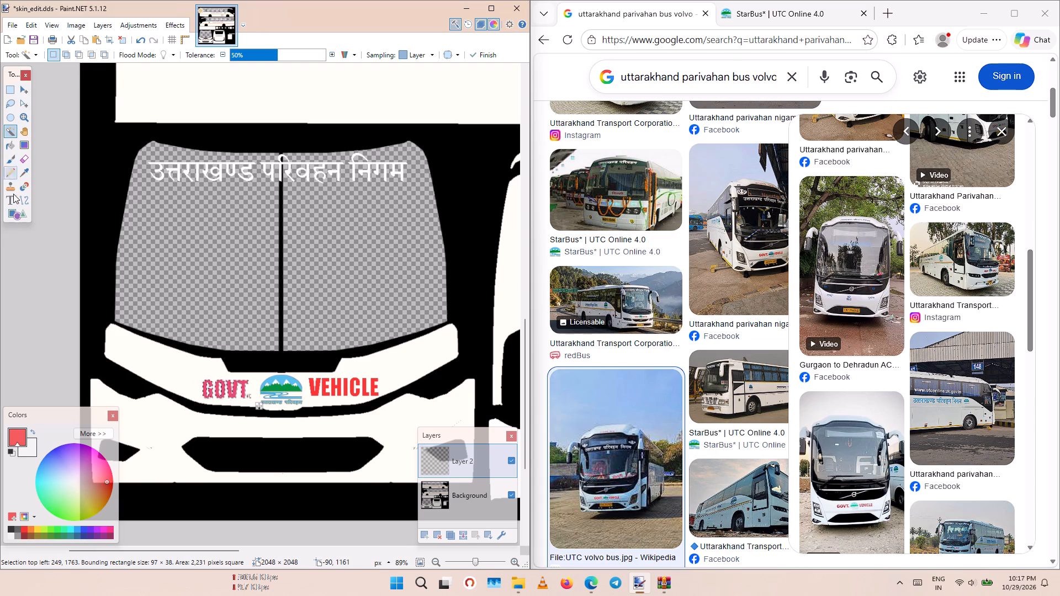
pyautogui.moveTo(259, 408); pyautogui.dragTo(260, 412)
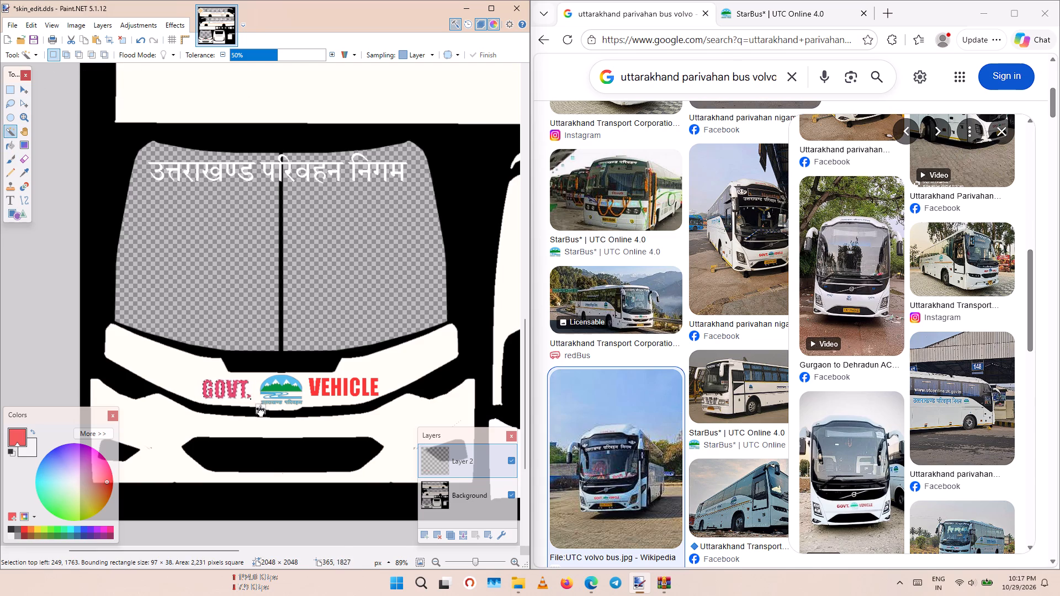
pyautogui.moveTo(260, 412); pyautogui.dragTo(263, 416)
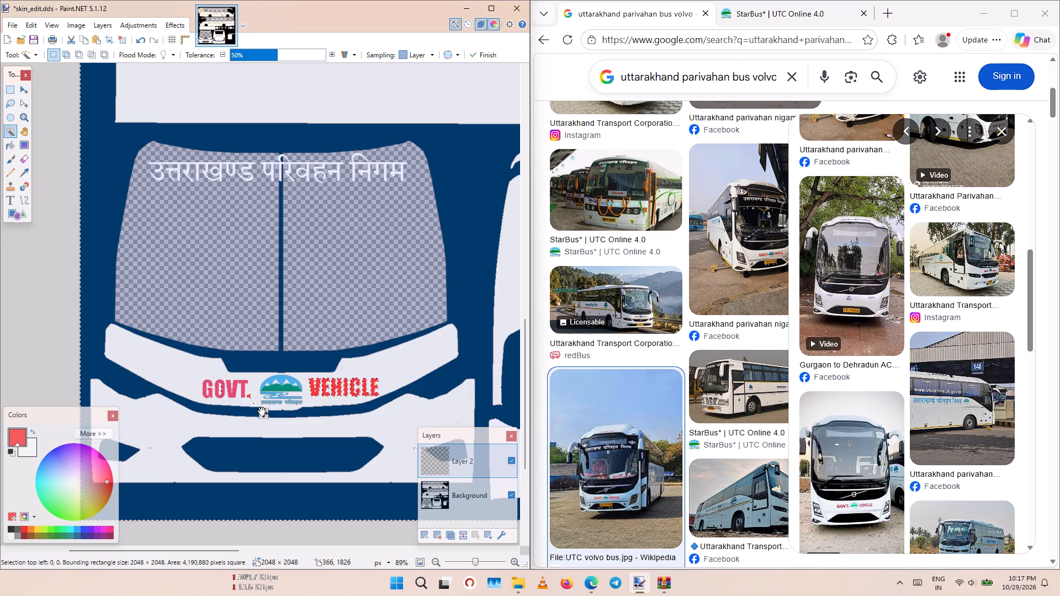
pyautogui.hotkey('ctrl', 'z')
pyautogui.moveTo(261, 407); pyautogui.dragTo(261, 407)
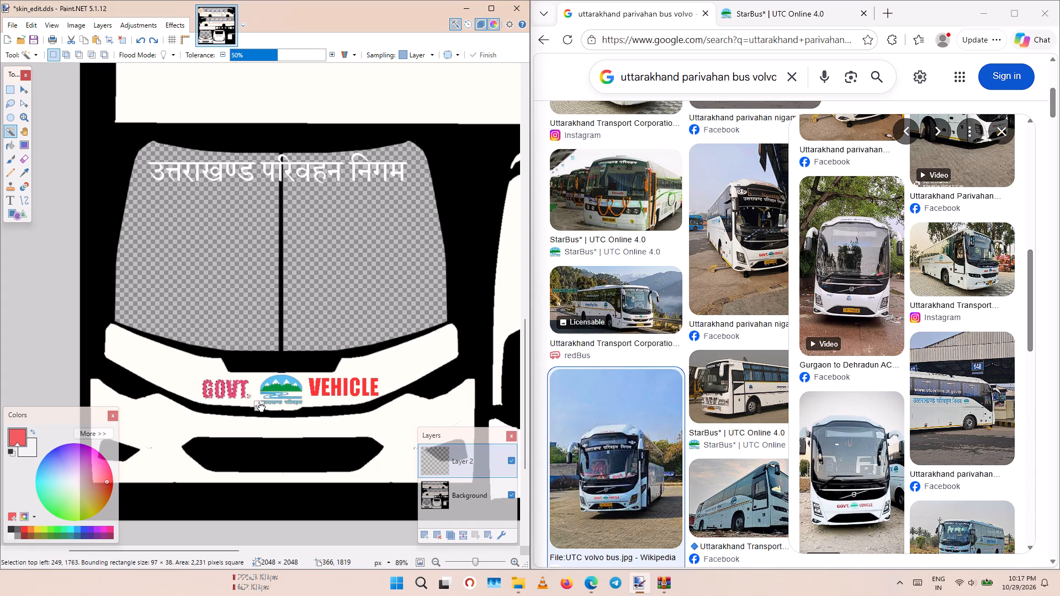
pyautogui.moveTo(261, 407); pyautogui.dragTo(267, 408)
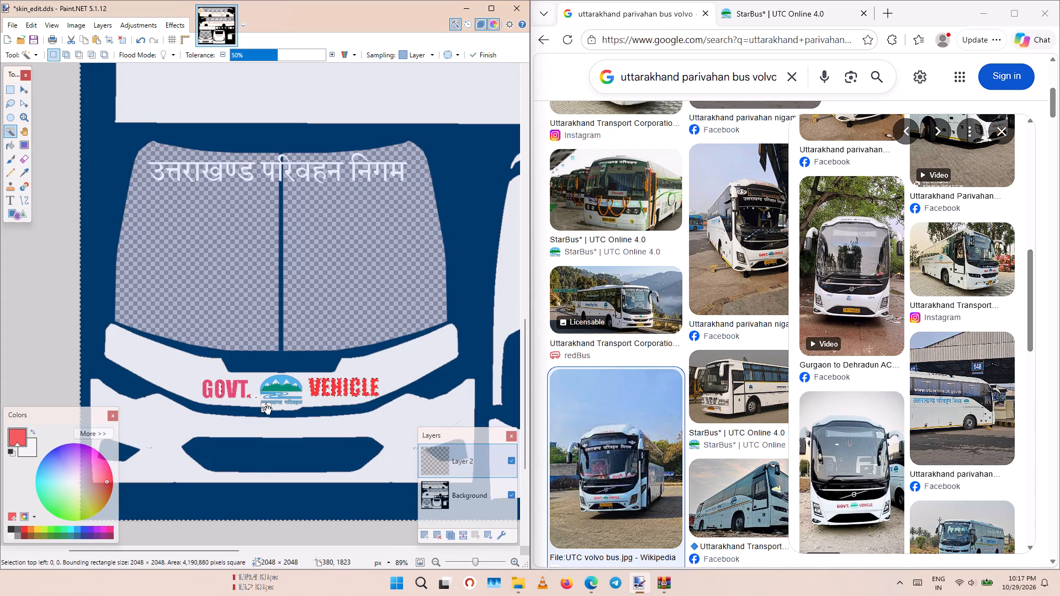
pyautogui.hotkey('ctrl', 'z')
# Move the selected GOVT. lettering about 2 px towards the logo and 2 px up, level with VEHICLE.
pyautogui.keyDown('ctrl'); pyautogui.scroll(8, 248, 385); pyautogui.keyUp('ctrl')
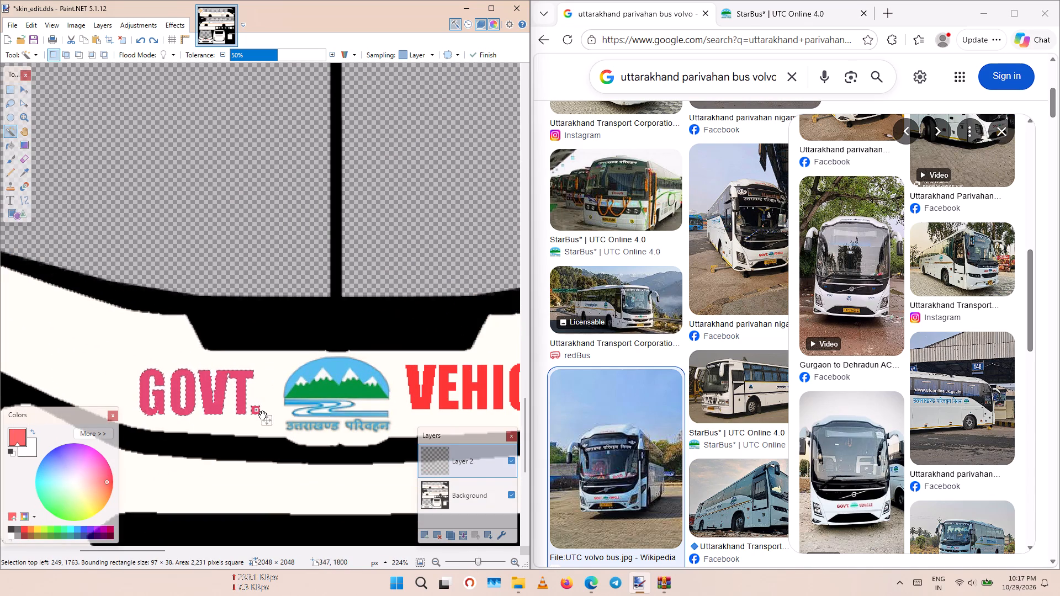
pyautogui.keyDown('ctrl'); pyautogui.scroll(-3, 128, 248); pyautogui.keyUp('ctrl')
pyautogui.click(23, 87)
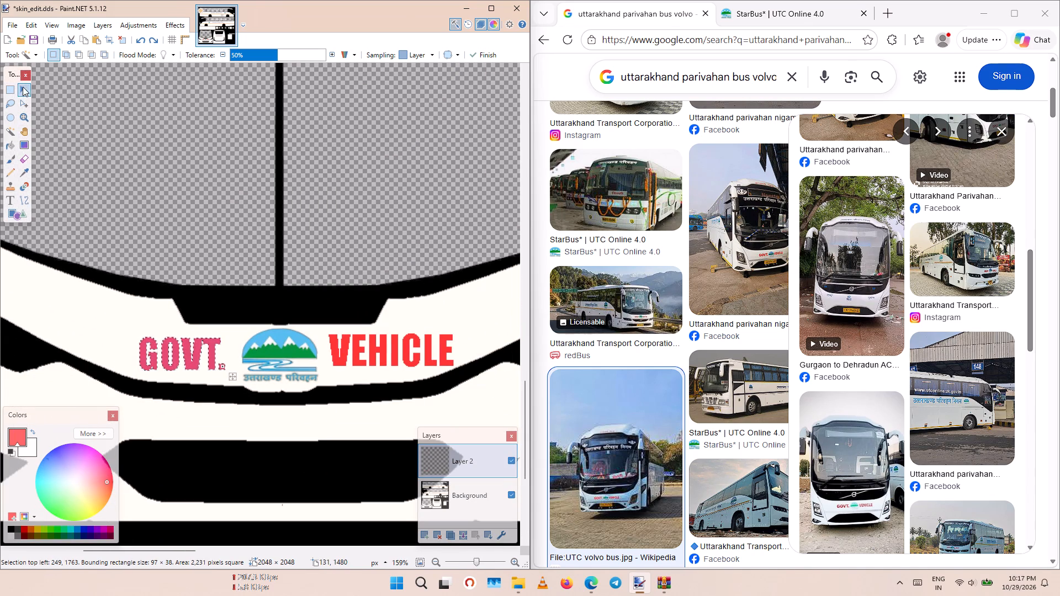
pyautogui.click(211, 354)
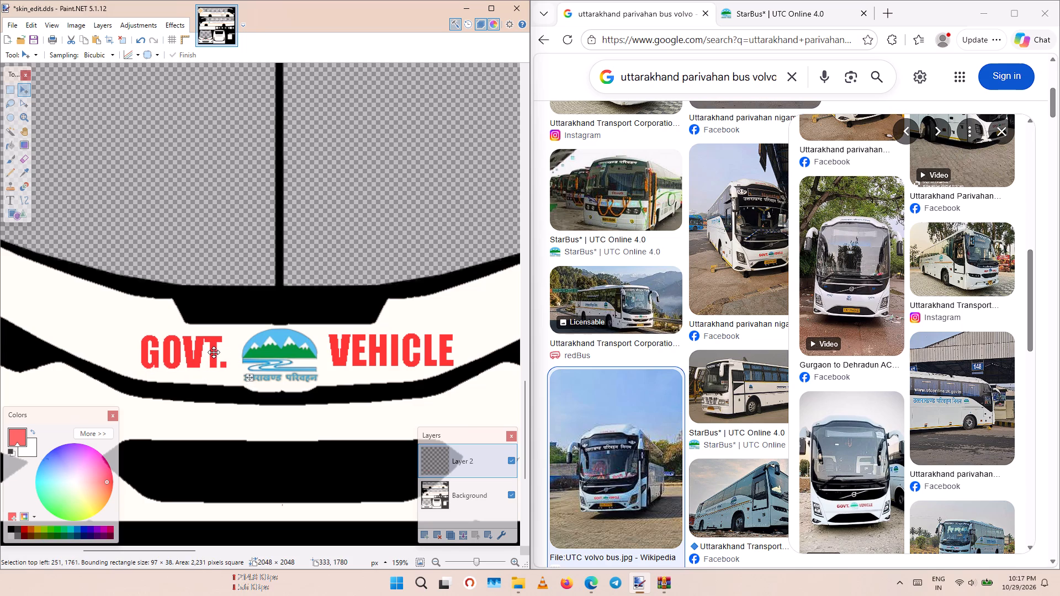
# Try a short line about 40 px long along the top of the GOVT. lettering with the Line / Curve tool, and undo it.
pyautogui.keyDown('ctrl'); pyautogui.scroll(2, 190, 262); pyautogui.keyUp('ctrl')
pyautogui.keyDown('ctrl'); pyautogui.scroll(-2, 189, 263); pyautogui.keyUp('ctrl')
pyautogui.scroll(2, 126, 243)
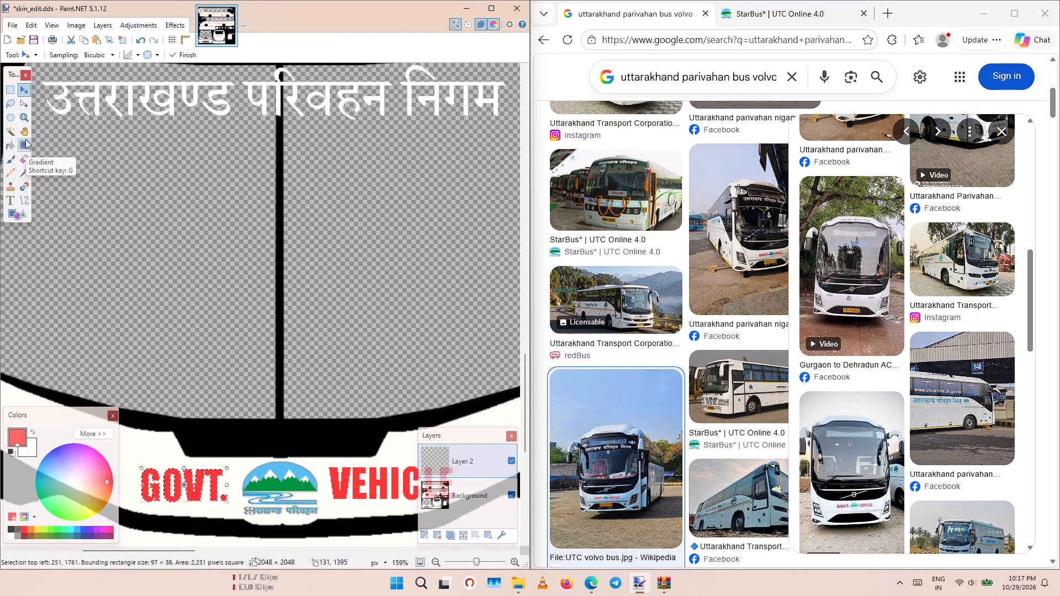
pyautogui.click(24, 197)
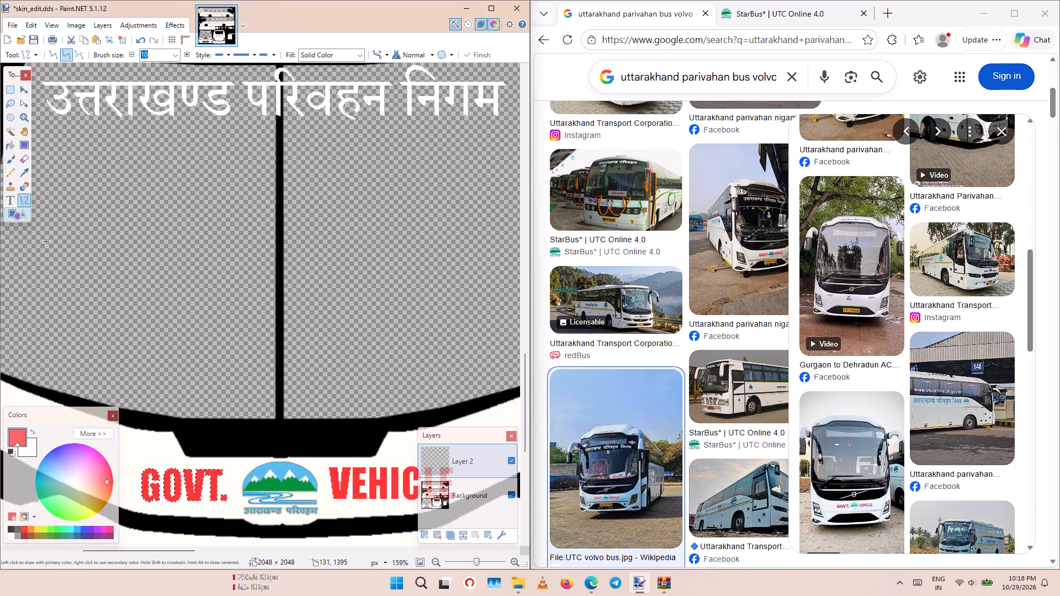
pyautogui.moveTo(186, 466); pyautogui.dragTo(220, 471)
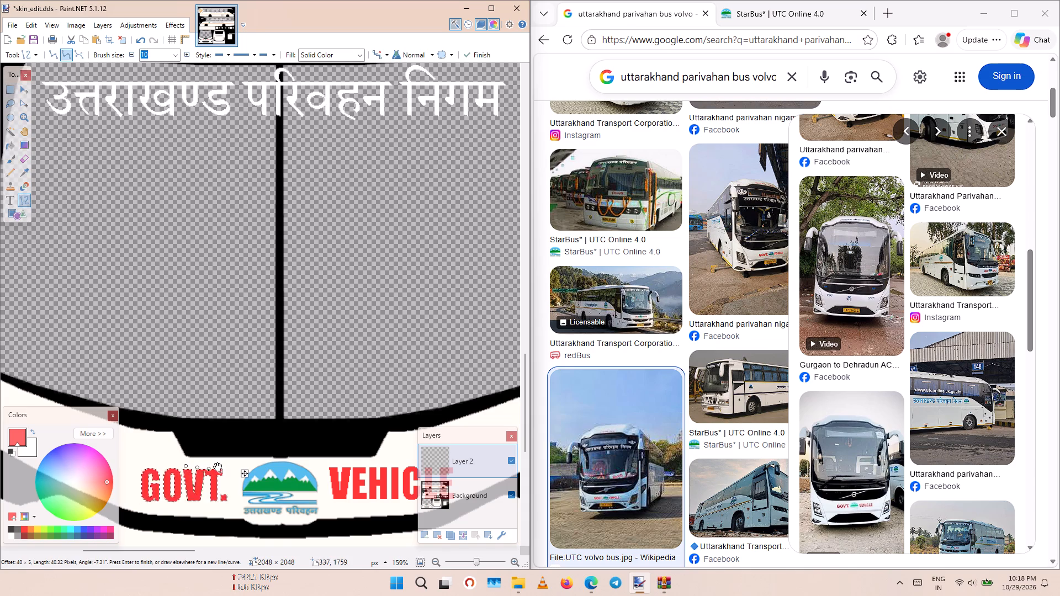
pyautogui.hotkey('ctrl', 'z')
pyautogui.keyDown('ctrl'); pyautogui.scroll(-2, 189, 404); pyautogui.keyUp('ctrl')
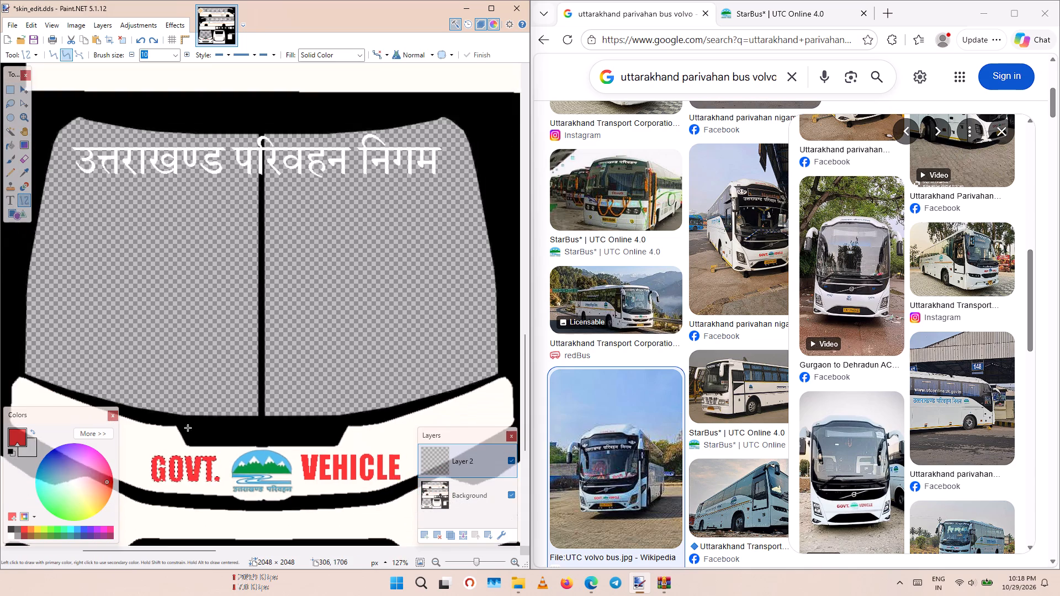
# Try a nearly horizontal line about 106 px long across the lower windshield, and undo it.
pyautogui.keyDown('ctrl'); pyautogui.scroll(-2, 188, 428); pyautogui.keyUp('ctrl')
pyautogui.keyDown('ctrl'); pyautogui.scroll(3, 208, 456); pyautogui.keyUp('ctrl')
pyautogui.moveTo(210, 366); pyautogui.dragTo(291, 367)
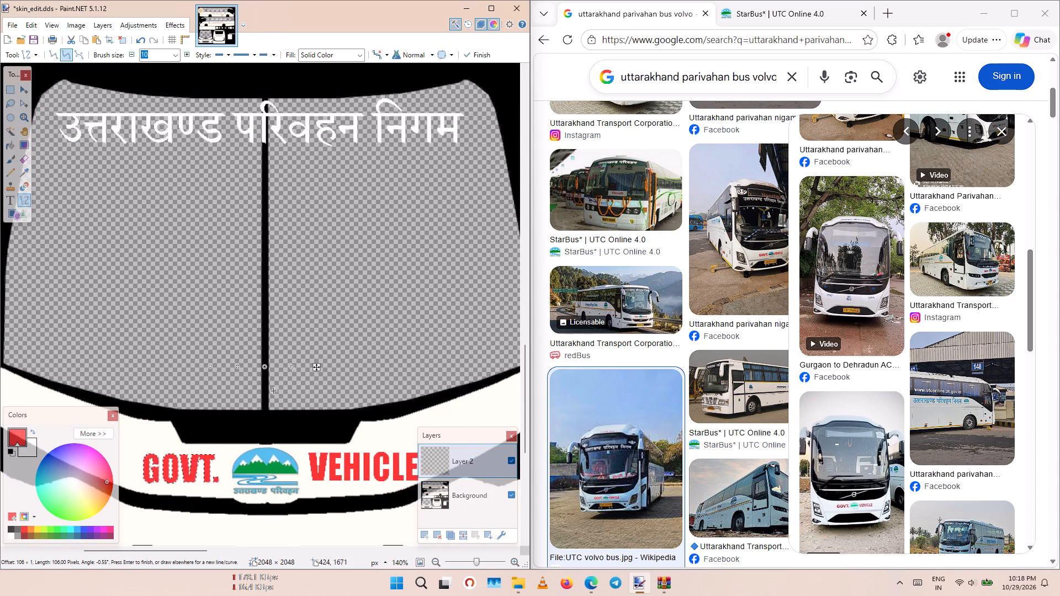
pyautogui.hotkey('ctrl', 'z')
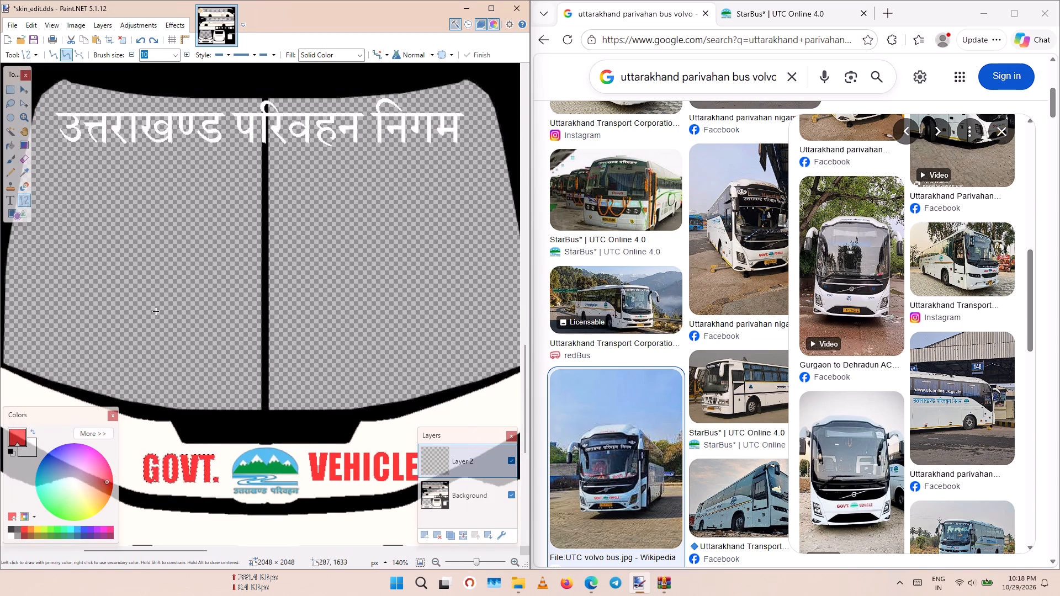
# Merge Layer 2 with the GOVT. VEHICLE lettering down into the Background layer.
pyautogui.keyDown('ctrl'); pyautogui.scroll(-4, 177, 285); pyautogui.keyUp('ctrl')
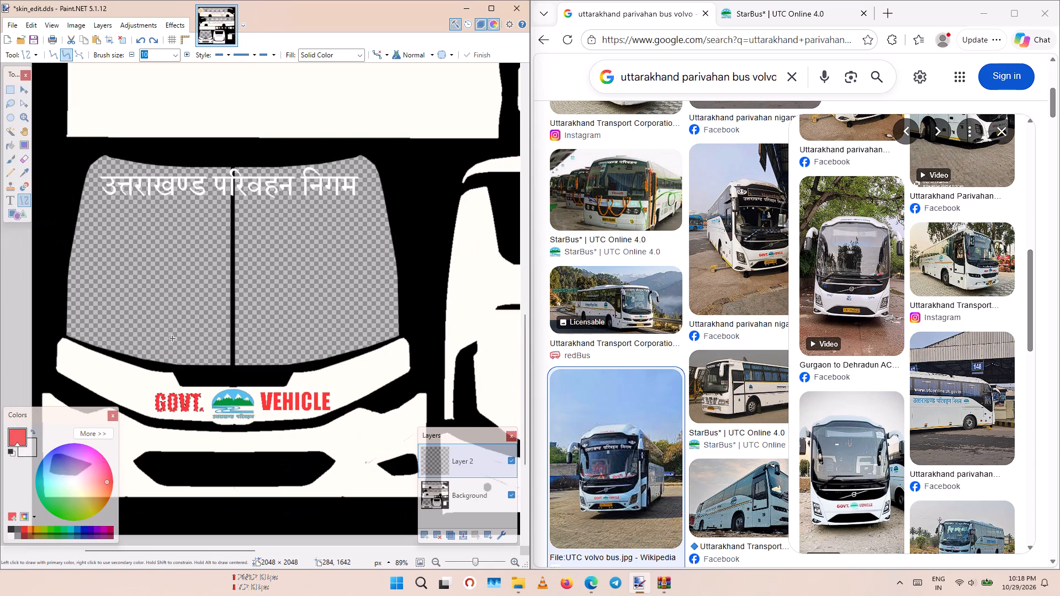
pyautogui.click(460, 537)
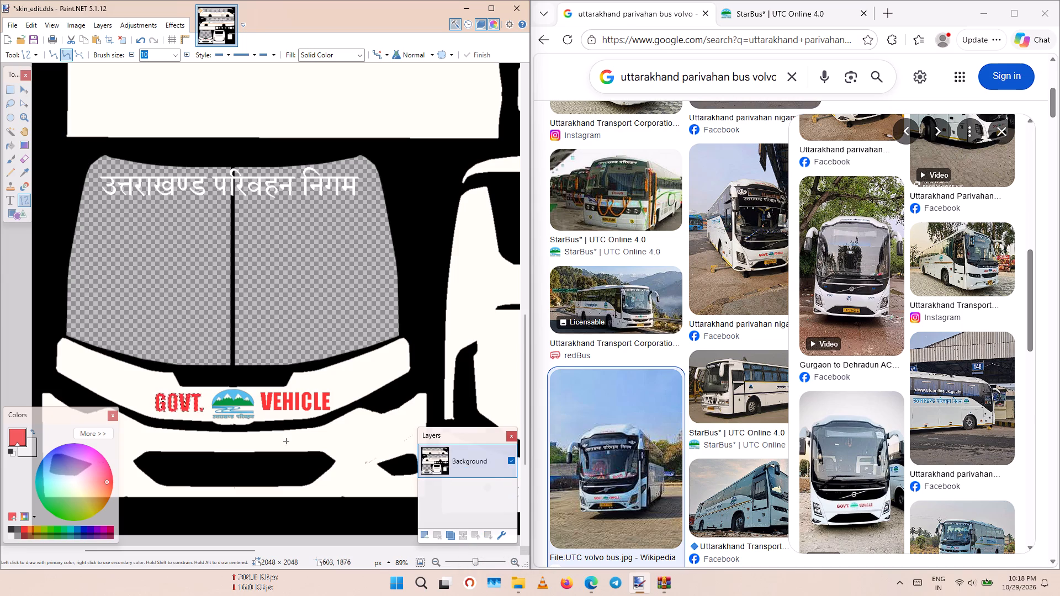
pyautogui.press('Escape')
# Examine the front lettering and logo, the side liveries and the rear of the bus on the merged texture.
pyautogui.scroll(-1, 224, 383)
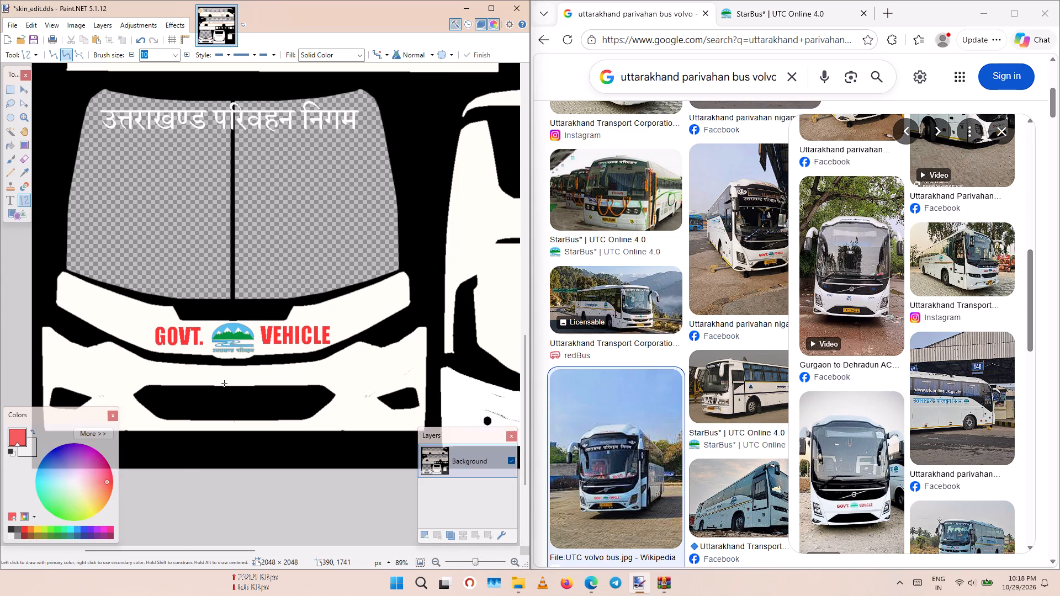
pyautogui.keyDown('ctrl'); pyautogui.scroll(-5, 260, 371); pyautogui.keyUp('ctrl')
pyautogui.keyDown('ctrl'); pyautogui.scroll(2, 298, 362); pyautogui.keyUp('ctrl')
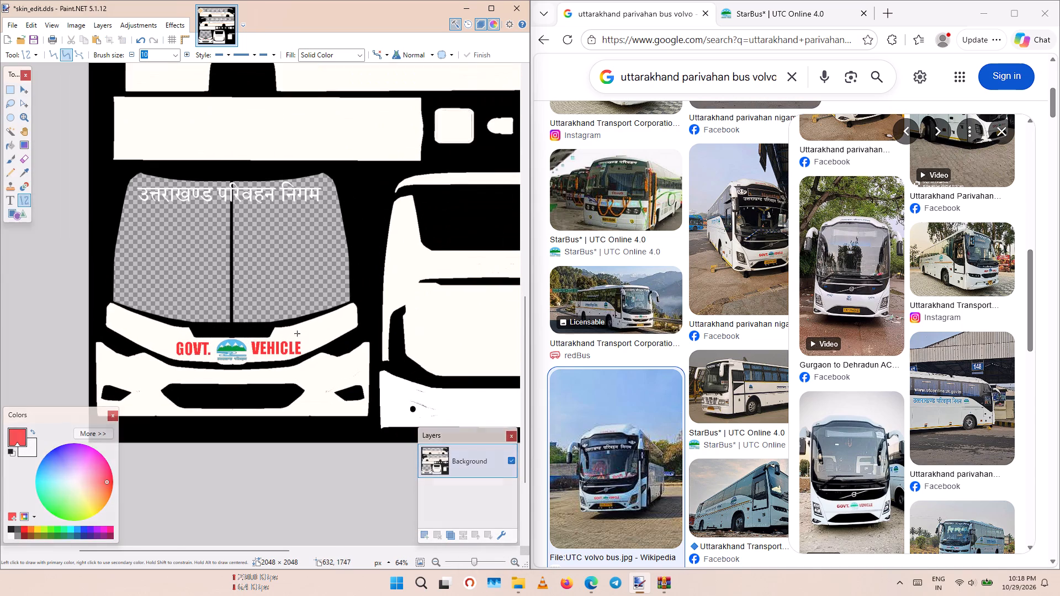
pyautogui.keyDown('ctrl'); pyautogui.scroll(2, 291, 332); pyautogui.keyUp('ctrl')
pyautogui.keyDown('ctrl'); pyautogui.scroll(-3, 294, 329); pyautogui.keyUp('ctrl')
pyautogui.scroll(-3, 334, 301)
pyautogui.scroll(3, 364, 311)
pyautogui.keyDown('ctrl'); pyautogui.scroll(-2, 370, 315); pyautogui.keyUp('ctrl')
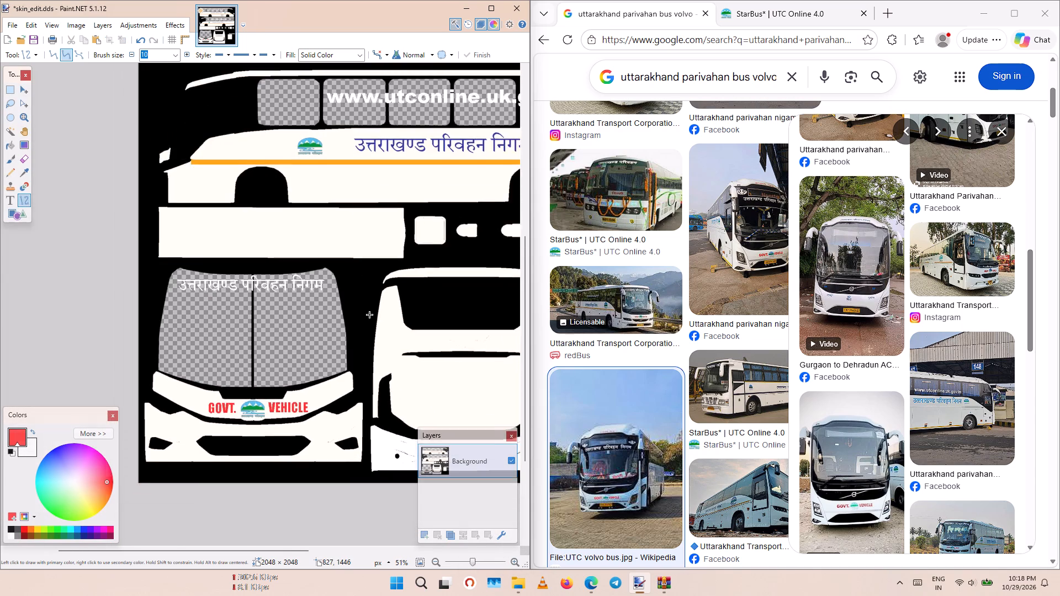
pyautogui.keyDown('ctrl'); pyautogui.scroll(-1, 391, 312); pyautogui.keyUp('ctrl')
pyautogui.scroll(1, 426, 313)
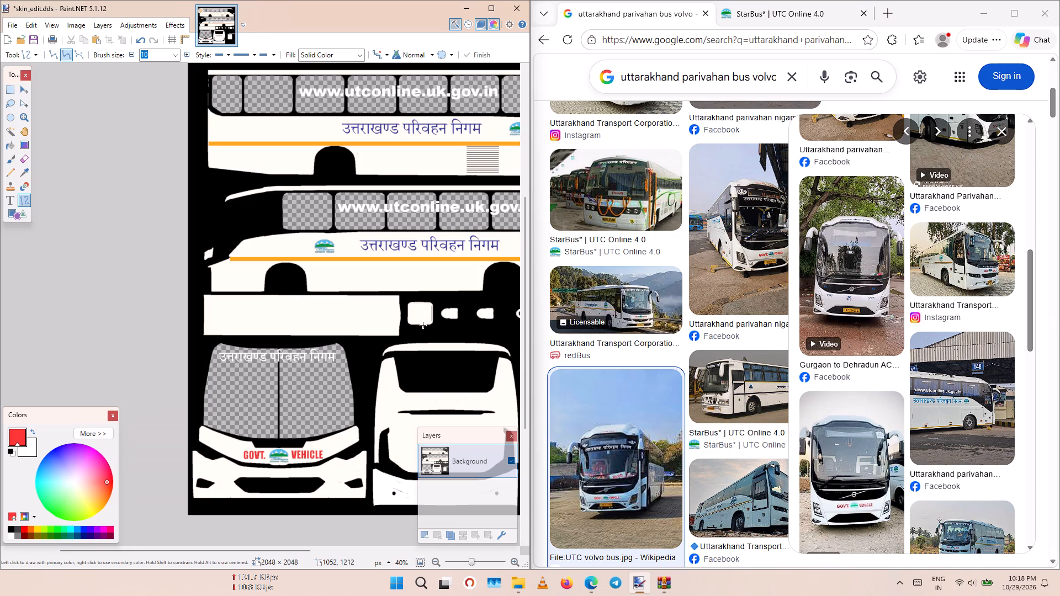
# Look through the Uttarakhand Parivahan Volvo bus image results in the browser for further livery reference photos.
pyautogui.scroll(-1, 1000, 263)
pyautogui.scroll(-1, 825, 333)
pyautogui.scroll(-3, 778, 352)
pyautogui.scroll(-2, 862, 371)
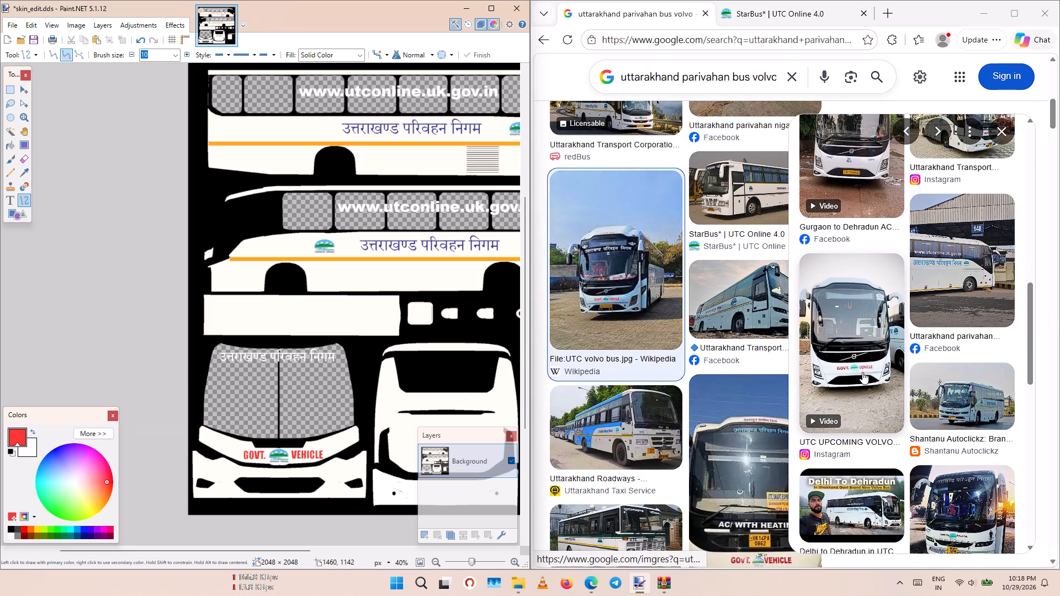
pyautogui.scroll(-4, 862, 372)
pyautogui.scroll(-4, 779, 401)
pyautogui.scroll(-1, 636, 390)
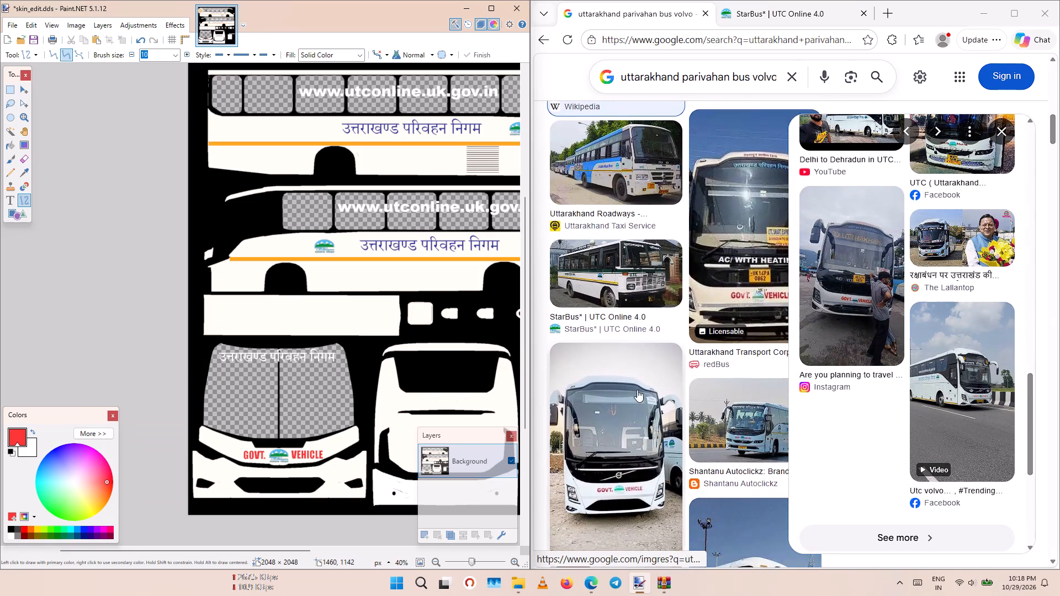
pyautogui.scroll(-2, 637, 390)
pyautogui.scroll(-1, 623, 458)
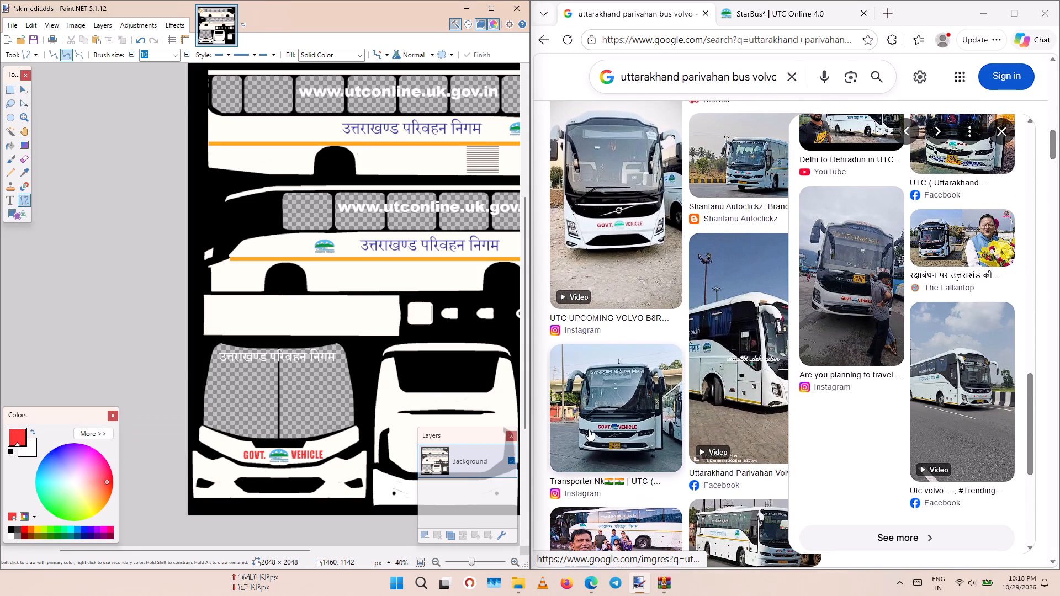
pyautogui.scroll(-2, 609, 430)
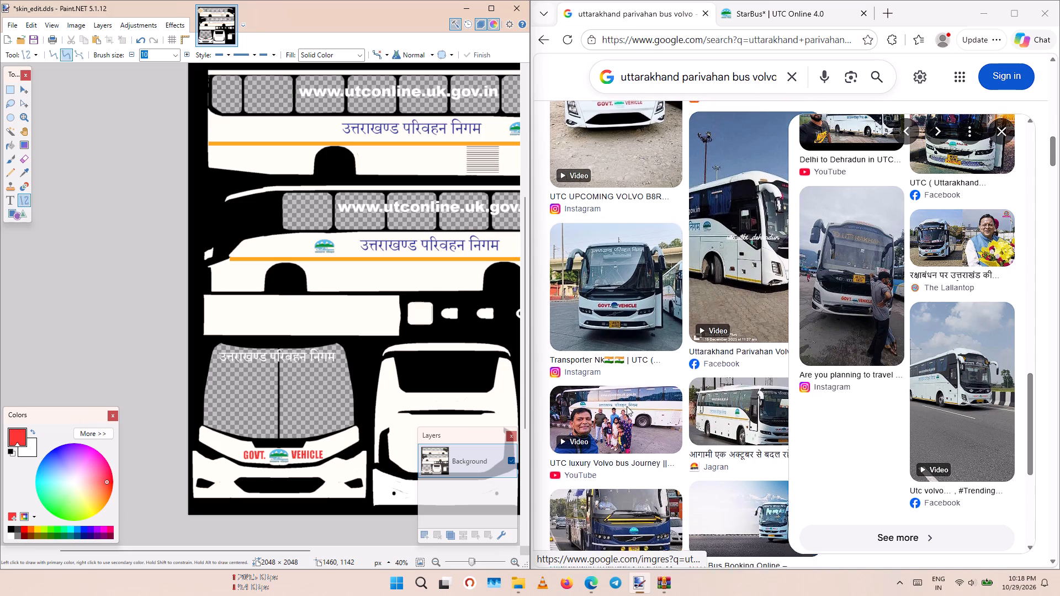
pyautogui.scroll(-1, 695, 417)
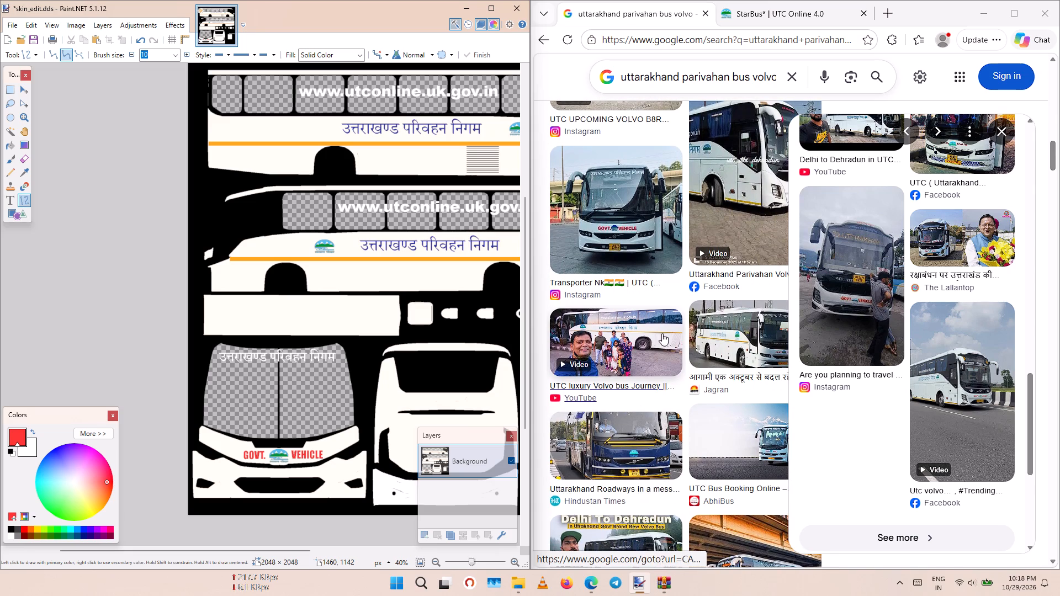
pyautogui.scroll(-1, 702, 352)
pyautogui.scroll(-1, 659, 374)
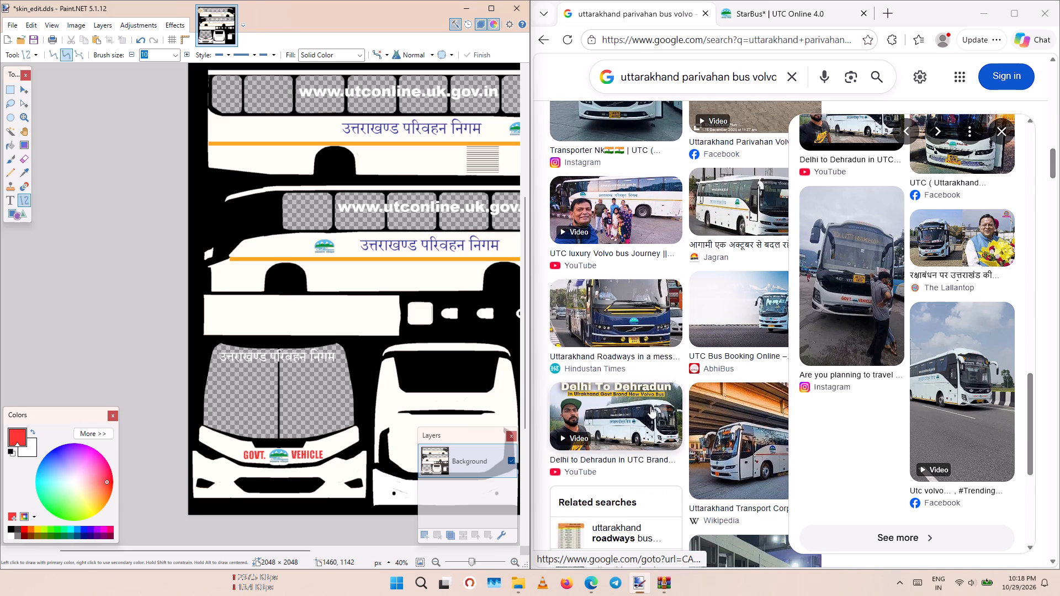
pyautogui.scroll(-2, 641, 424)
pyautogui.scroll(-1, 677, 390)
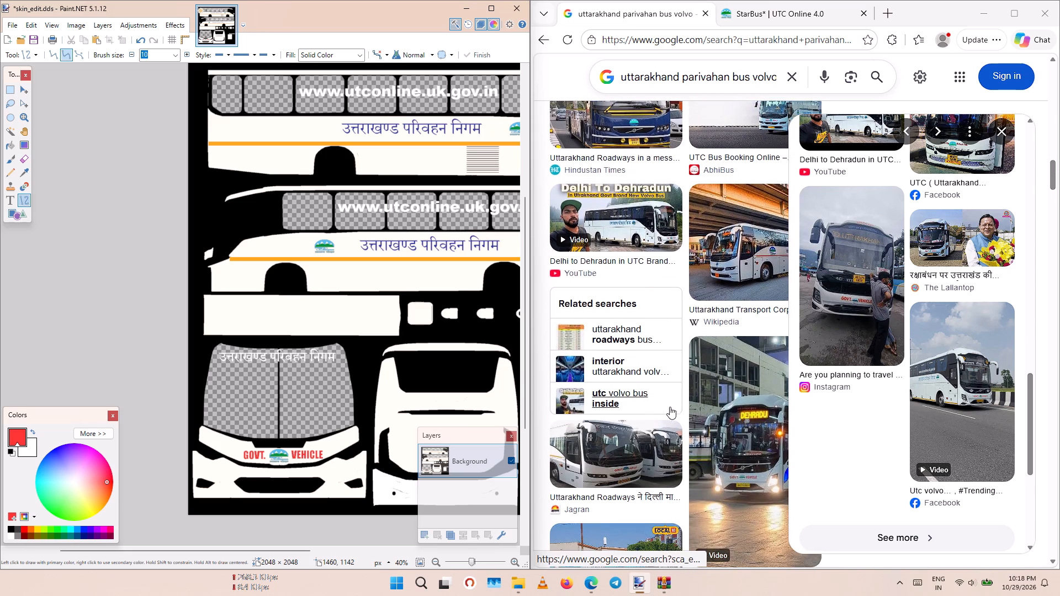
pyautogui.scroll(-2, 651, 410)
# Search Google Images for "uttarakhand parivahan bus back side", replacing the word volvo in the query.
pyautogui.scroll(20, 621, 368)
pyautogui.scroll(19, 621, 368)
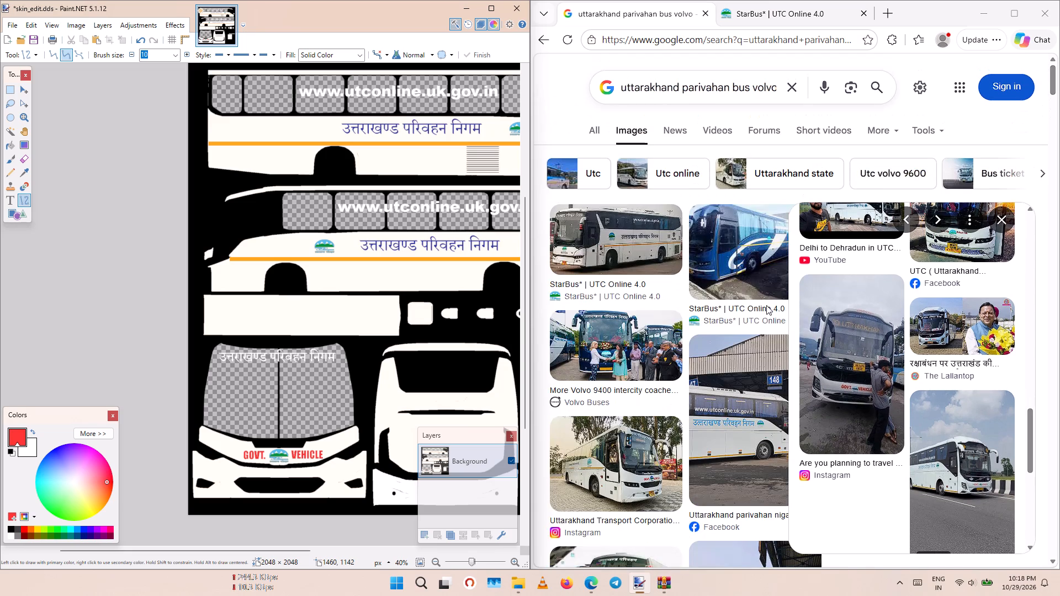
pyautogui.moveTo(710, 91); pyautogui.dragTo(839, 88)
pyautogui.click(766, 80)
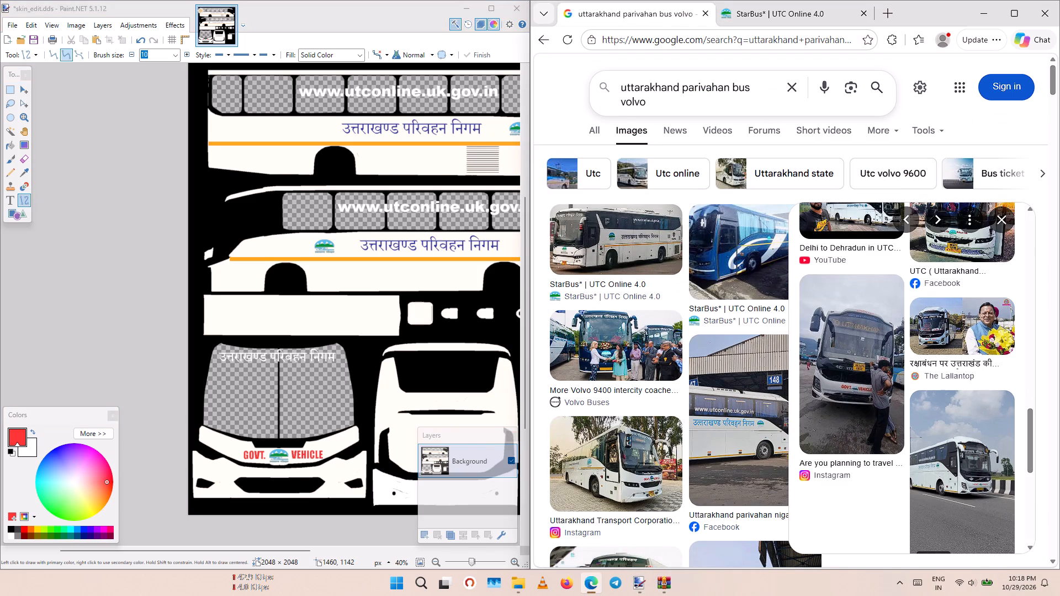
pyautogui.moveTo(650, 115); pyautogui.dragTo(605, 118)
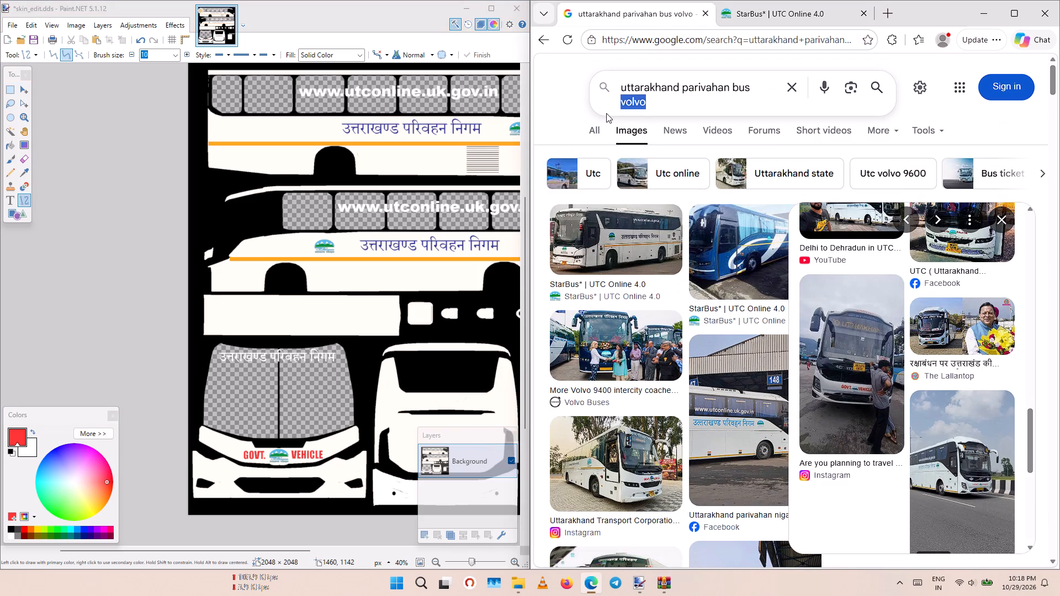
pyautogui.write('BACK')
pyautogui.press('BackSpace')
pyautogui.press('BackSpace')
pyautogui.press('BackSpace')
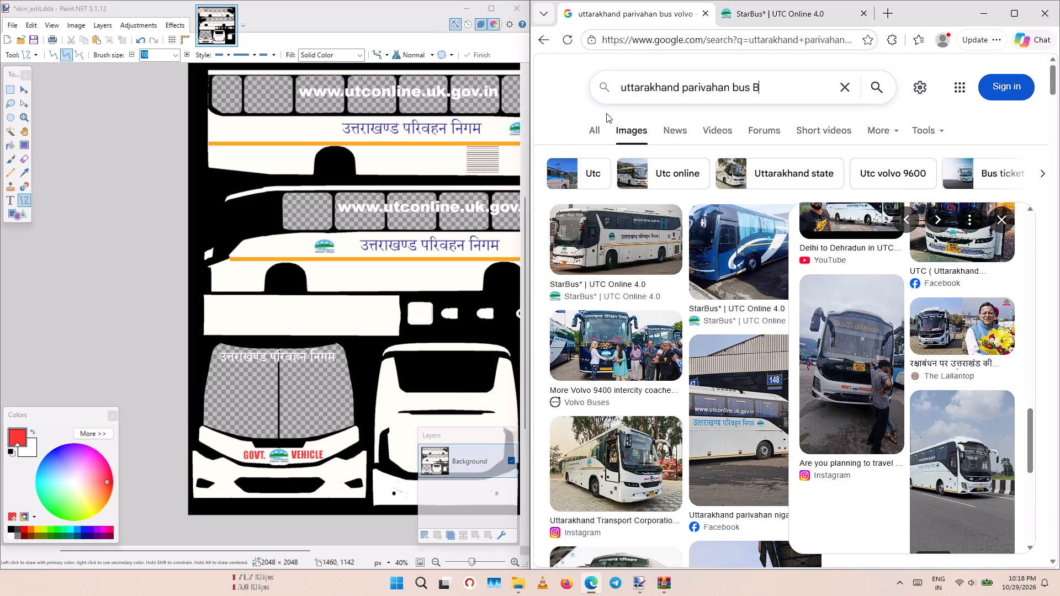
pyautogui.press('BackSpace')
pyautogui.write('back side')
pyautogui.press('Return')
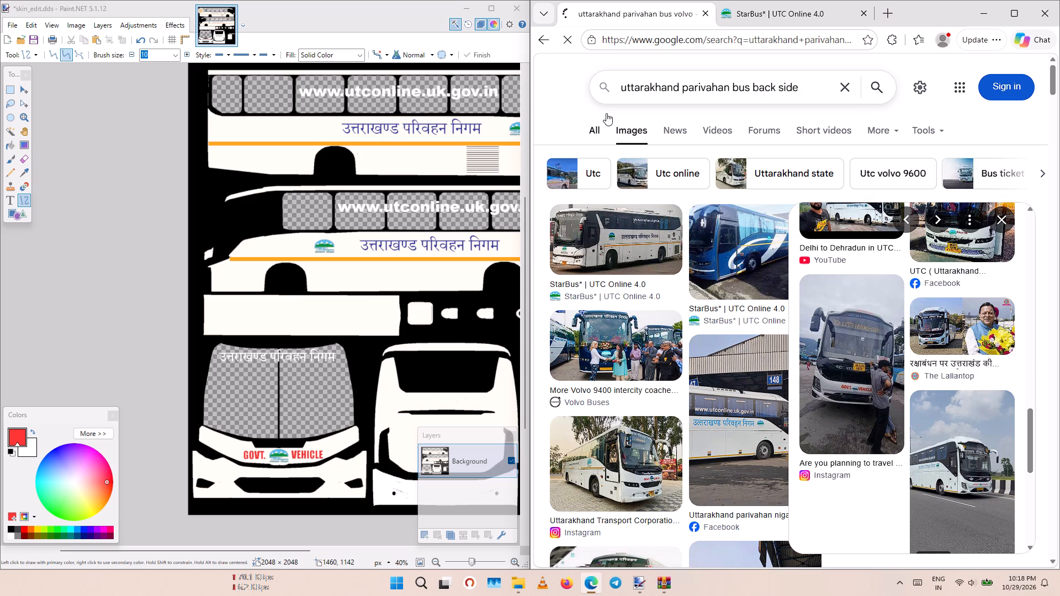
# Show the hidden system tray icons.
pyautogui.click(905, 578)
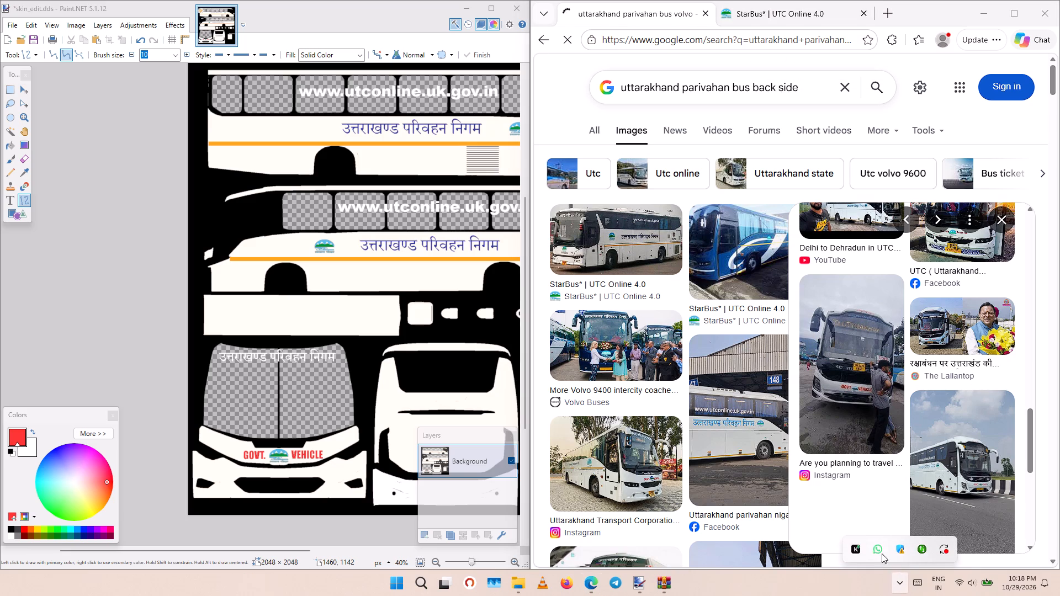
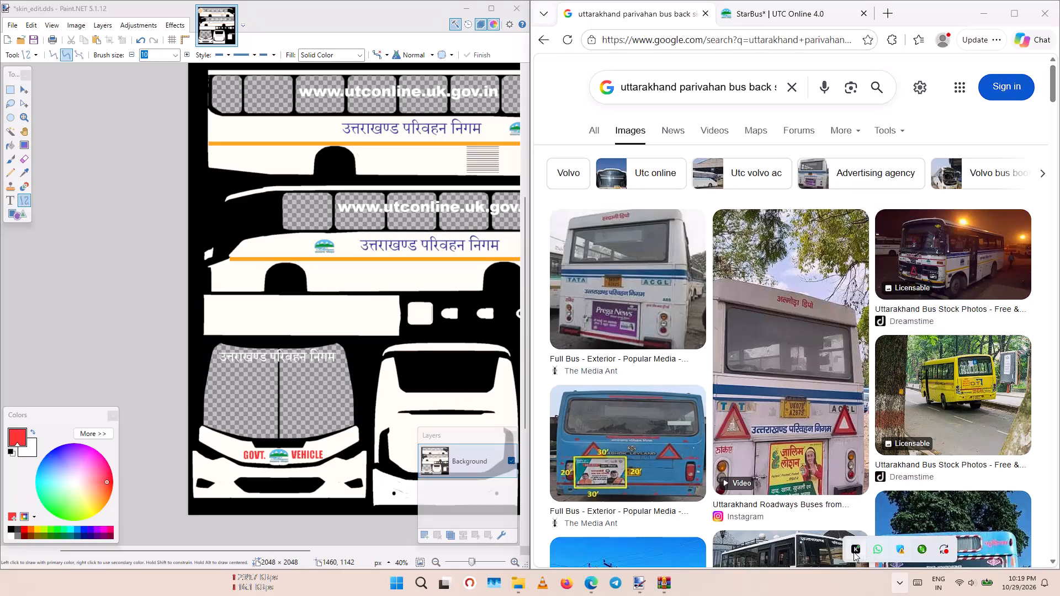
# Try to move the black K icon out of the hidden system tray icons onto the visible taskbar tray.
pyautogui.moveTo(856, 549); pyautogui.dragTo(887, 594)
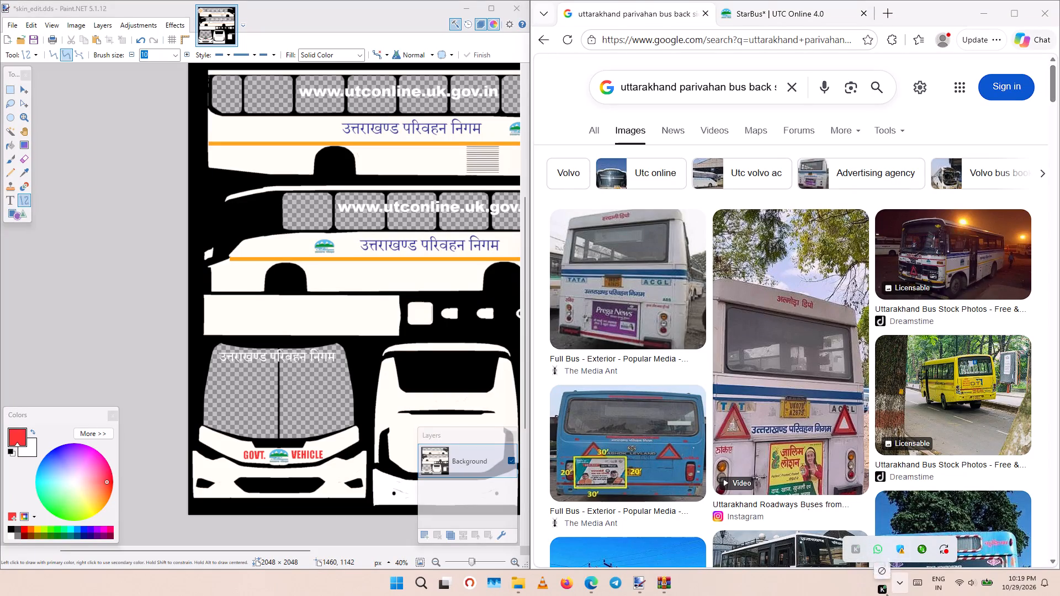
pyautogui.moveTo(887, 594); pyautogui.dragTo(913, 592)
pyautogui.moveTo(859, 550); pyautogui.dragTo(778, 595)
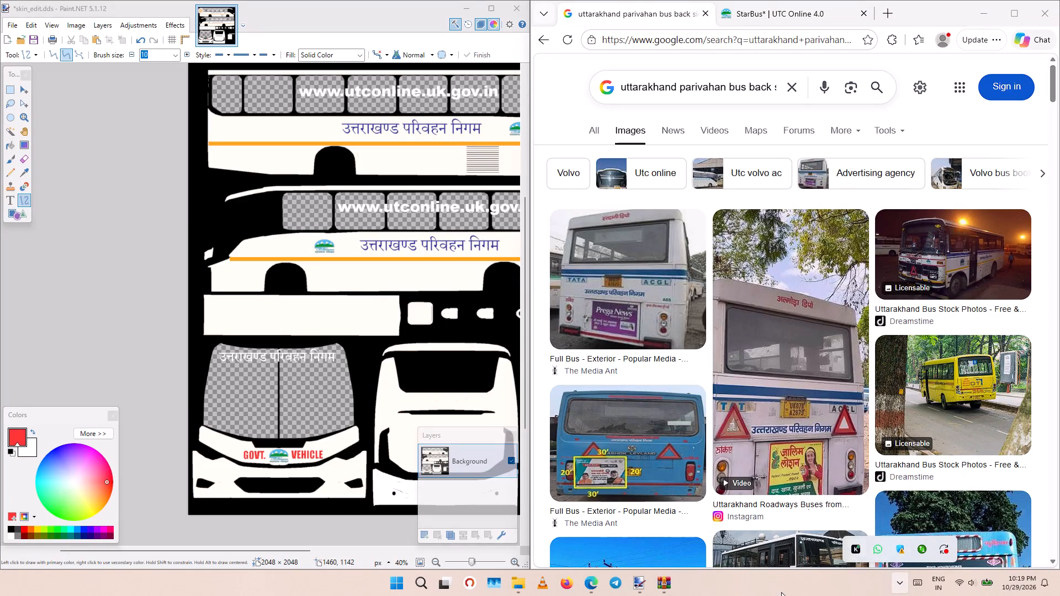
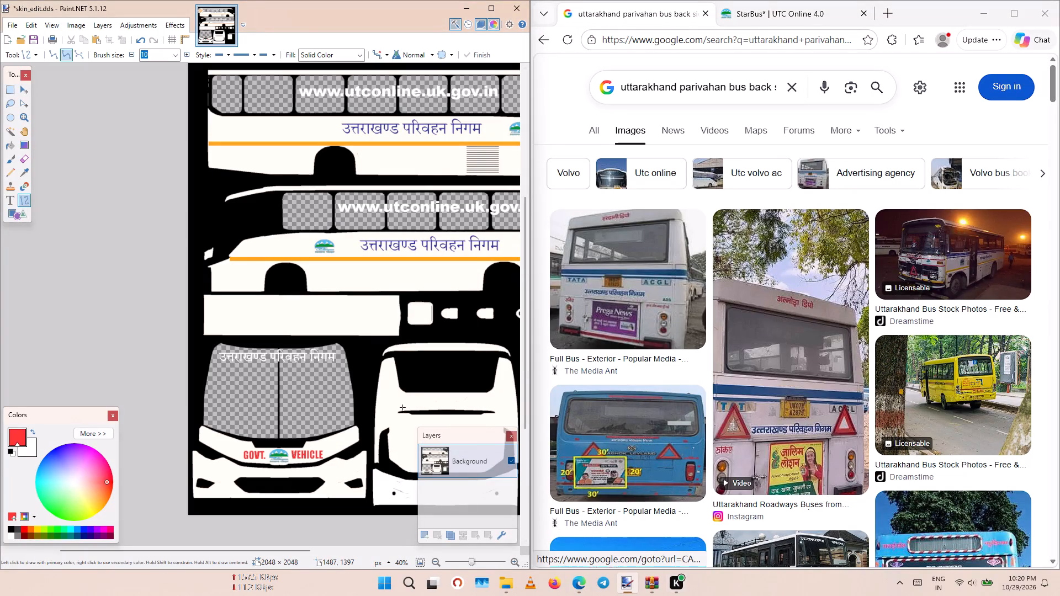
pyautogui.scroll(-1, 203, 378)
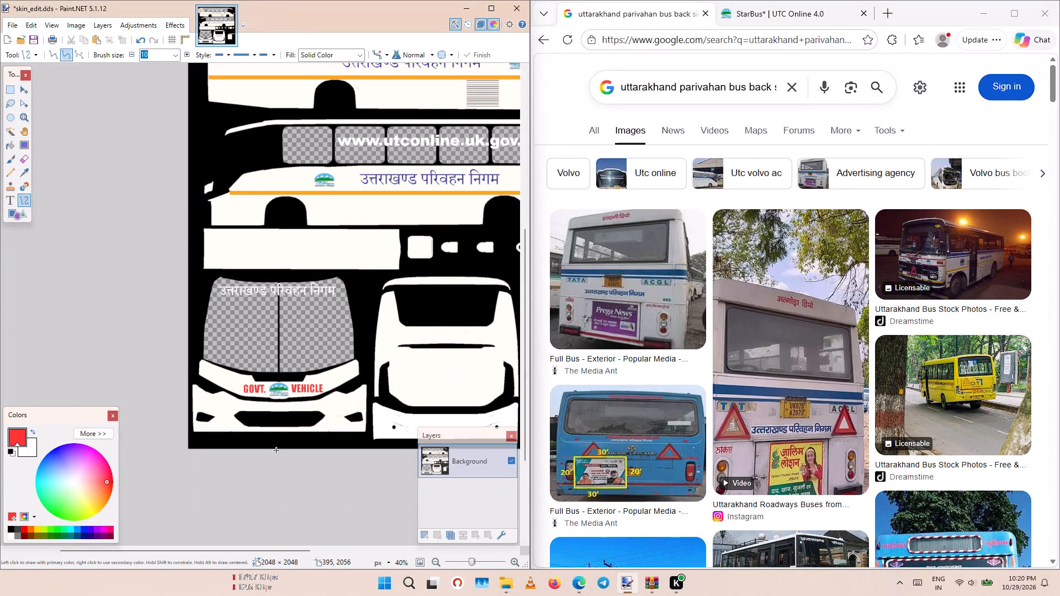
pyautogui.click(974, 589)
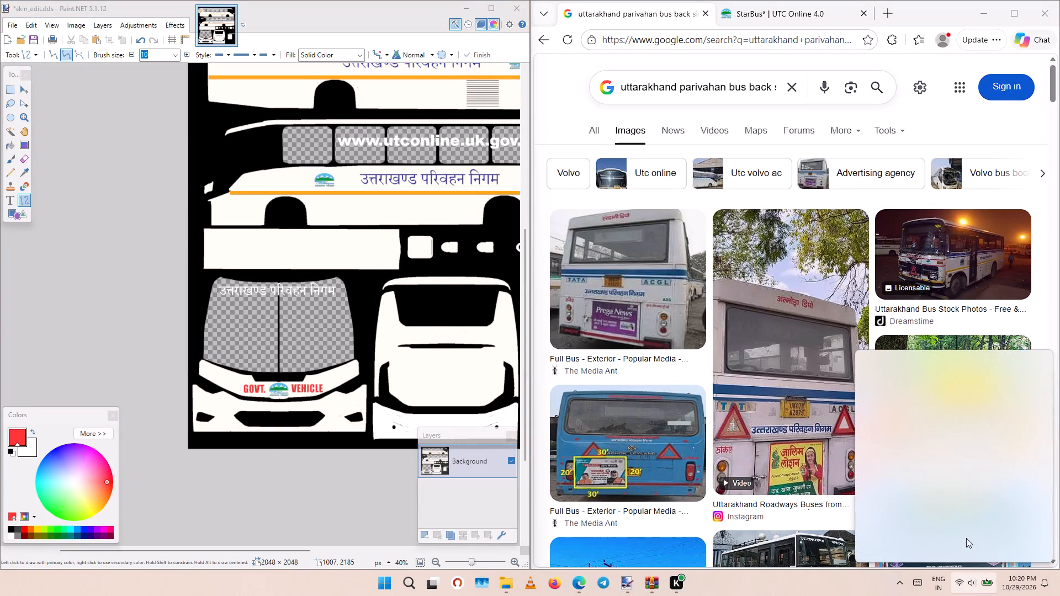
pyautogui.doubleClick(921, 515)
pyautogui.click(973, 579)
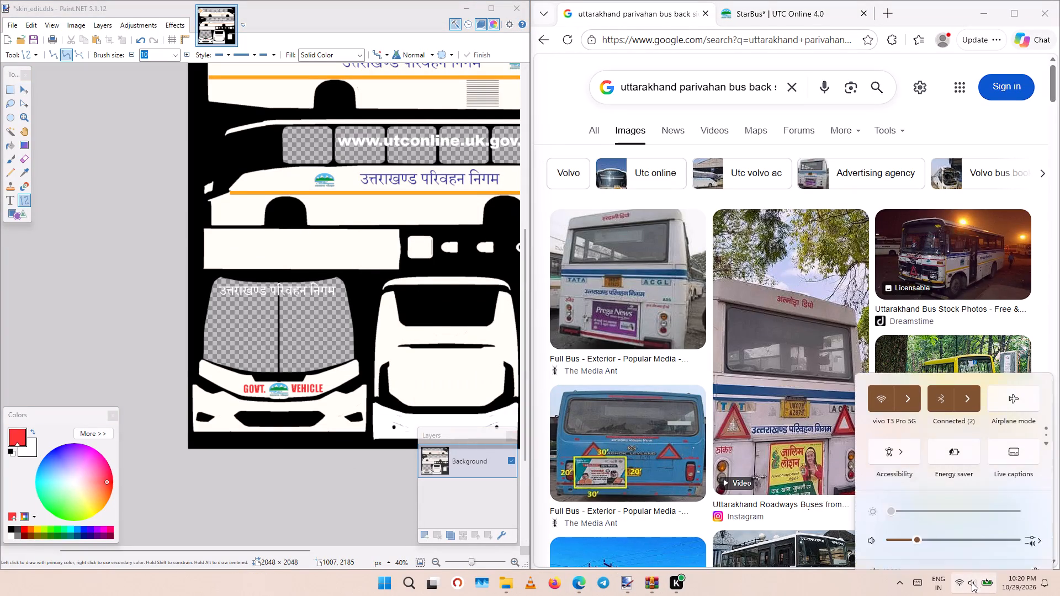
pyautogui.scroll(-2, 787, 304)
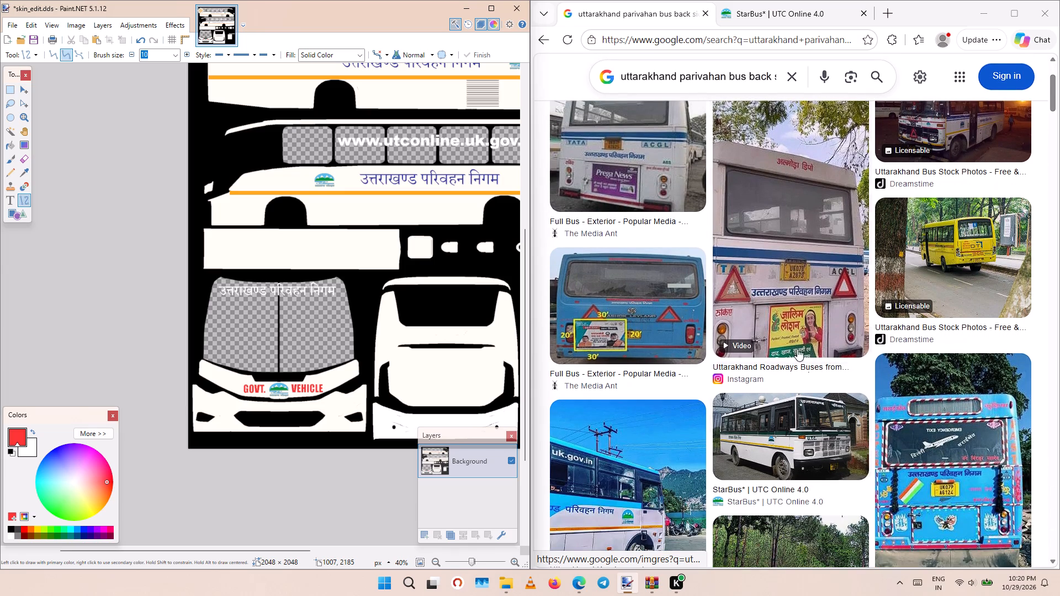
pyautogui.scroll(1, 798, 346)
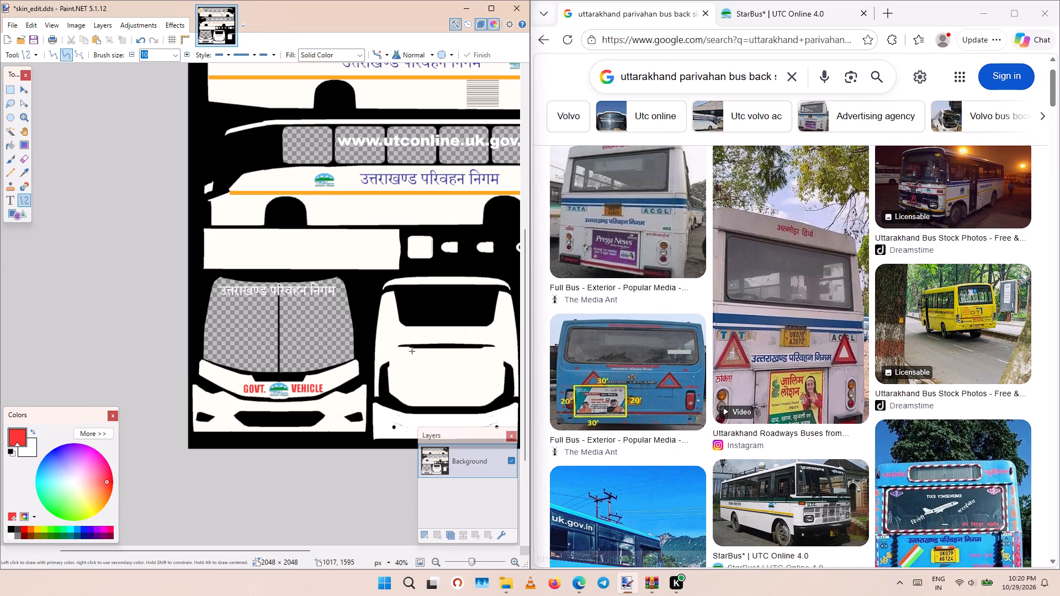
# Draw an unfilled red triangle about 82 × 73 px on a new layer, over the bus's white rear panel.
pyautogui.click(18, 210)
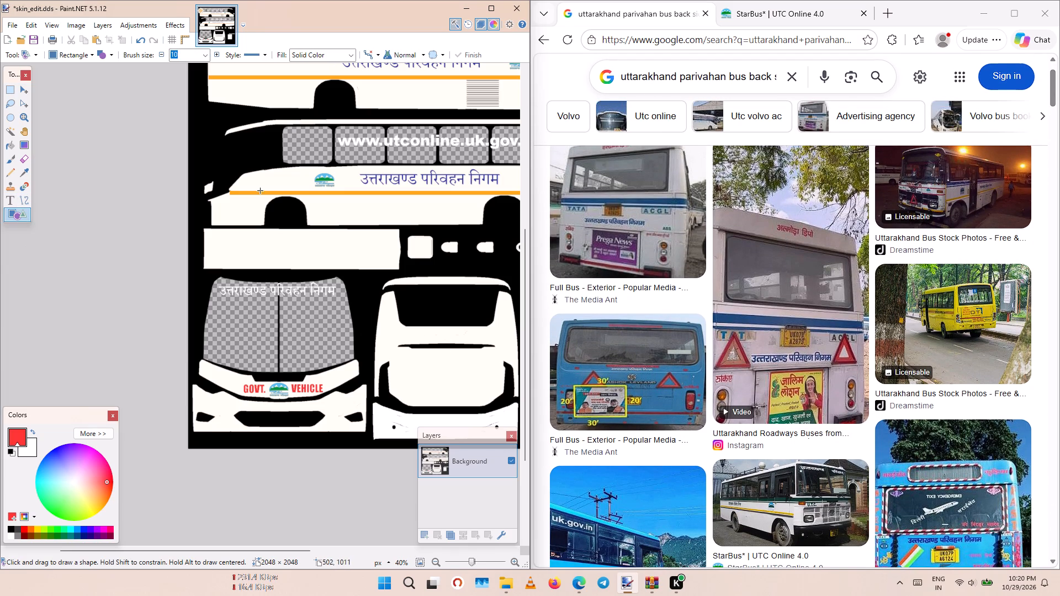
pyautogui.click(94, 55)
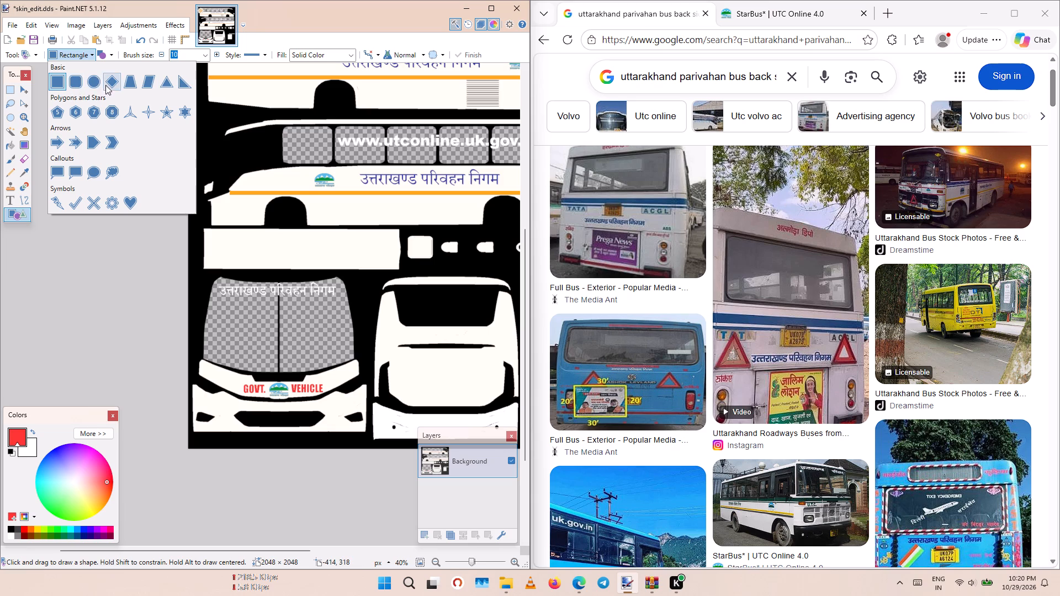
pyautogui.click(169, 84)
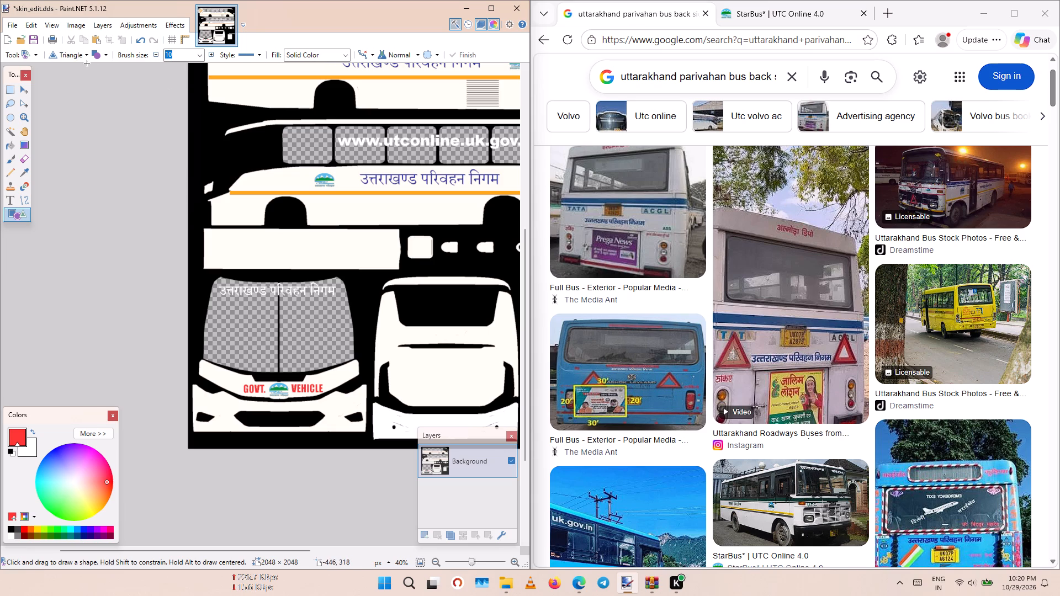
pyautogui.click(102, 54)
pyautogui.click(105, 56)
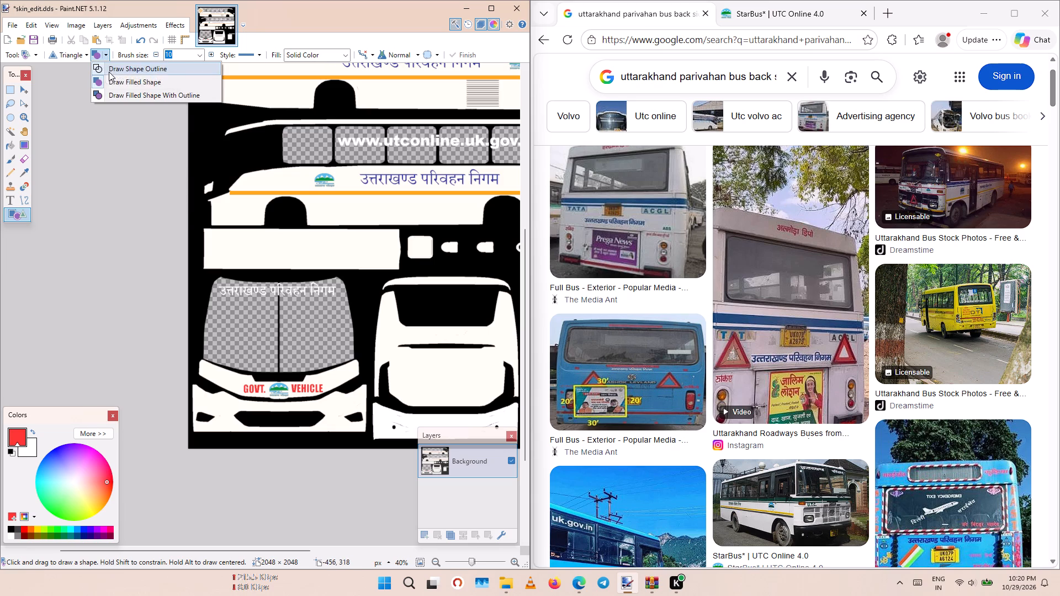
pyautogui.click(109, 67)
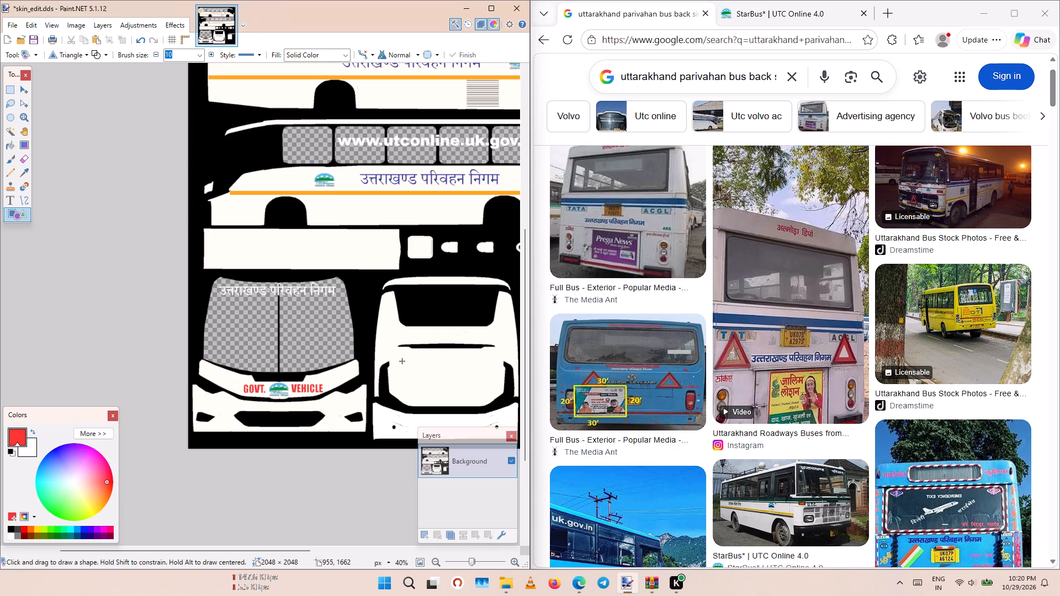
pyautogui.click(426, 533)
pyautogui.moveTo(417, 357); pyautogui.dragTo(421, 366)
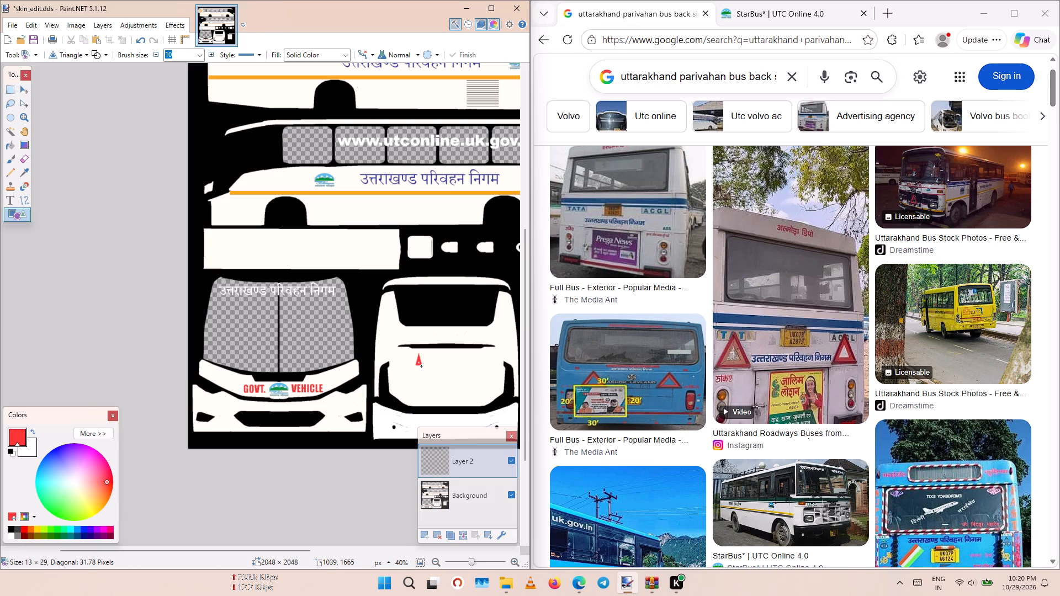
pyautogui.moveTo(421, 366); pyautogui.dragTo(435, 373)
# Move the red triangle to the left part of the rear panel, just below the black line under the rear window.
pyautogui.scroll(-1, 930, 321)
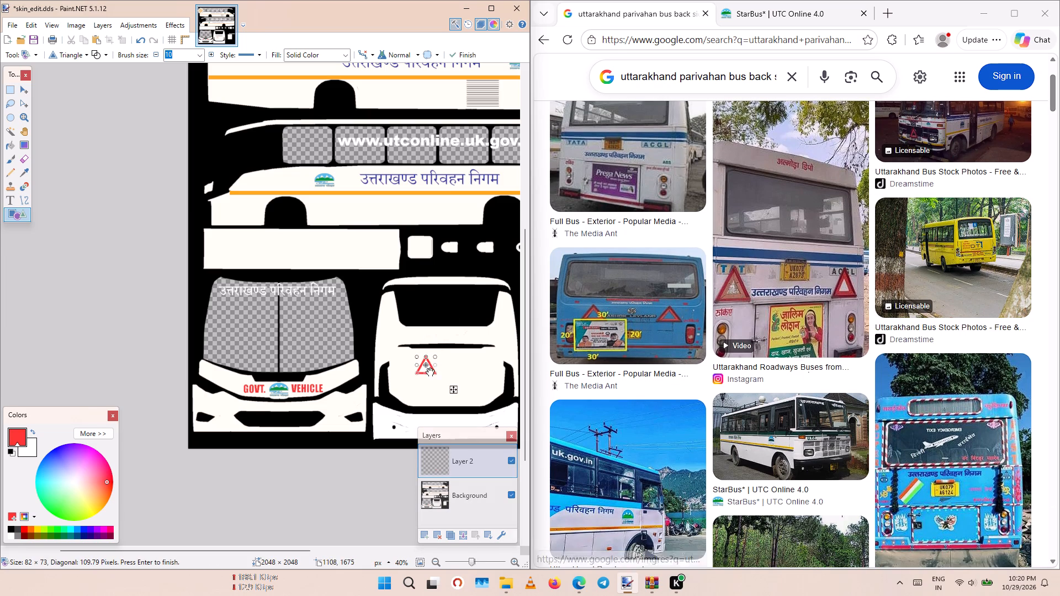
pyautogui.moveTo(428, 366); pyautogui.dragTo(434, 365)
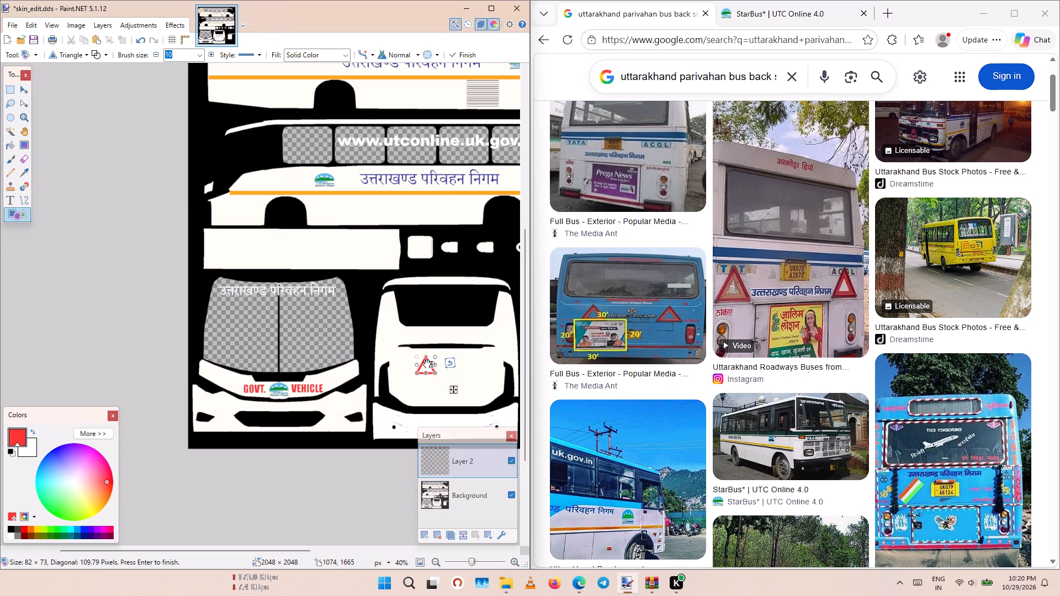
pyautogui.keyDown('ctrl'); pyautogui.scroll(3, 422, 366); pyautogui.keyUp('ctrl')
pyautogui.moveTo(462, 397); pyautogui.dragTo(452, 397)
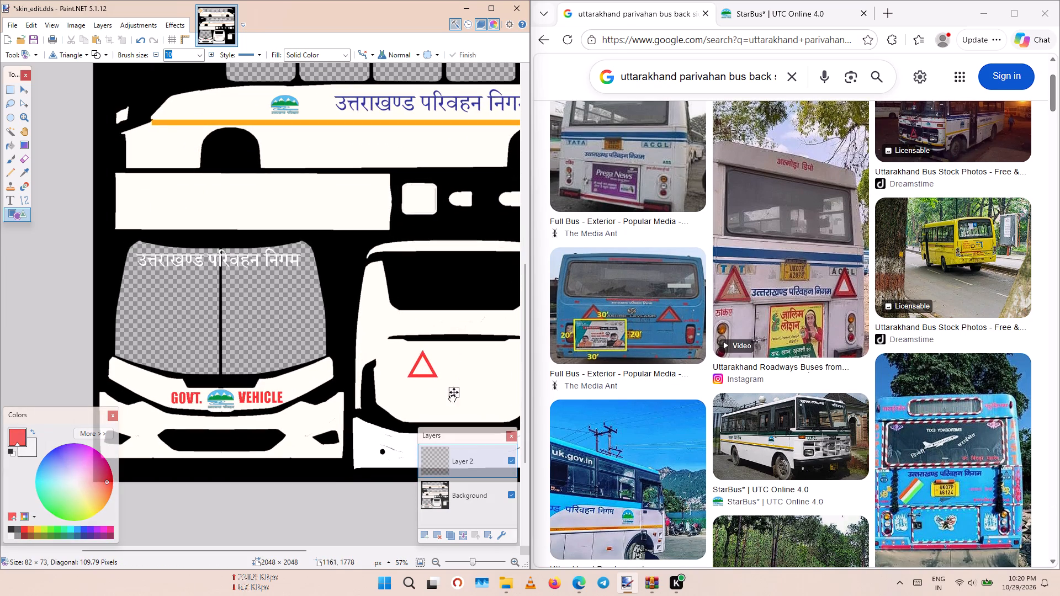
pyautogui.moveTo(452, 397); pyautogui.dragTo(442, 395)
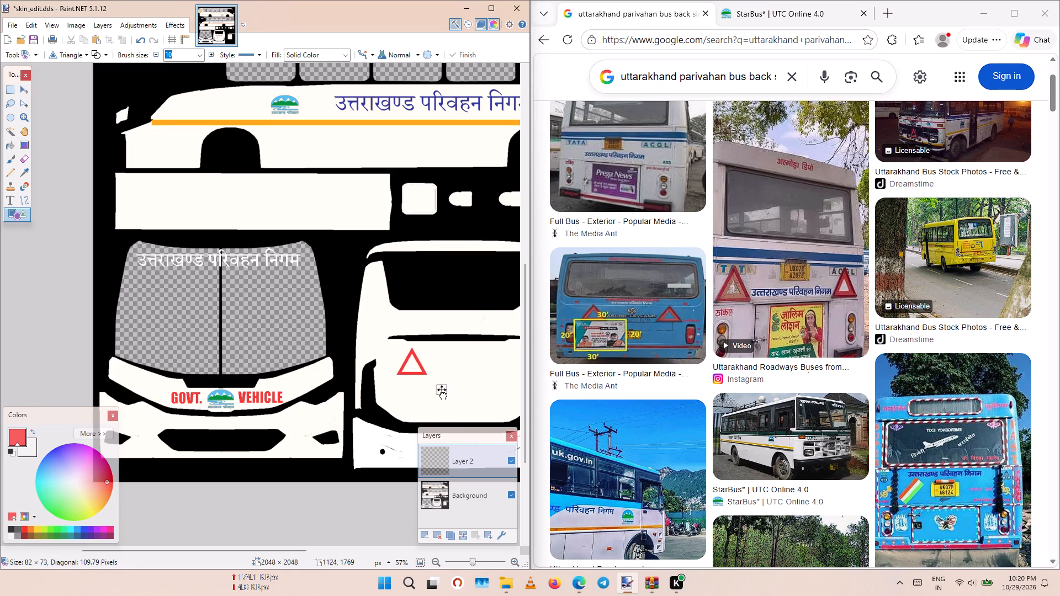
pyautogui.moveTo(442, 395); pyautogui.dragTo(437, 395)
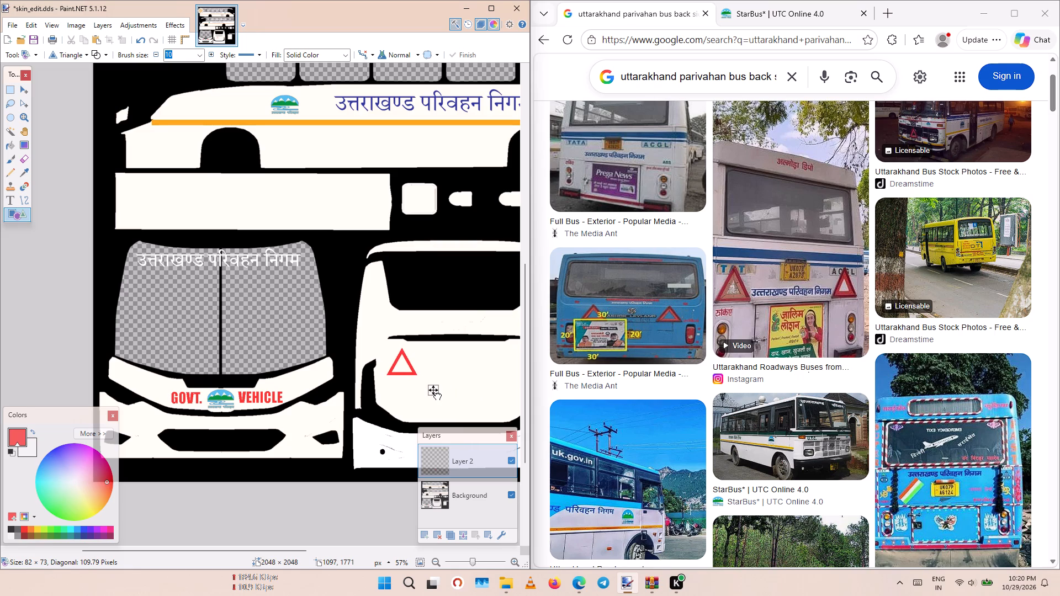
pyautogui.moveTo(437, 395); pyautogui.dragTo(437, 397)
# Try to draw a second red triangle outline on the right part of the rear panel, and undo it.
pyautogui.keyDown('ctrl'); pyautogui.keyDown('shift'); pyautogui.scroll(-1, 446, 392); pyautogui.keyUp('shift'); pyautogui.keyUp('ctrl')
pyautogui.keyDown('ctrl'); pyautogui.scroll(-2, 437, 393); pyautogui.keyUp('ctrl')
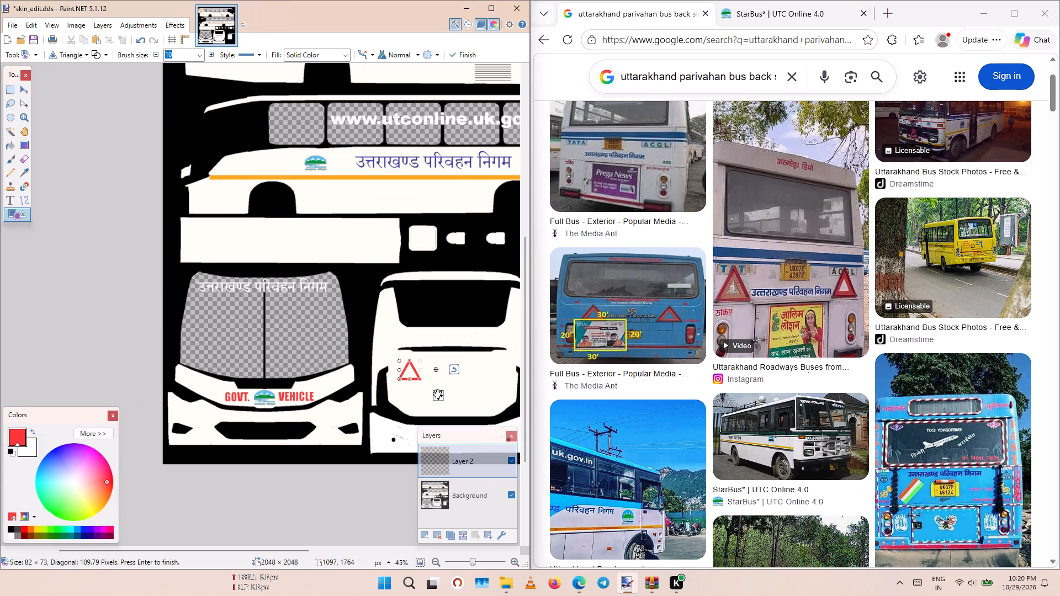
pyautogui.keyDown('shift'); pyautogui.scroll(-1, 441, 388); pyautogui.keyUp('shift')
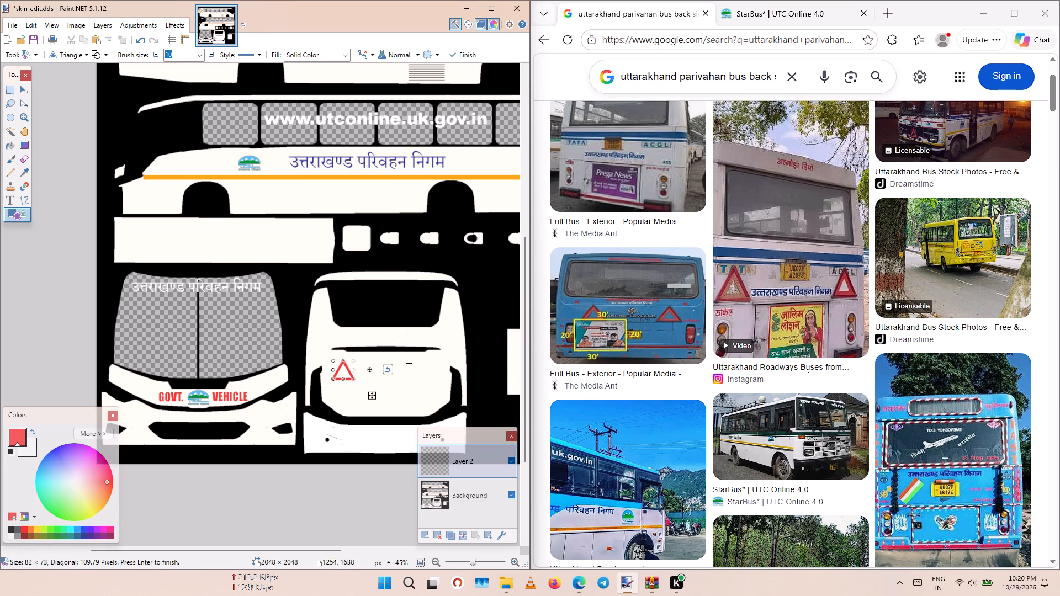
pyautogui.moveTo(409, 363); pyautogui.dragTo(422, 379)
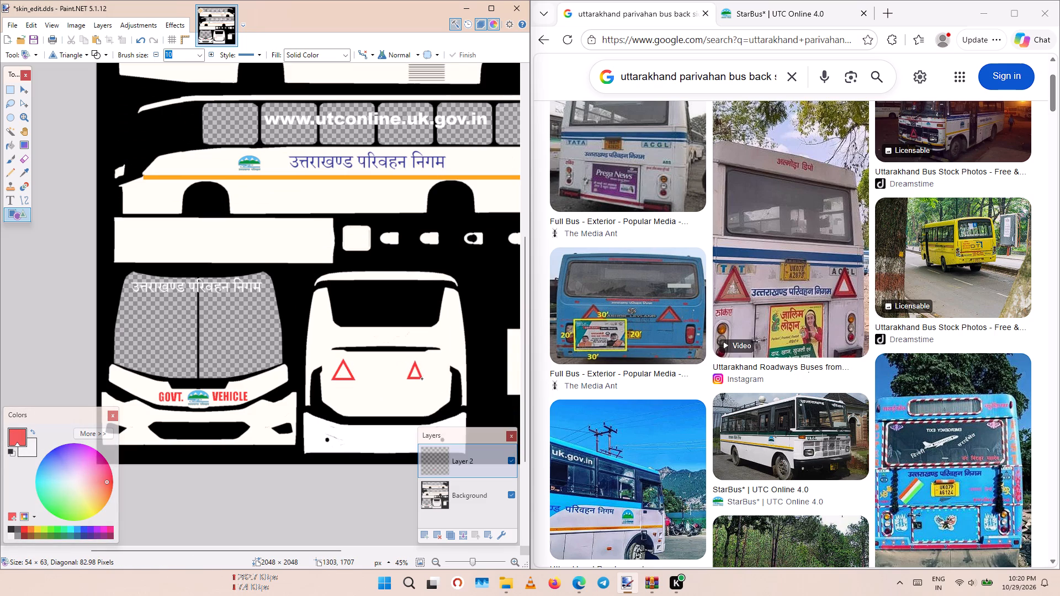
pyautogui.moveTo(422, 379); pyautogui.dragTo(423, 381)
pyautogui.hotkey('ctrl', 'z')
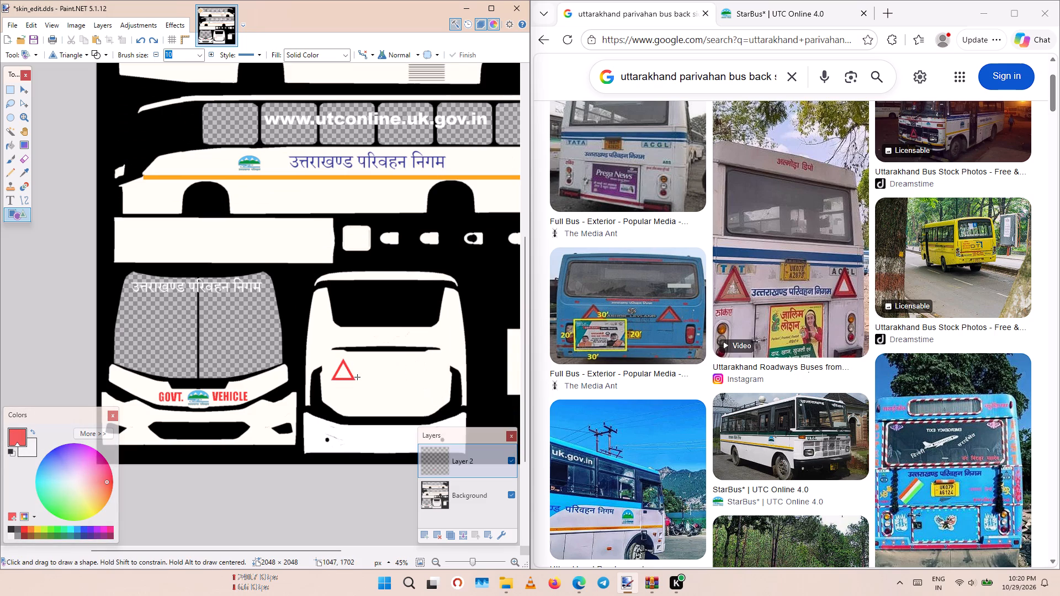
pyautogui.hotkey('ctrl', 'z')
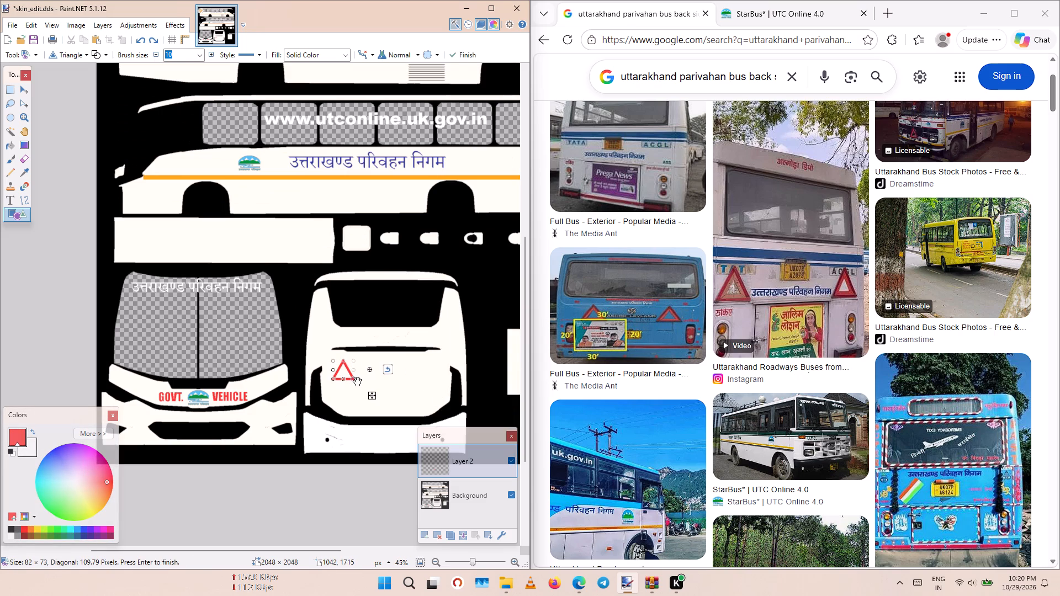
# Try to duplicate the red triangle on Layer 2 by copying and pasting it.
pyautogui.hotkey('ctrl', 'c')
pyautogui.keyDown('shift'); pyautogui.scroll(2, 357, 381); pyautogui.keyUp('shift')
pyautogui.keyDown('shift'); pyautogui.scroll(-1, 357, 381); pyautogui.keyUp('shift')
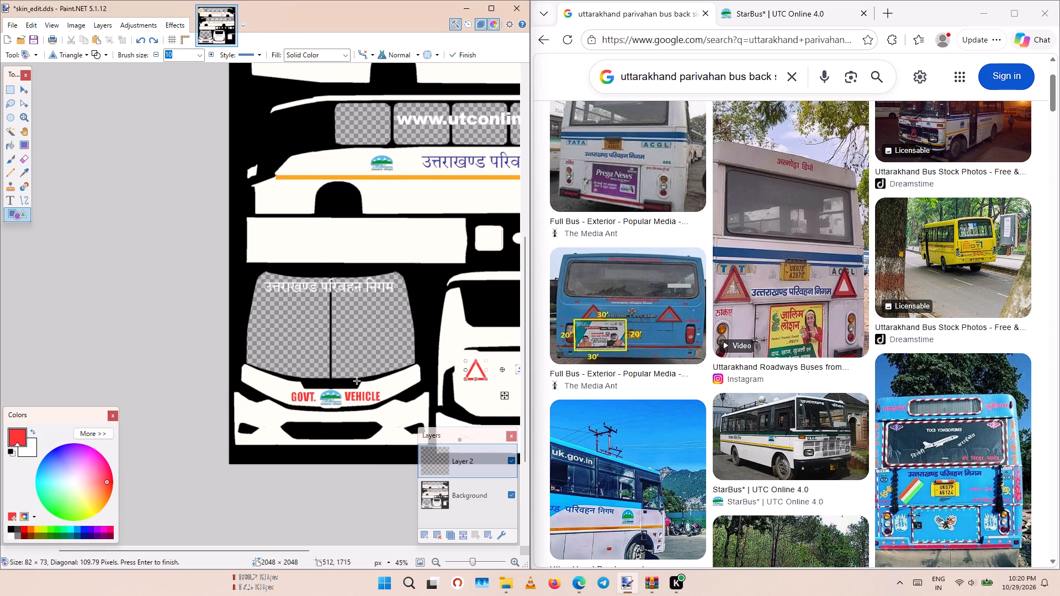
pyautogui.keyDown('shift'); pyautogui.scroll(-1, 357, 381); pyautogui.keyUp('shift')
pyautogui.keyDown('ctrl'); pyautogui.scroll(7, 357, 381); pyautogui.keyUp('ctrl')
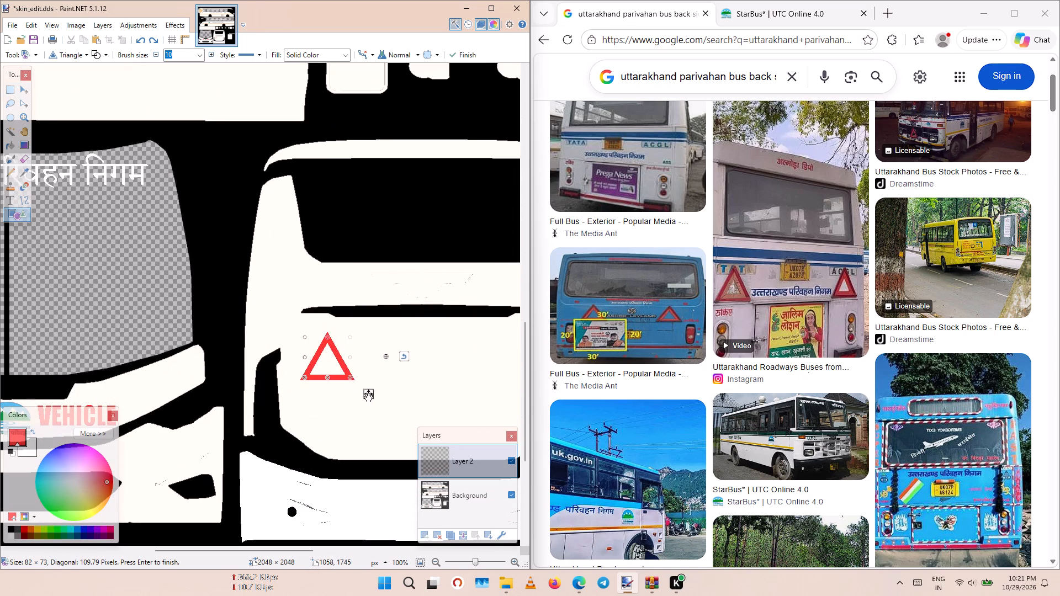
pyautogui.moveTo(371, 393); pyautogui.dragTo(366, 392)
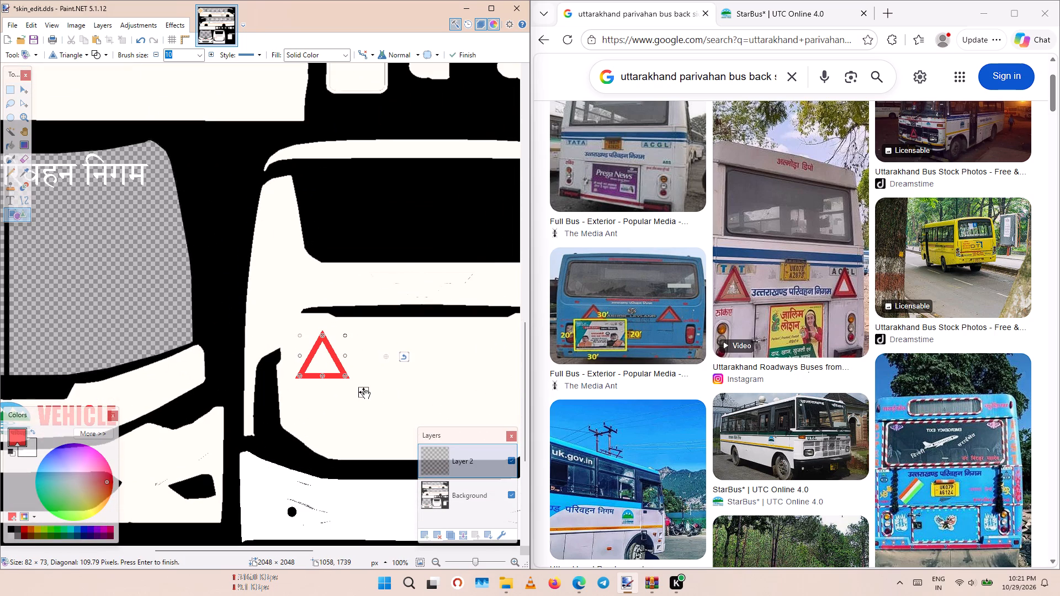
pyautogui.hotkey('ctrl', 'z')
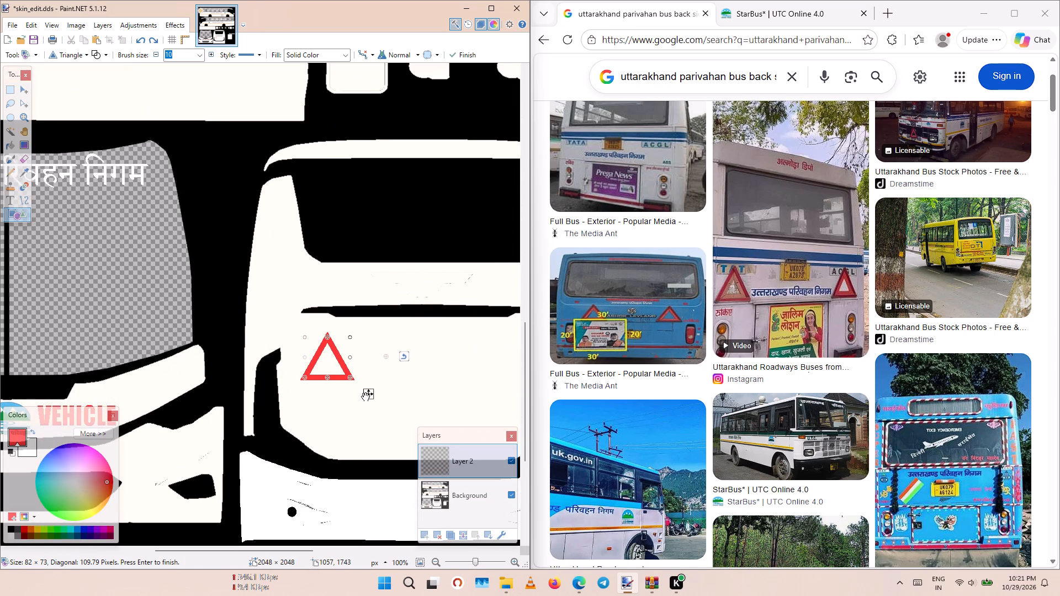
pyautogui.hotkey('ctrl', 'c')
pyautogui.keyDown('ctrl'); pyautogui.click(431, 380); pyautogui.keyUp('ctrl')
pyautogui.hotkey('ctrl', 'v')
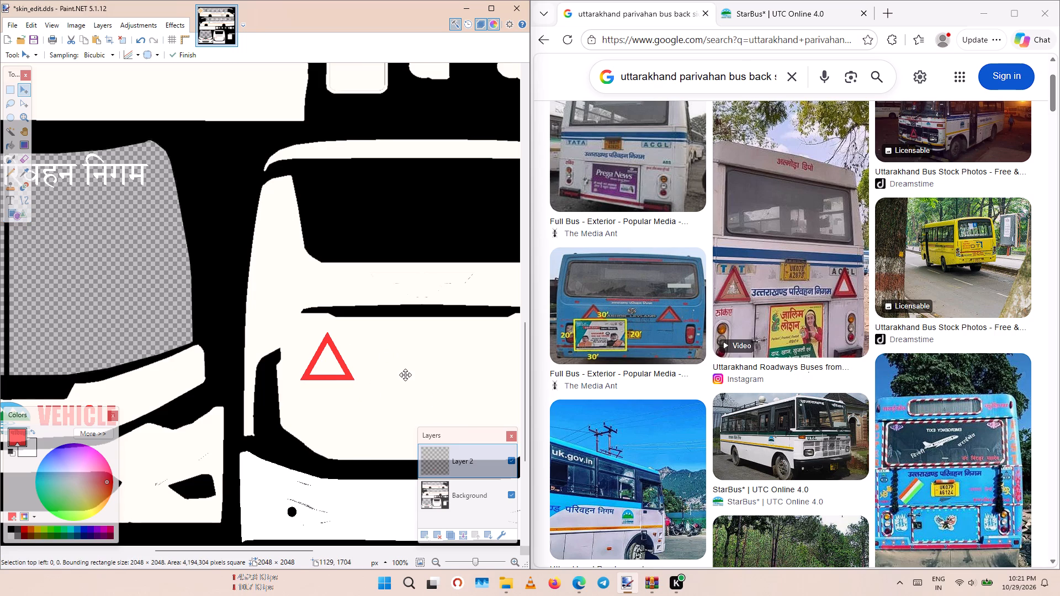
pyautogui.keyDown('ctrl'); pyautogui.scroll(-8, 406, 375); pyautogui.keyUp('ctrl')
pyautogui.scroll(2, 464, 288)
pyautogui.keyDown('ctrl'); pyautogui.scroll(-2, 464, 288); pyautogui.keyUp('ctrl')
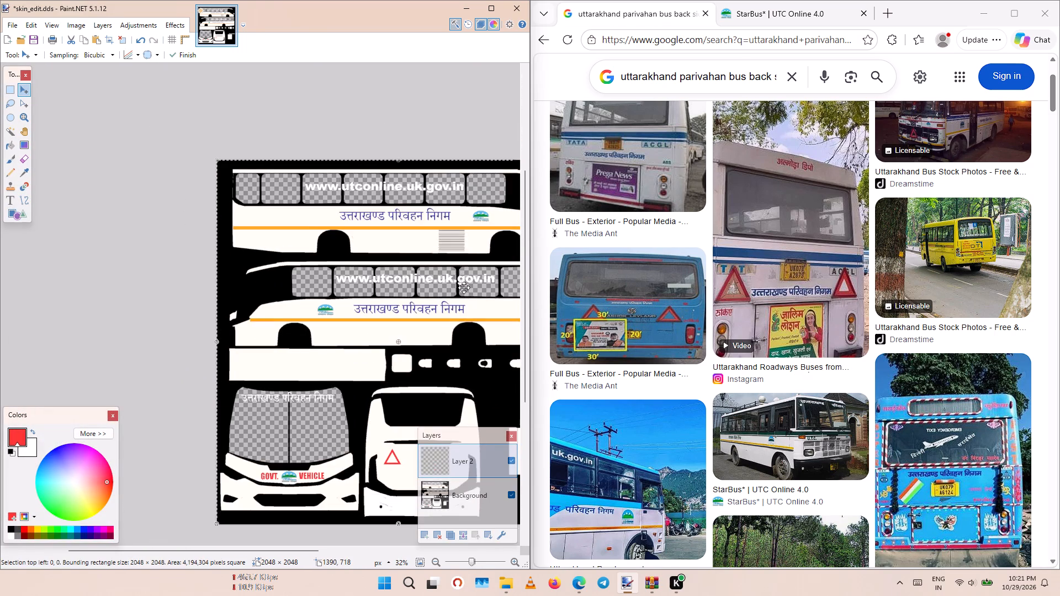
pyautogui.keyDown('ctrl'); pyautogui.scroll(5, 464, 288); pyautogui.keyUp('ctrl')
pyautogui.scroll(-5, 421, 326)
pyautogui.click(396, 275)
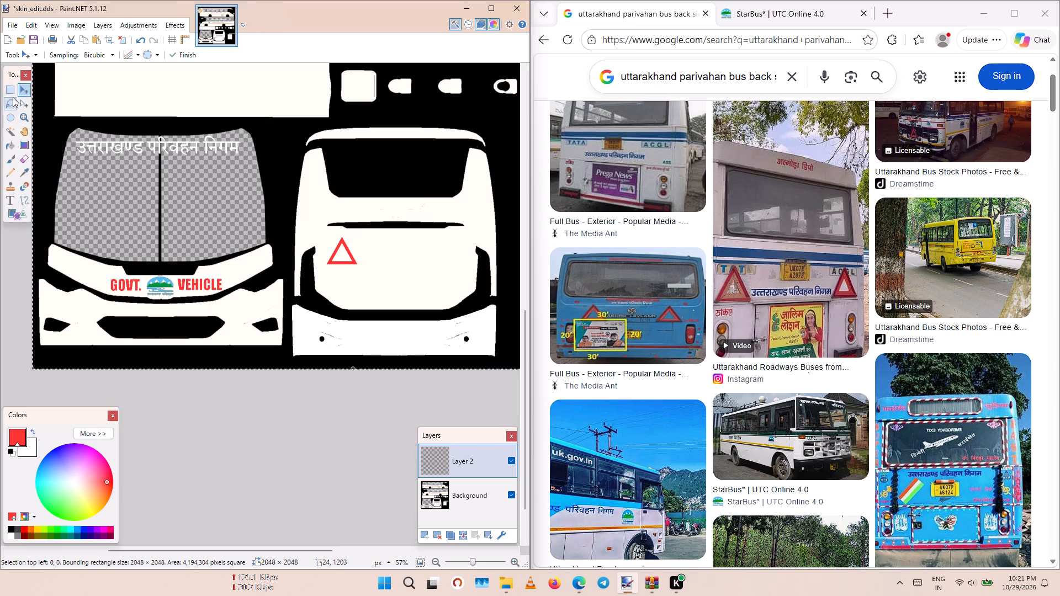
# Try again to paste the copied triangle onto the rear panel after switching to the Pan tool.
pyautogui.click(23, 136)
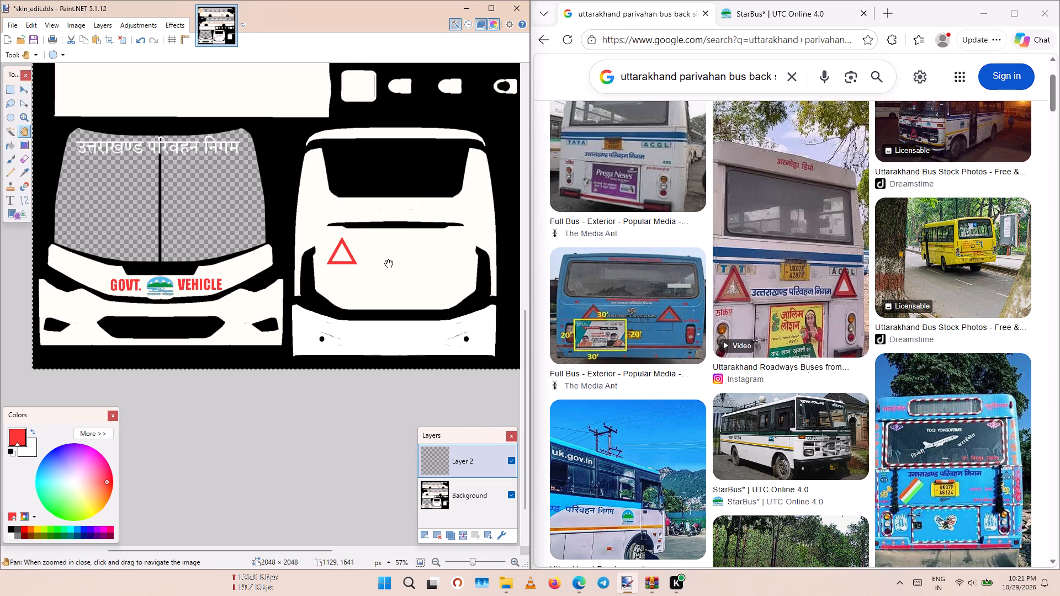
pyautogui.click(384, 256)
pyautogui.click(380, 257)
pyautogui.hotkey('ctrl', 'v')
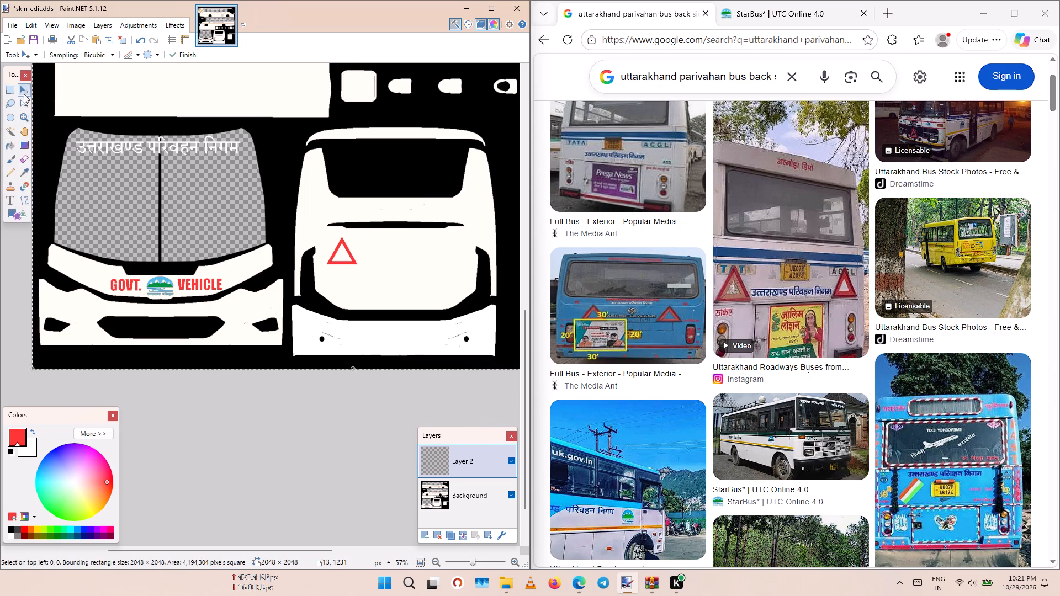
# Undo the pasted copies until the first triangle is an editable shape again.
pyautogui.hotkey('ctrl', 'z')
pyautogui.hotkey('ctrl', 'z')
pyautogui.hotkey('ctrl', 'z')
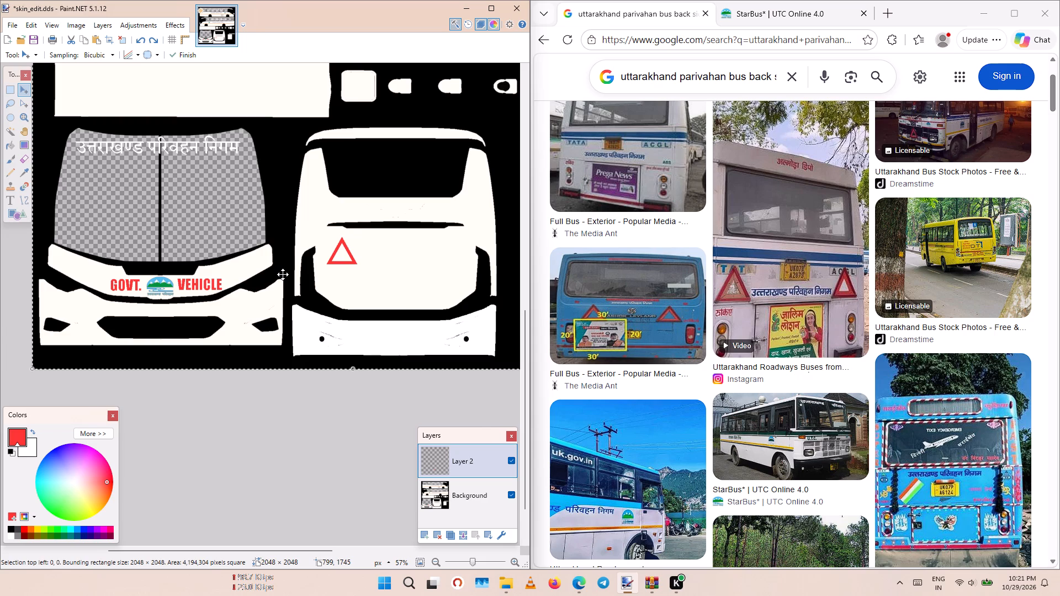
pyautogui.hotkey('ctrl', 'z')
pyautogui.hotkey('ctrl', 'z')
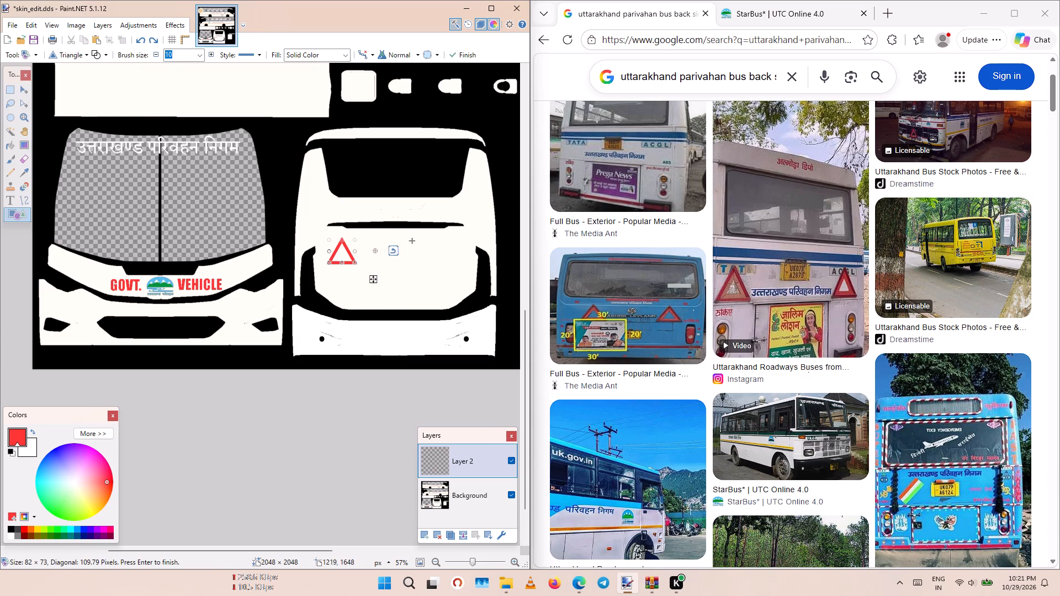
# Draw a second red triangle outline about 84 × 78 px on the right part of the rear panel, level with the first.
pyautogui.moveTo(411, 238); pyautogui.dragTo(438, 263)
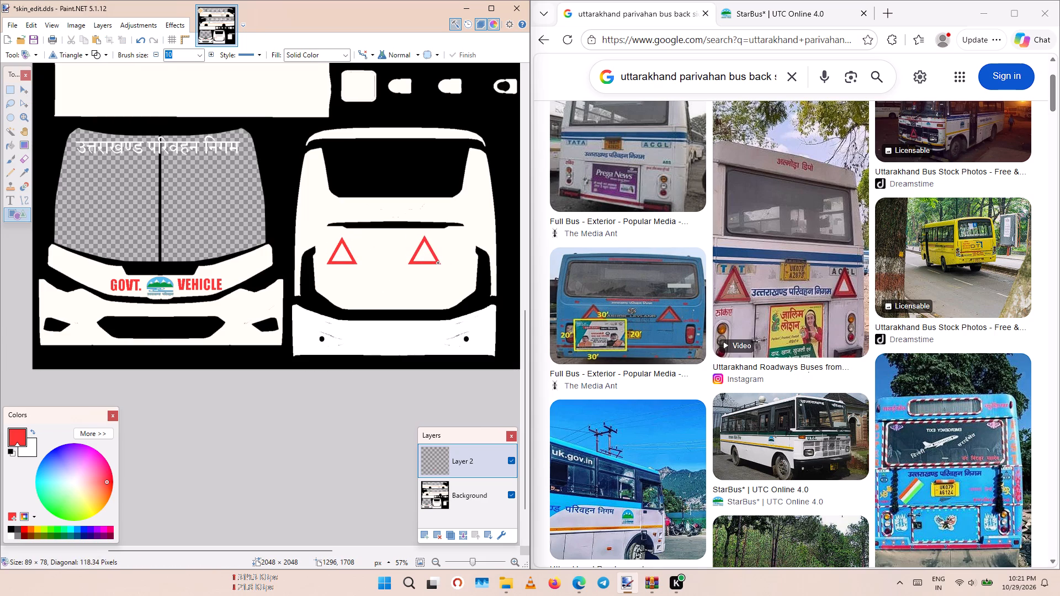
pyautogui.moveTo(438, 263); pyautogui.dragTo(437, 263)
pyautogui.click(428, 258)
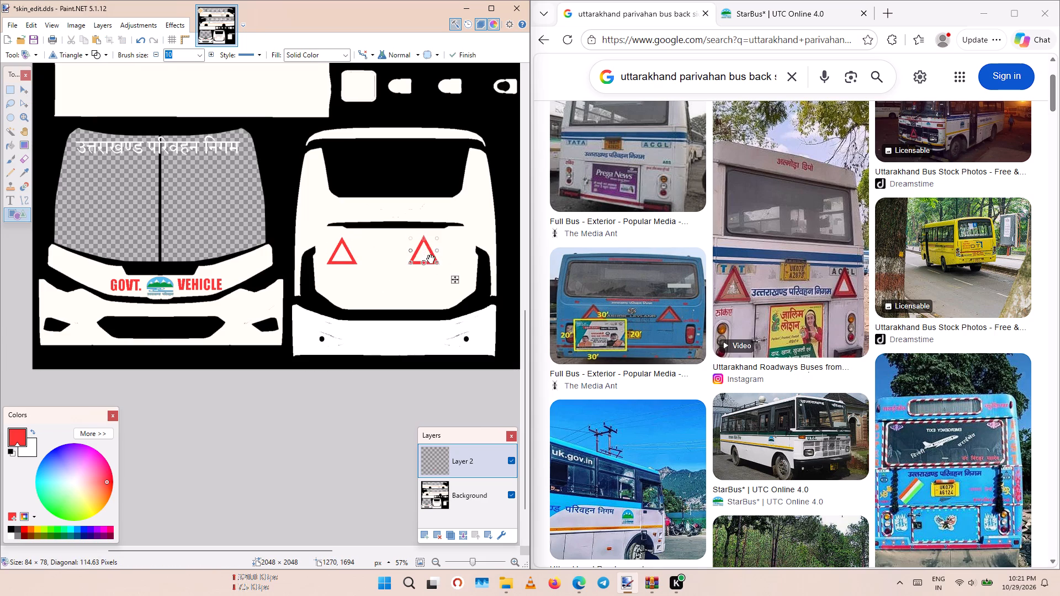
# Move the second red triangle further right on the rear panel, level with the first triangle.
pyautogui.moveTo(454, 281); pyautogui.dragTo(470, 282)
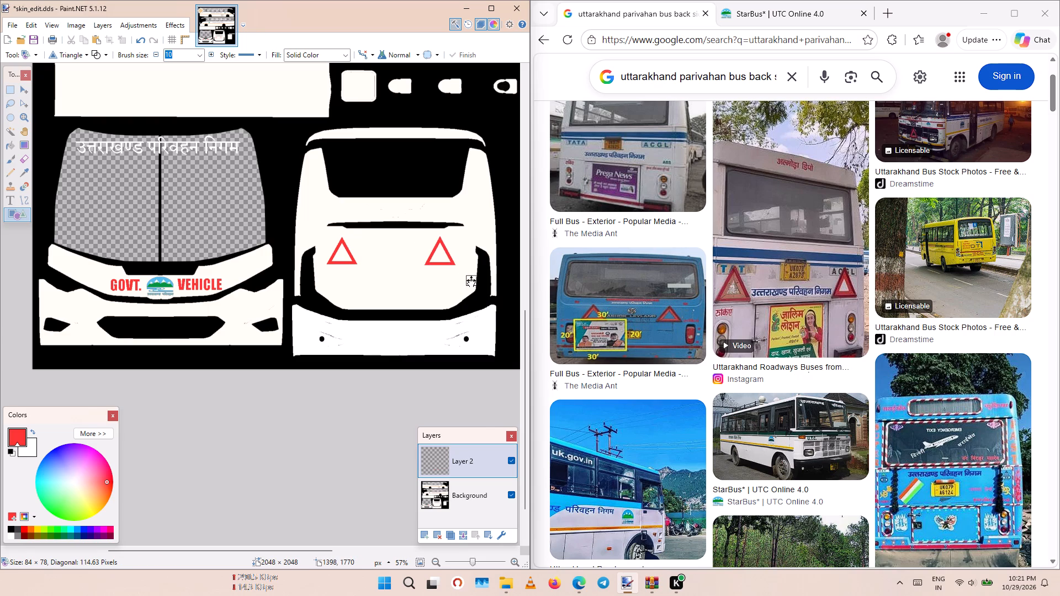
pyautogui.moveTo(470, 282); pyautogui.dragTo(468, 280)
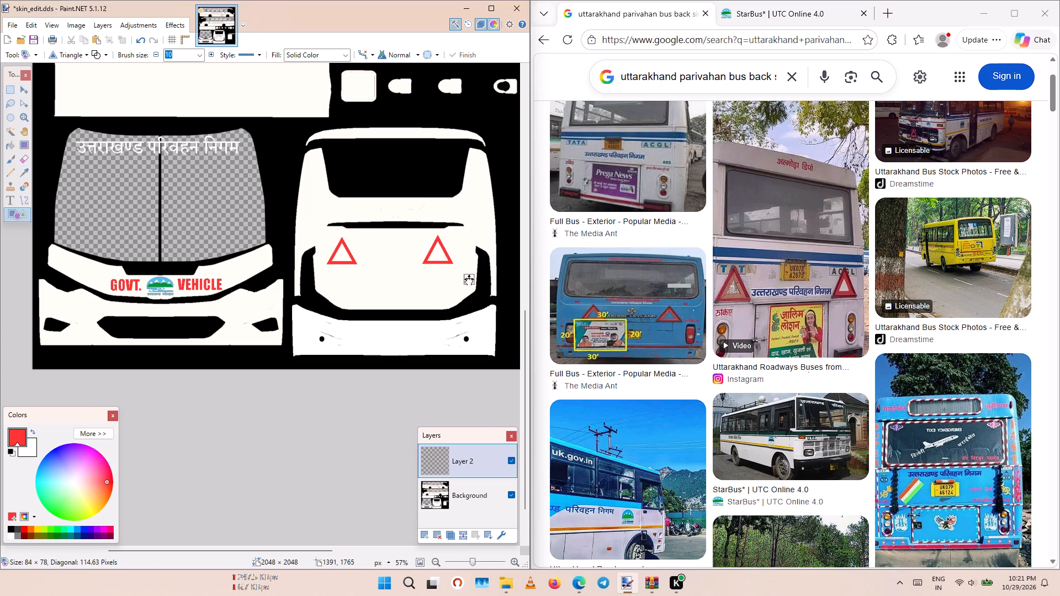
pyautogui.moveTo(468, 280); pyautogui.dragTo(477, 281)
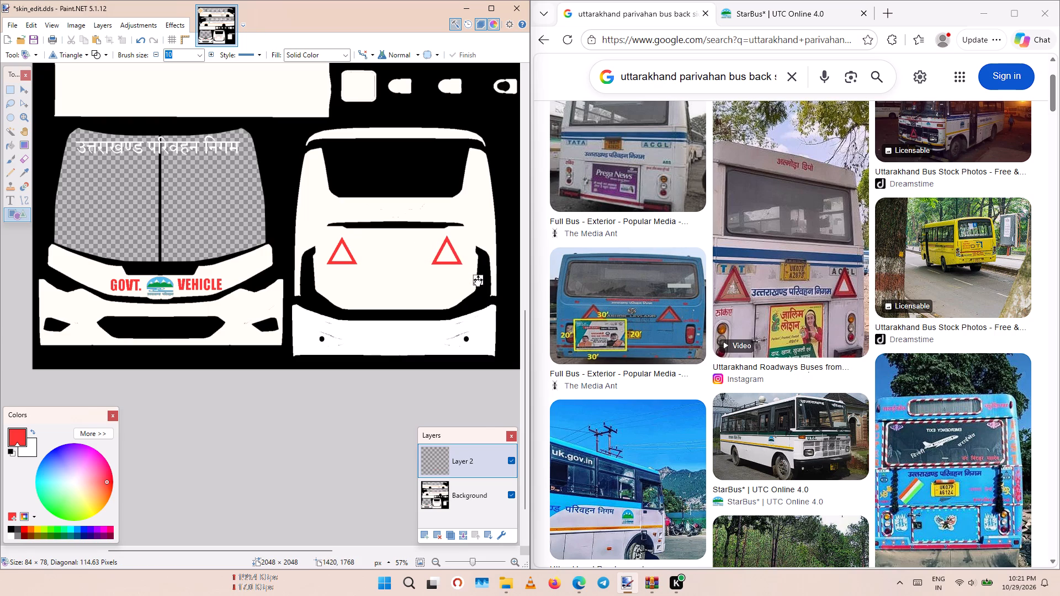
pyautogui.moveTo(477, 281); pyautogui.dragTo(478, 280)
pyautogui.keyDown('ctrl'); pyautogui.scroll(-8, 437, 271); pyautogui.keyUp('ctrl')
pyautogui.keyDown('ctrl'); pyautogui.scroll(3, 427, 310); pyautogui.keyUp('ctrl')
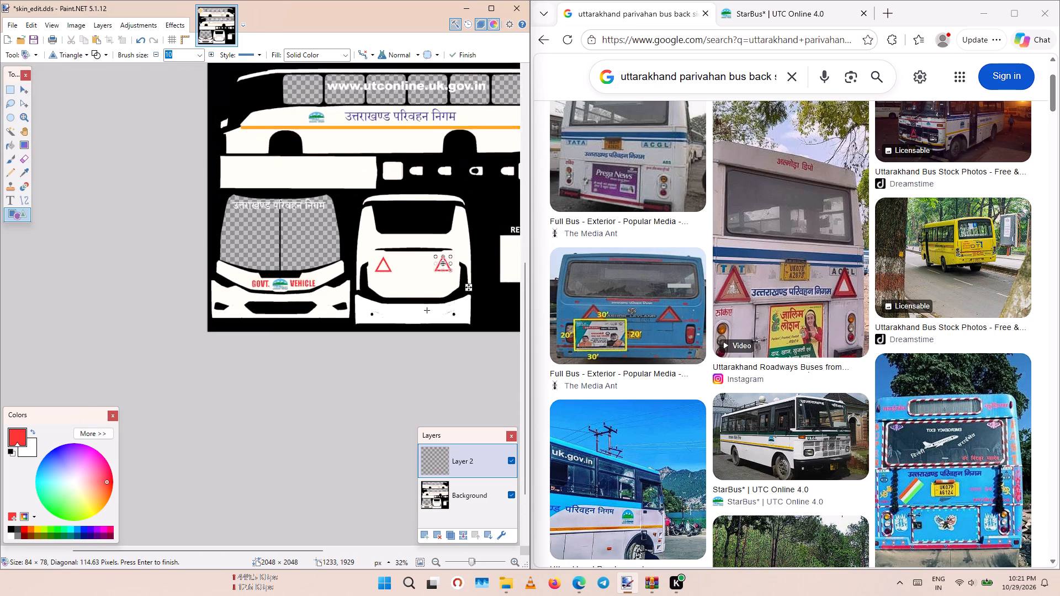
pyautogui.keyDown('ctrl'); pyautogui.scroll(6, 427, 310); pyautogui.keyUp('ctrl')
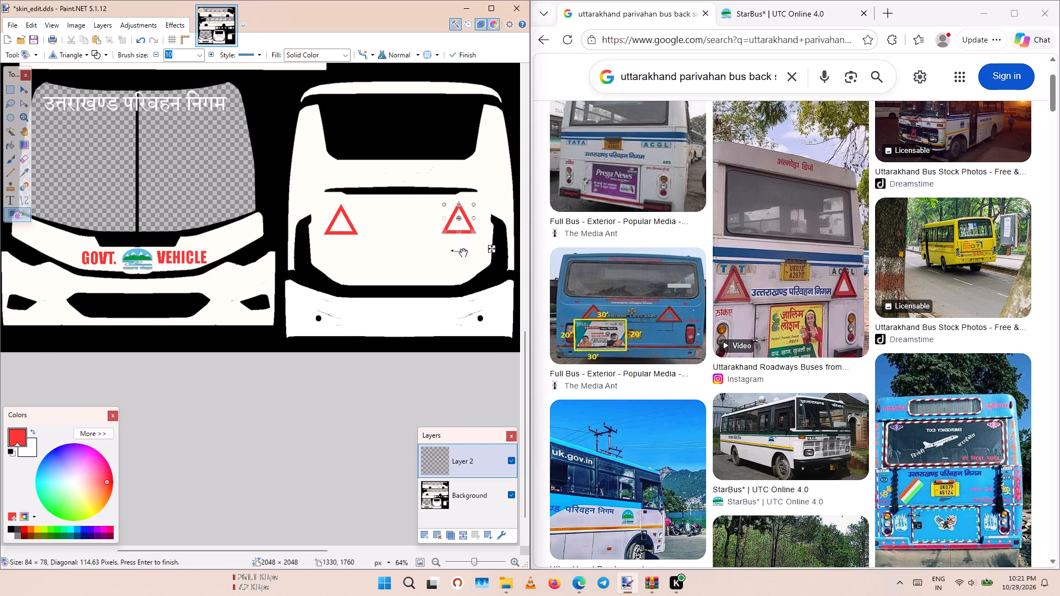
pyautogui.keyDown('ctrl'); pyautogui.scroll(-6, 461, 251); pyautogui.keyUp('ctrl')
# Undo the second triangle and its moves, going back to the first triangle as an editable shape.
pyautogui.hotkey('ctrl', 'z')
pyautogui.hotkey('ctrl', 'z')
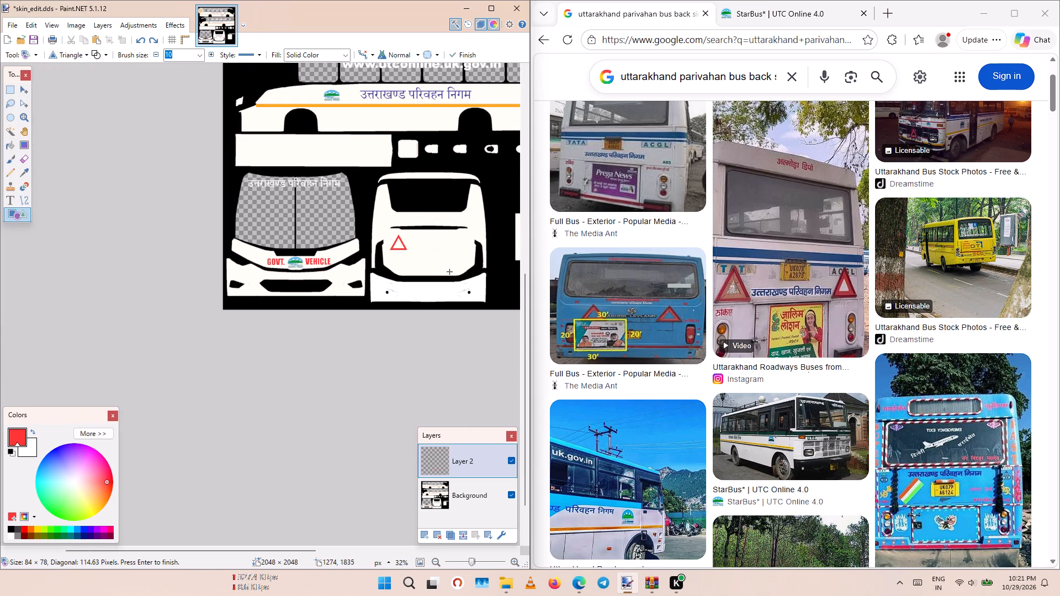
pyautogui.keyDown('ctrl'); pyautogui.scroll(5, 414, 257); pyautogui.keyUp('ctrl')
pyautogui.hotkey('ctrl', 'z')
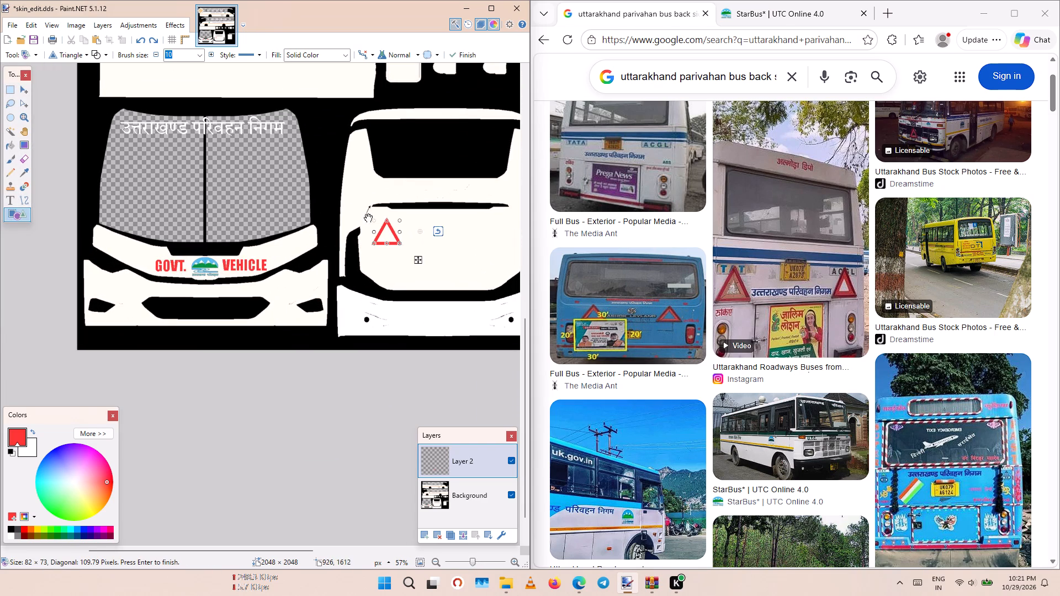
# Duplicate Layer 2, which holds the first red triangle.
pyautogui.click(454, 536)
pyautogui.keyDown('ctrl'); pyautogui.scroll(2, 432, 446); pyautogui.keyUp('ctrl')
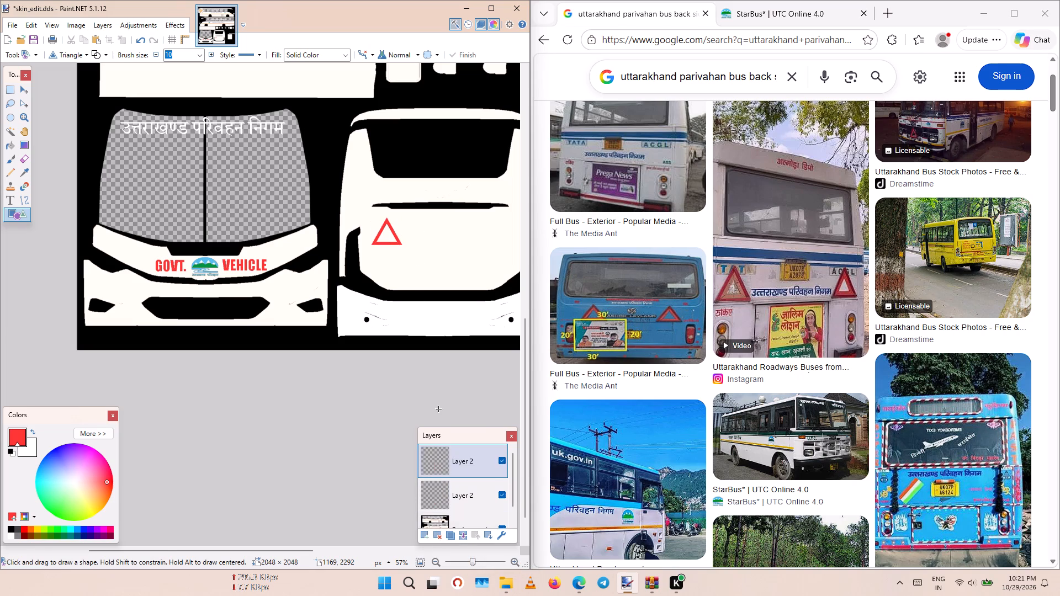
# Move the duplicated layer's contents about 347 px right and 0 px vertically, placing its triangle on the rear panel's right part.
pyautogui.click(21, 89)
pyautogui.click(325, 281)
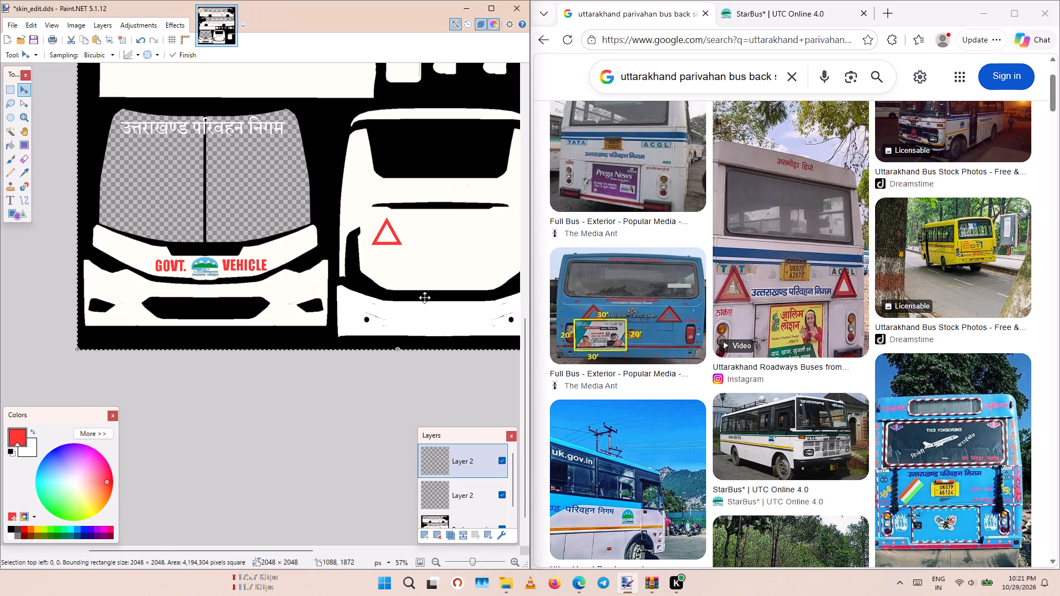
pyautogui.keyDown('ctrl'); pyautogui.scroll(-2, 426, 306); pyautogui.keyUp('ctrl')
pyautogui.keyDown('shift'); pyautogui.scroll(-2, 426, 306); pyautogui.keyUp('shift')
pyautogui.moveTo(337, 298); pyautogui.dragTo(357, 301)
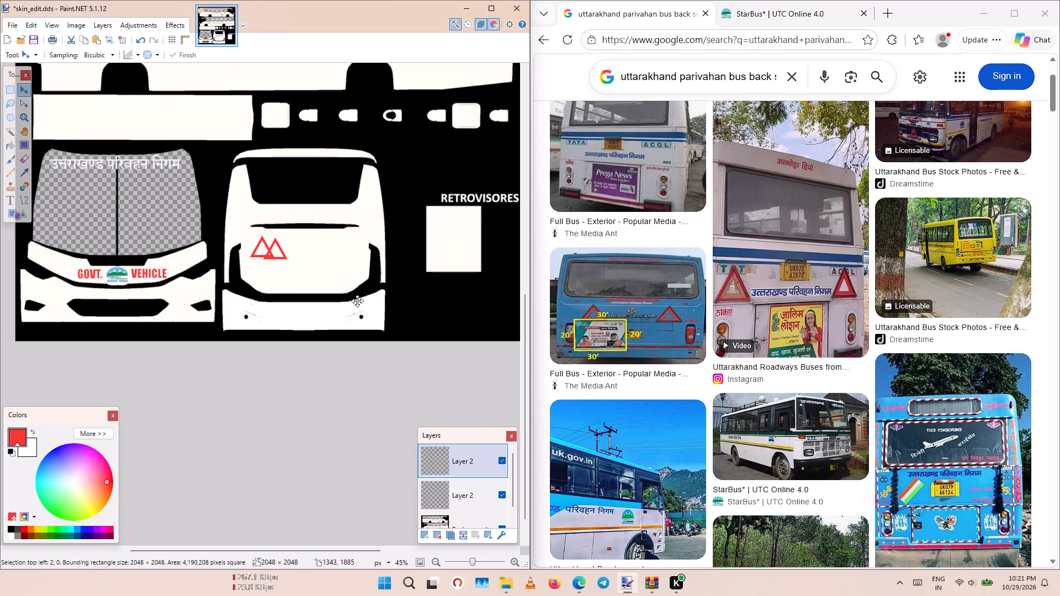
pyautogui.moveTo(357, 301); pyautogui.dragTo(431, 297)
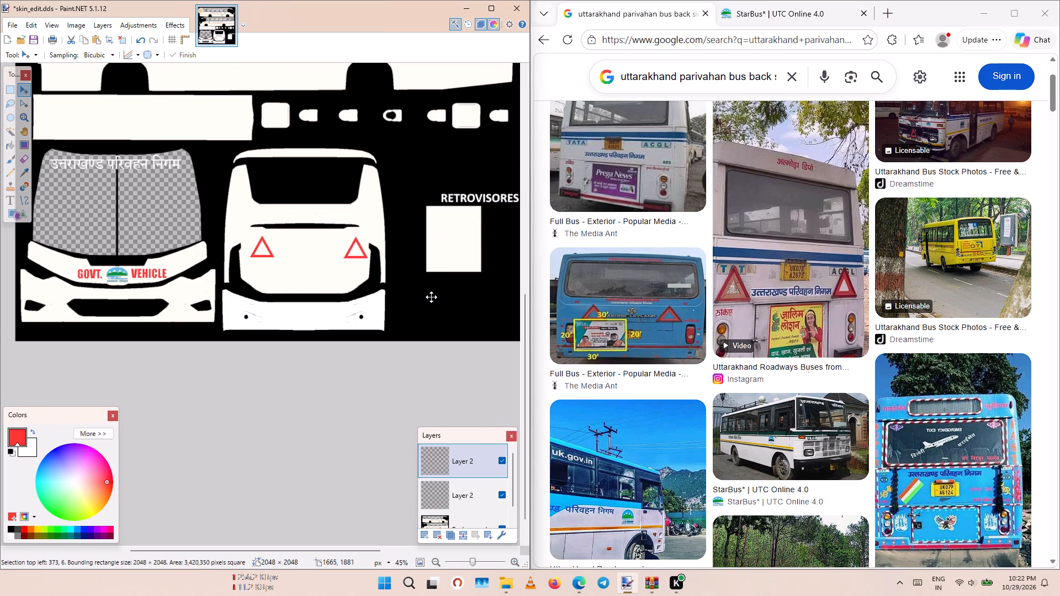
pyautogui.moveTo(431, 297); pyautogui.dragTo(430, 299)
pyautogui.click(430, 299)
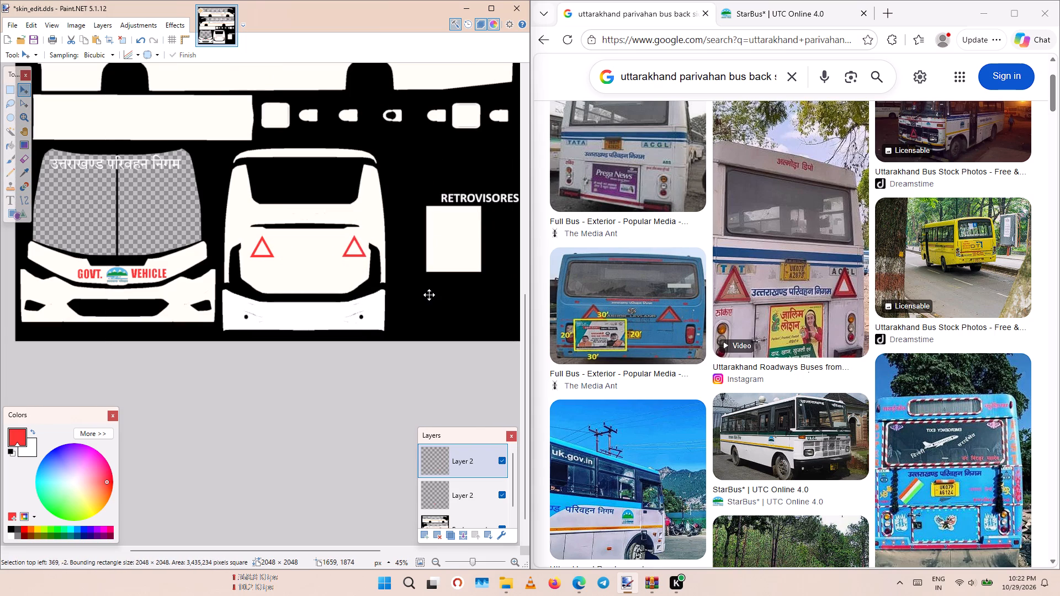
pyautogui.moveTo(428, 295); pyautogui.dragTo(421, 294)
pyautogui.click(420, 295)
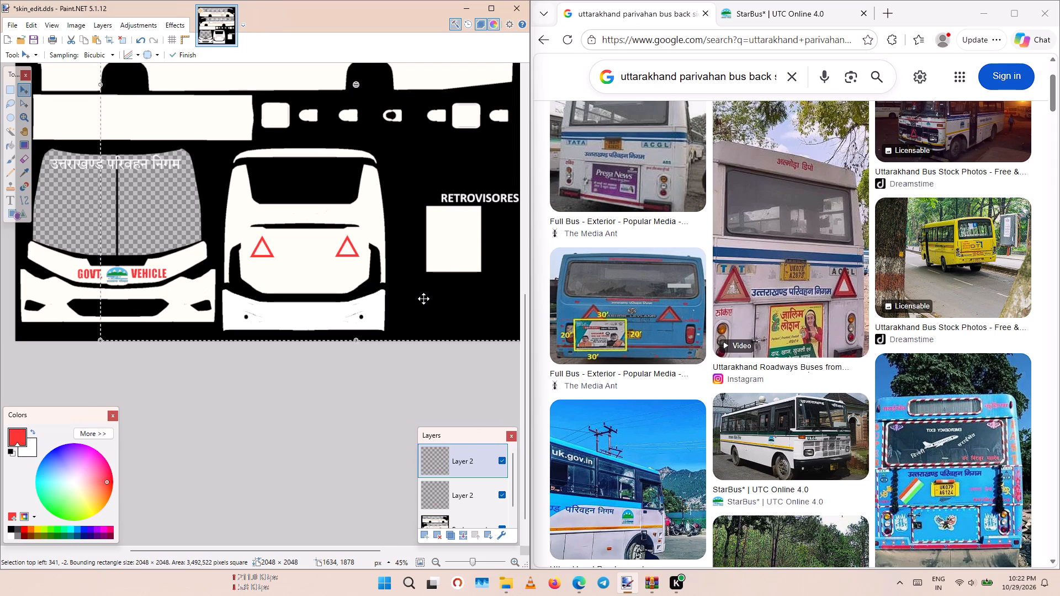
pyautogui.click(423, 299)
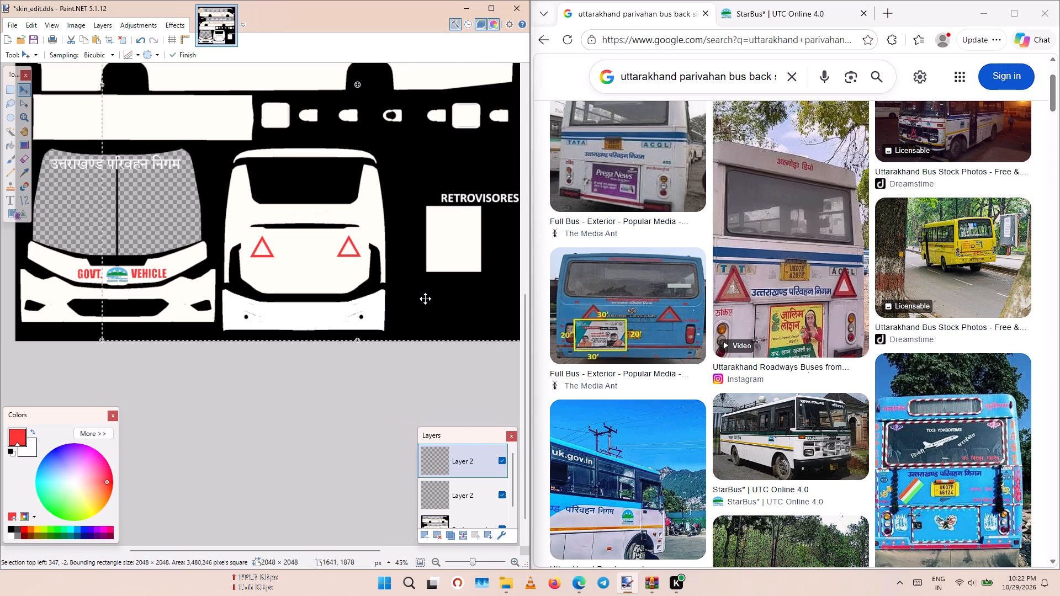
pyautogui.click(373, 307)
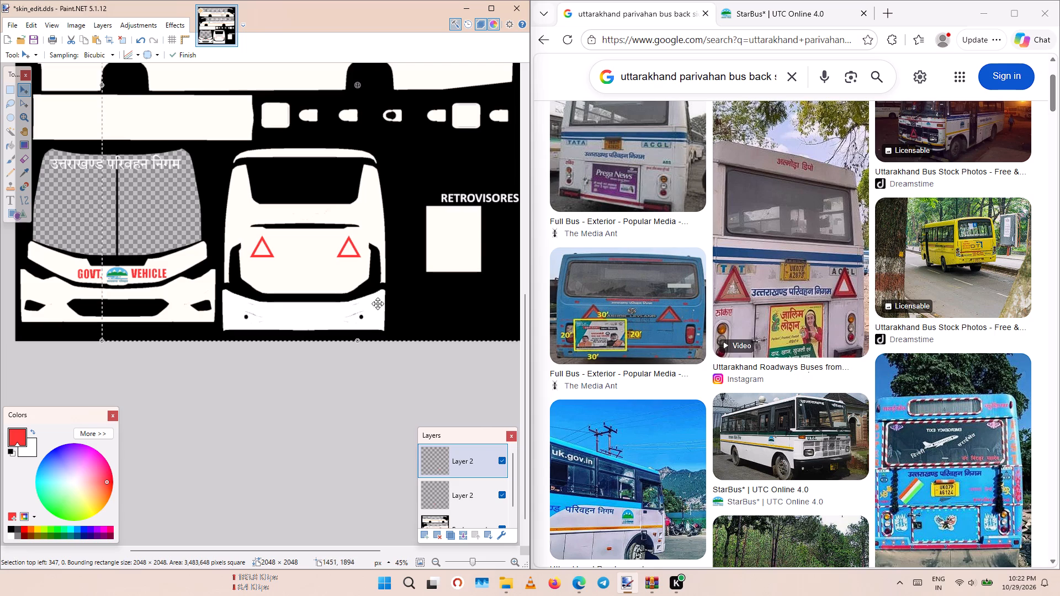
# Merge the duplicate down into Layer 2 and clear the selection.
pyautogui.click(465, 535)
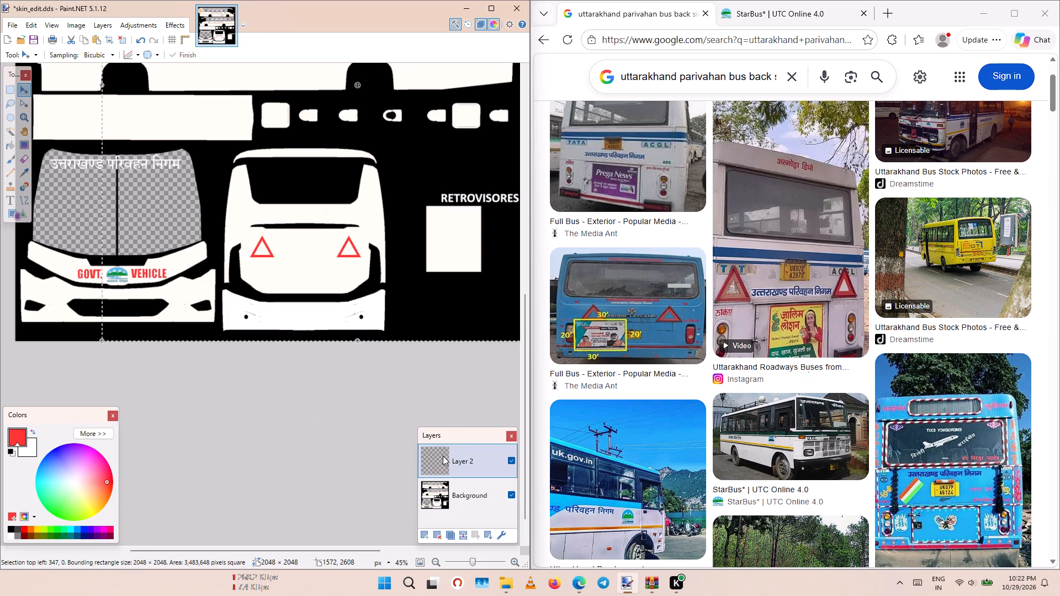
pyautogui.press('Escape')
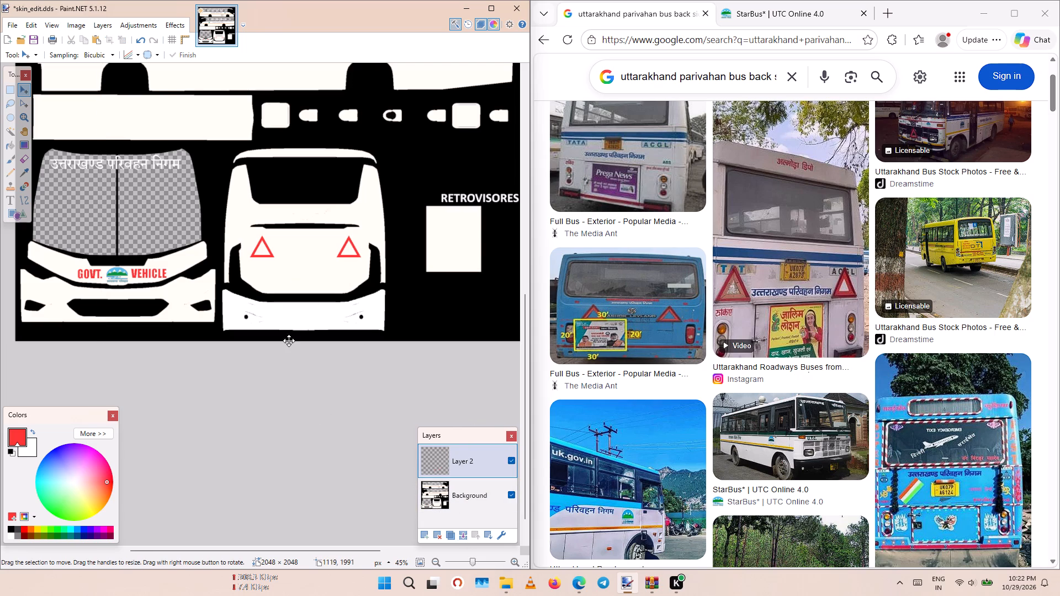
# Add a new empty layer above Layer 2.
pyautogui.click(420, 533)
# Check the rear lettering in the bus reference photos and switch the keyboard layout to Hindi Traditional.
pyautogui.scroll(-1, 873, 397)
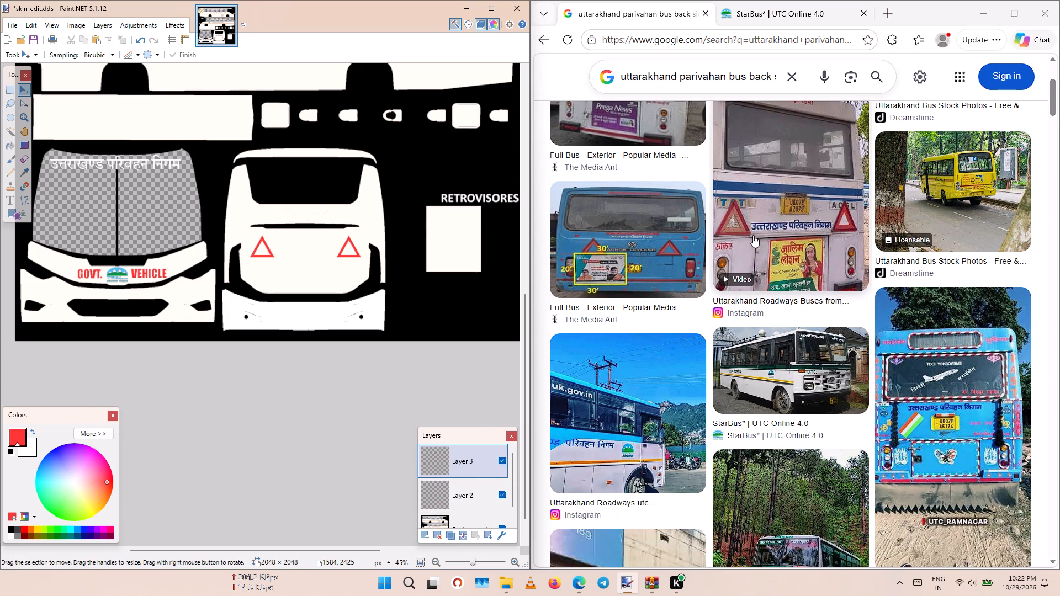
pyautogui.scroll(1, 752, 238)
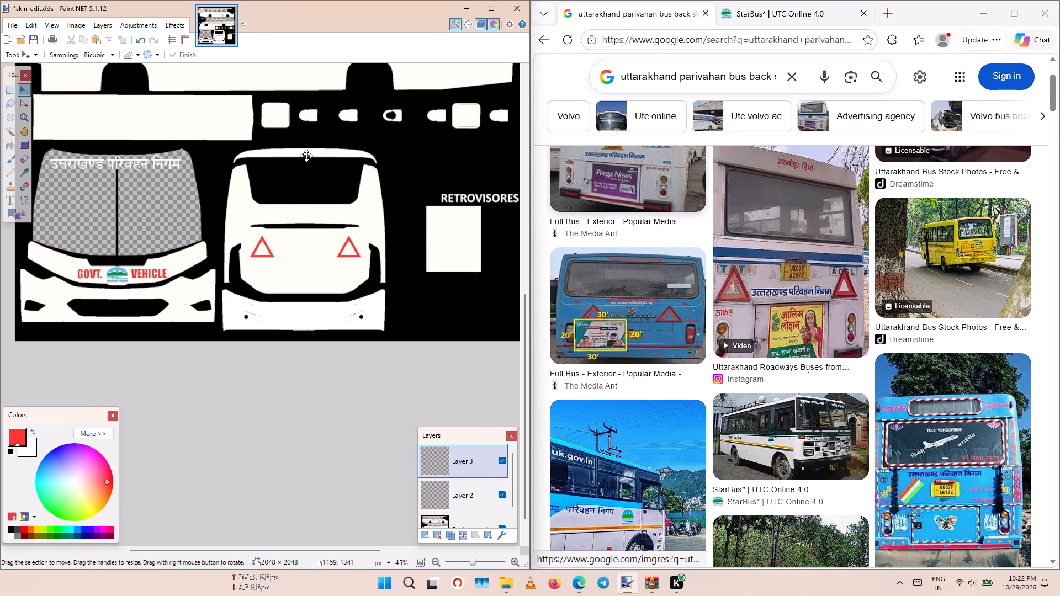
pyautogui.scroll(1, 660, 310)
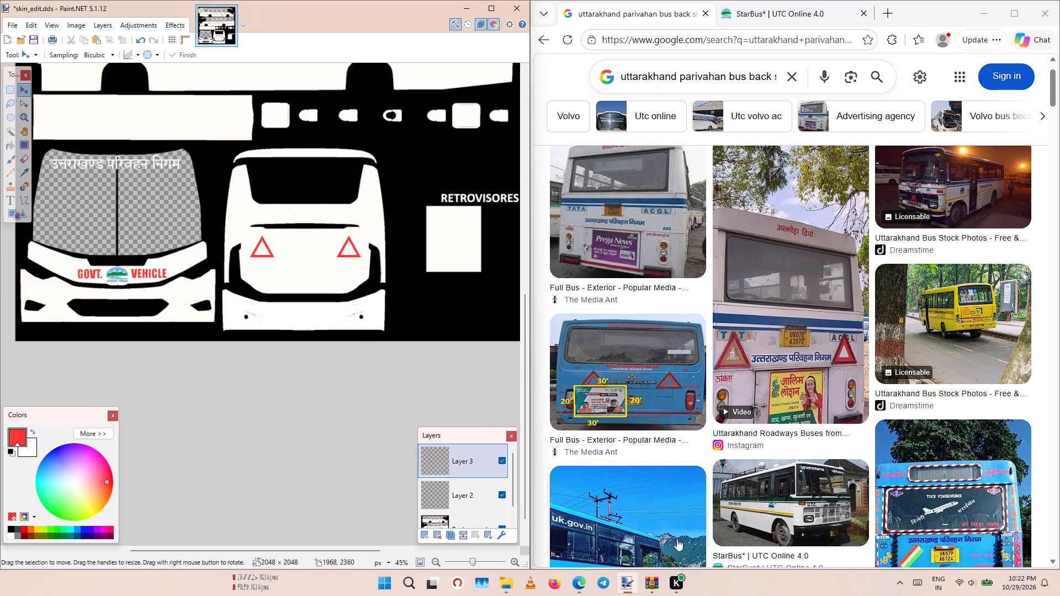
pyautogui.click(927, 575)
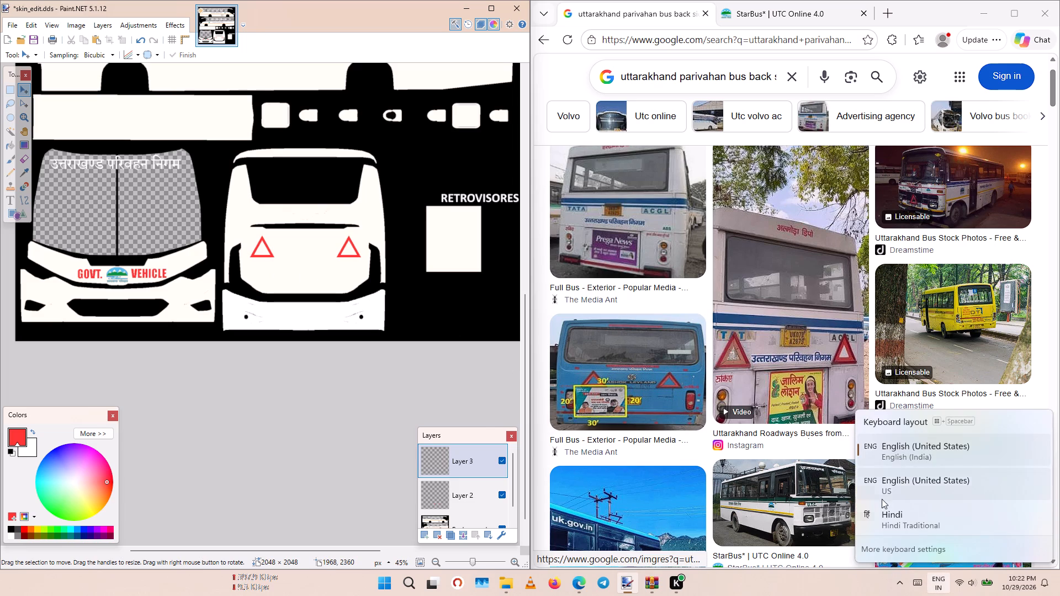
pyautogui.click(881, 512)
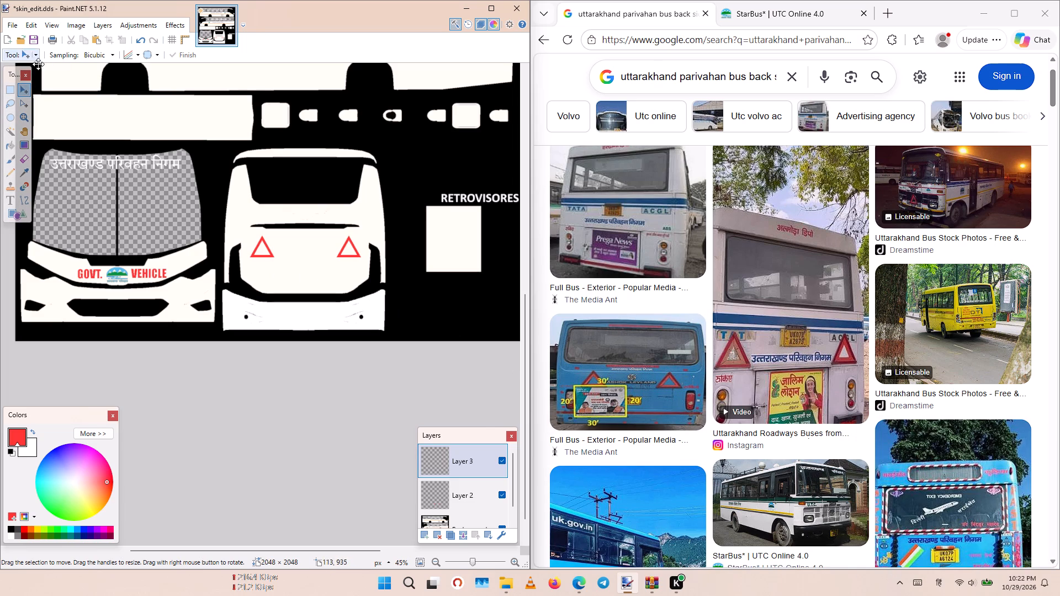
# Start a text entry below the left triangle on the rear panel and set its colour to dark indigo, hex 2E2068.
pyautogui.click(4, 201)
pyautogui.click(271, 275)
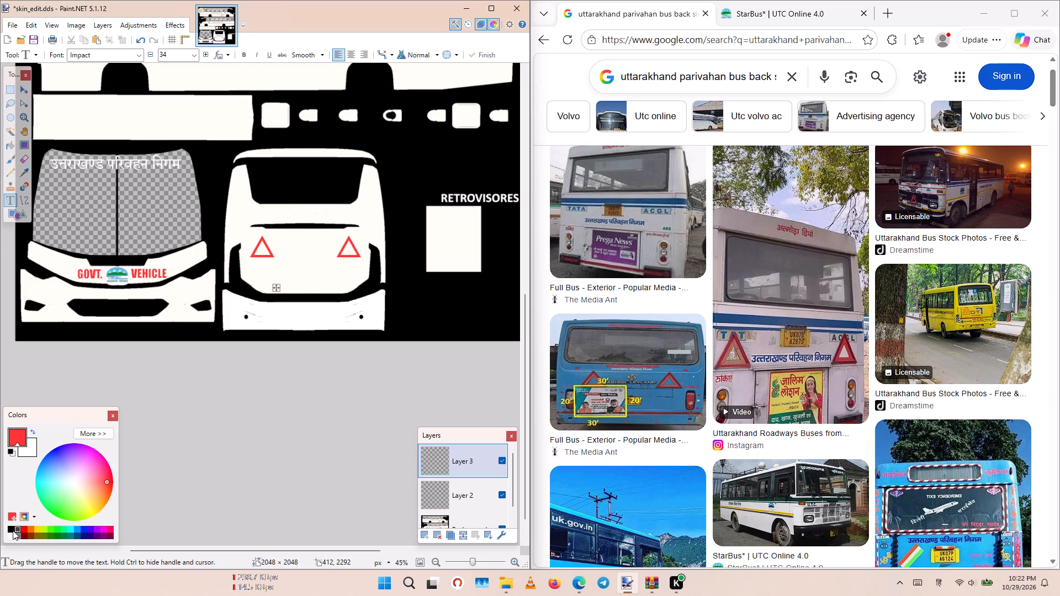
pyautogui.click(31, 519)
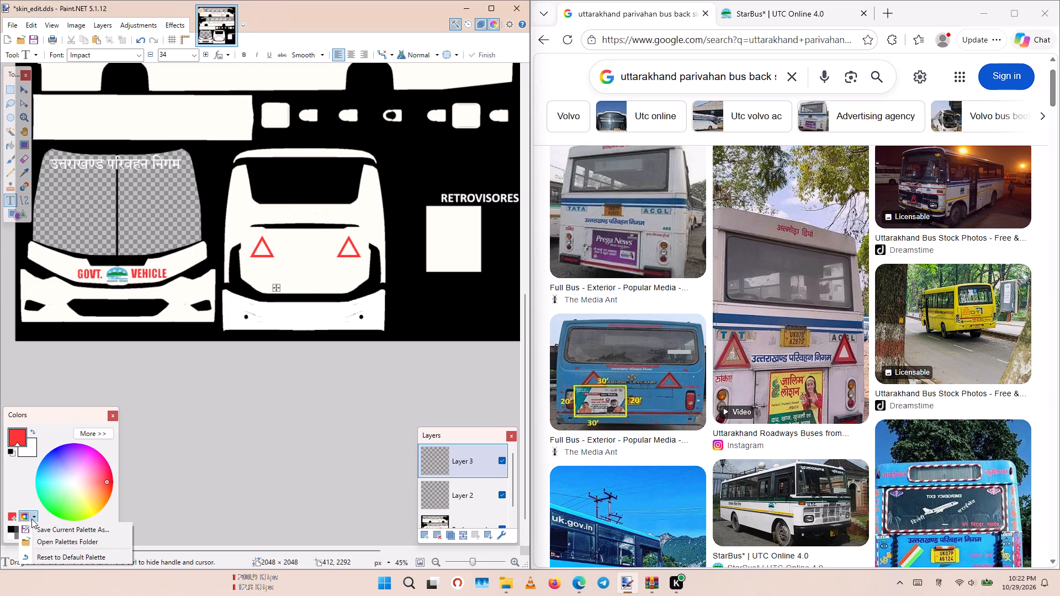
pyautogui.click(31, 519)
pyautogui.click(32, 513)
pyautogui.click(17, 481)
pyautogui.click(87, 527)
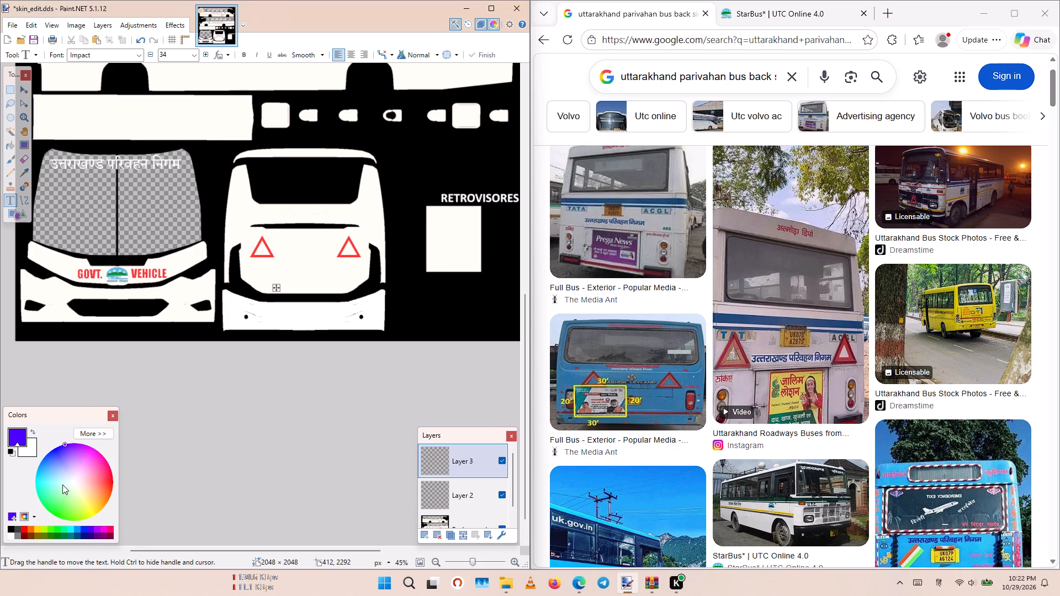
pyautogui.click(93, 439)
pyautogui.click(162, 440)
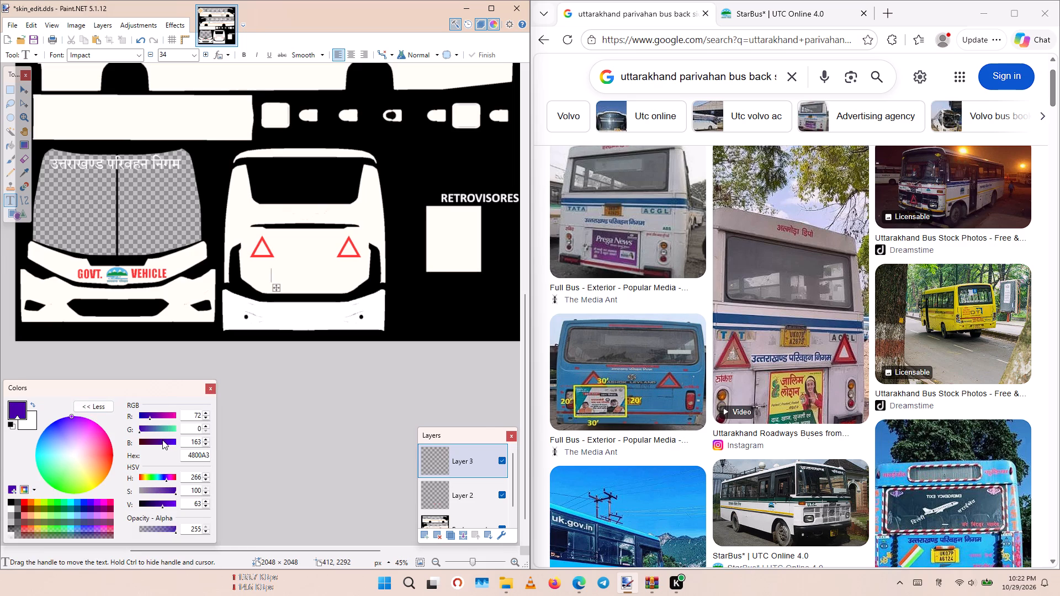
pyautogui.moveTo(69, 425); pyautogui.dragTo(57, 424)
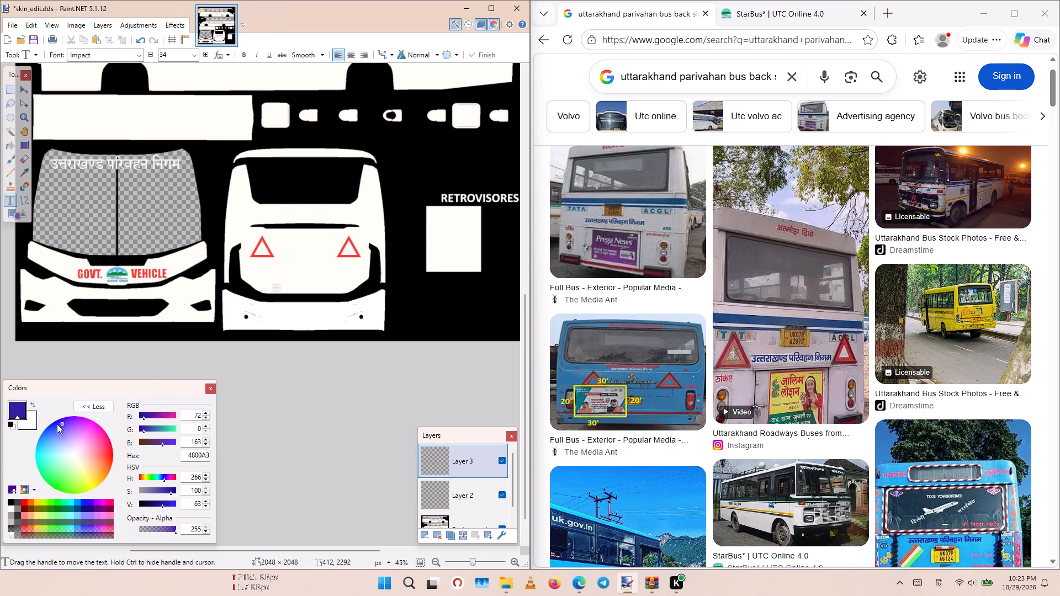
pyautogui.moveTo(57, 424); pyautogui.dragTo(53, 423)
pyautogui.click(158, 444)
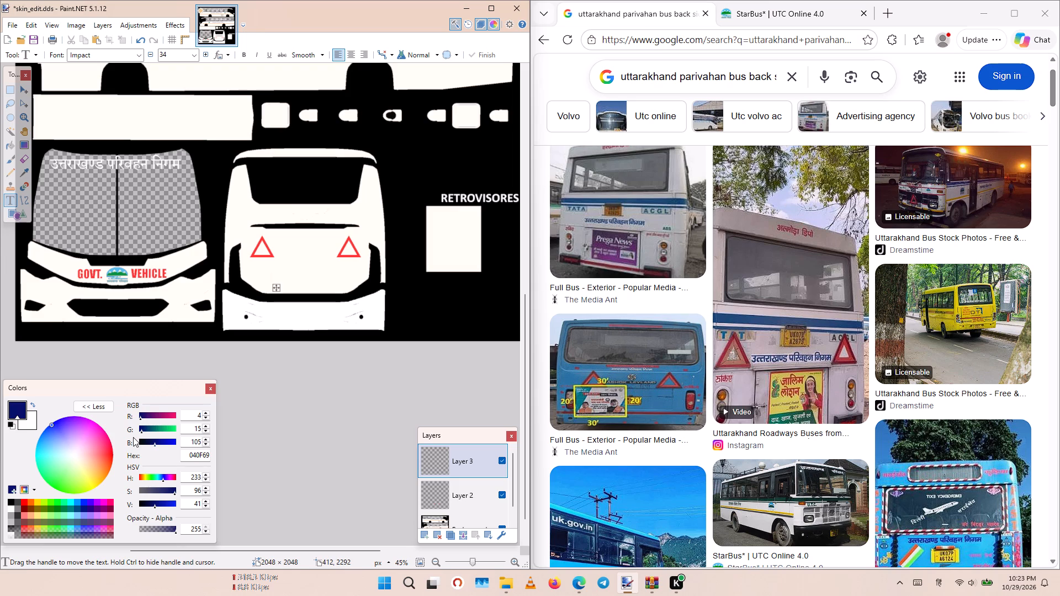
pyautogui.moveTo(59, 423); pyautogui.dragTo(65, 427)
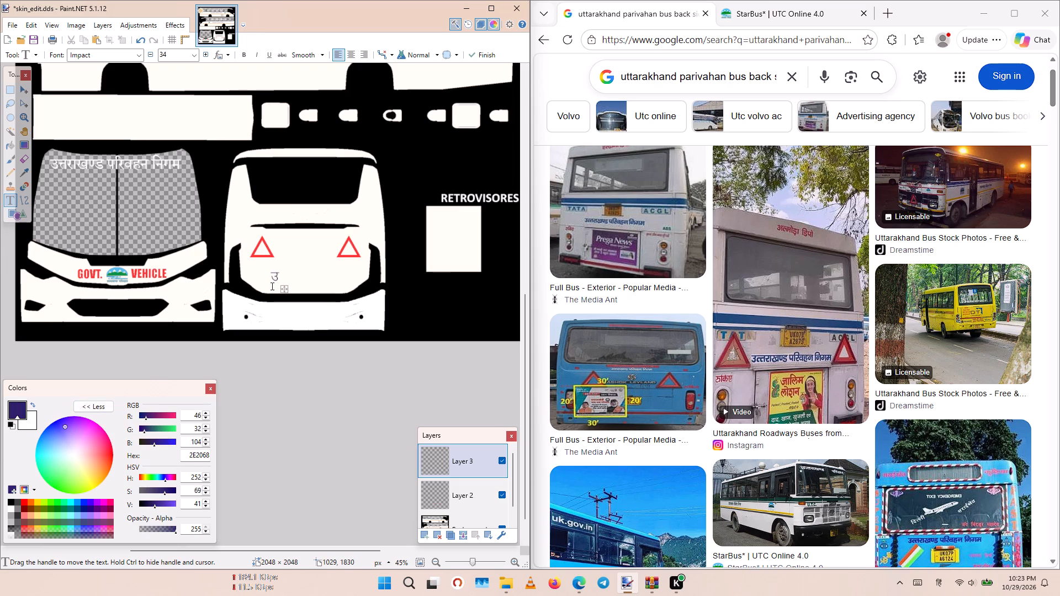
# Set the font of the rear panel text to Kokila.
pyautogui.click(135, 52)
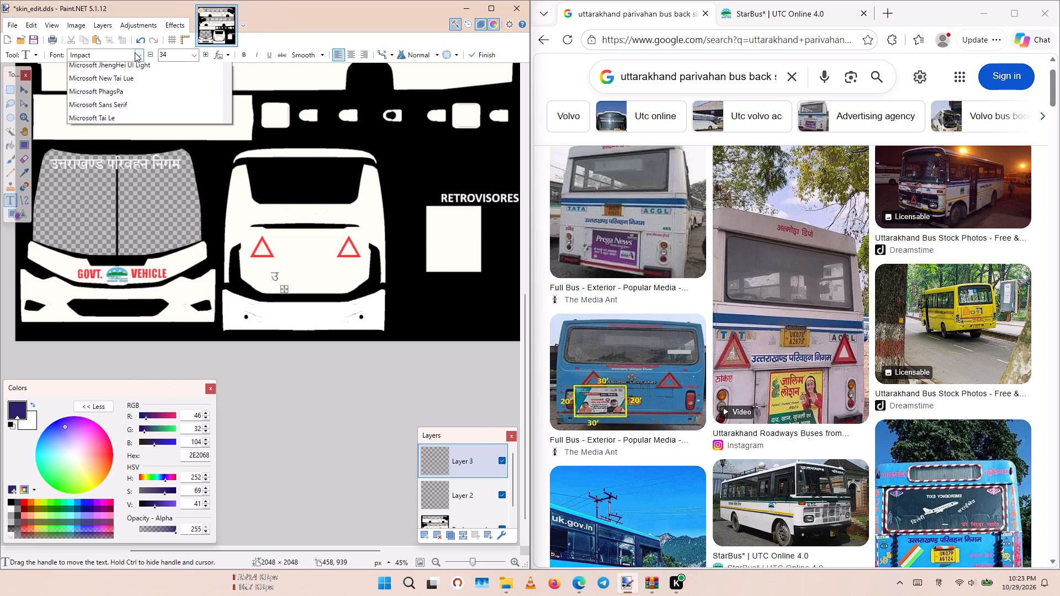
pyautogui.click(130, 118)
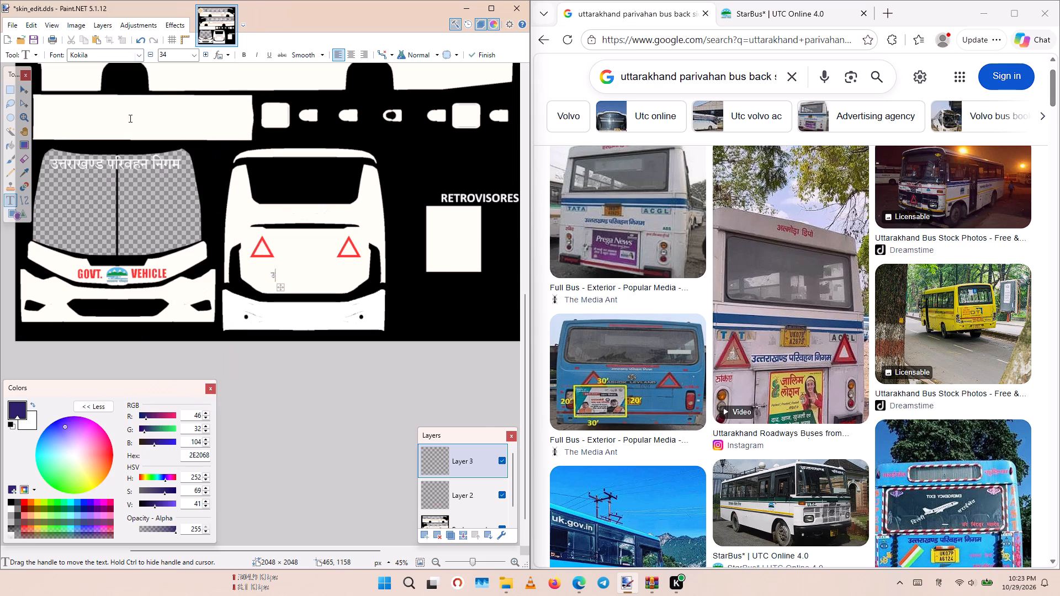
# Complete the Hindi lettering on the rear panel to read "उत्तराखण्ड परिवहन निगम".
pyautogui.write('तत')
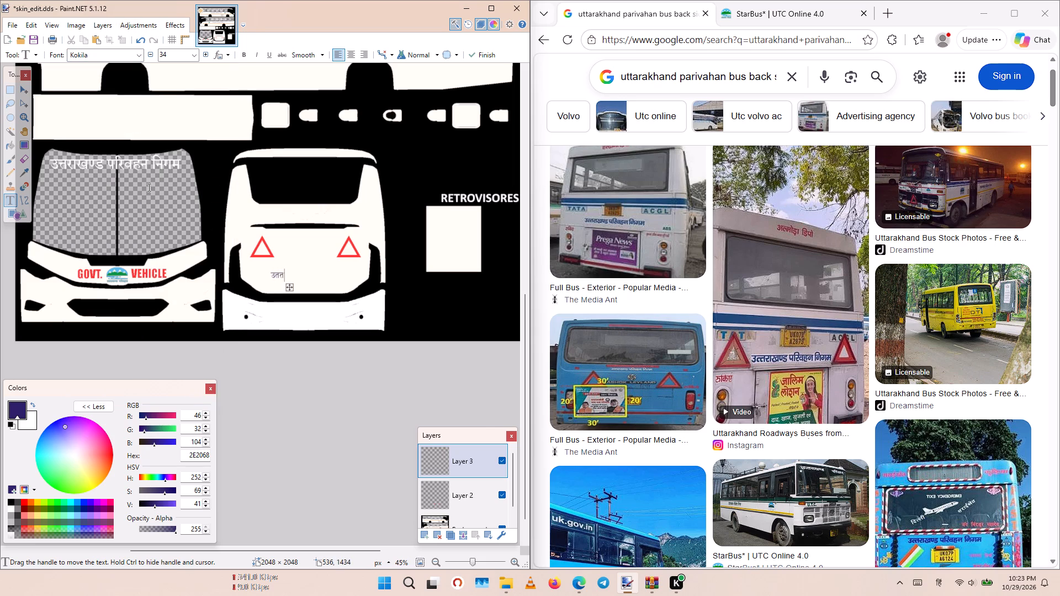
pyautogui.press('BackSpace')
pyautogui.write('री')
pyautogui.press('BackSpace')
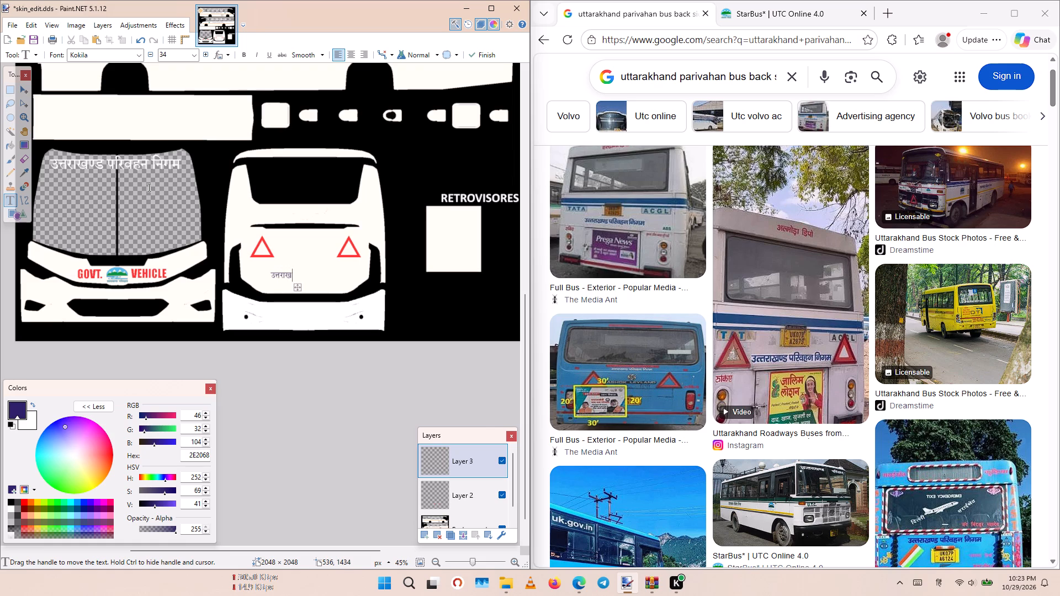
pyautogui.write('ण्')
pyautogui.press('space')
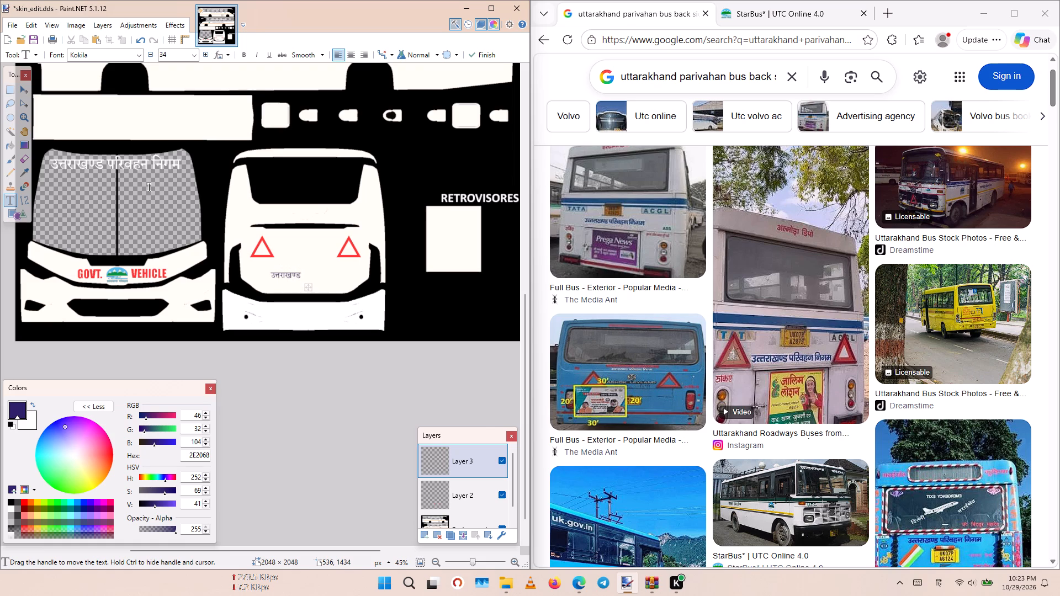
pyautogui.write('परि')
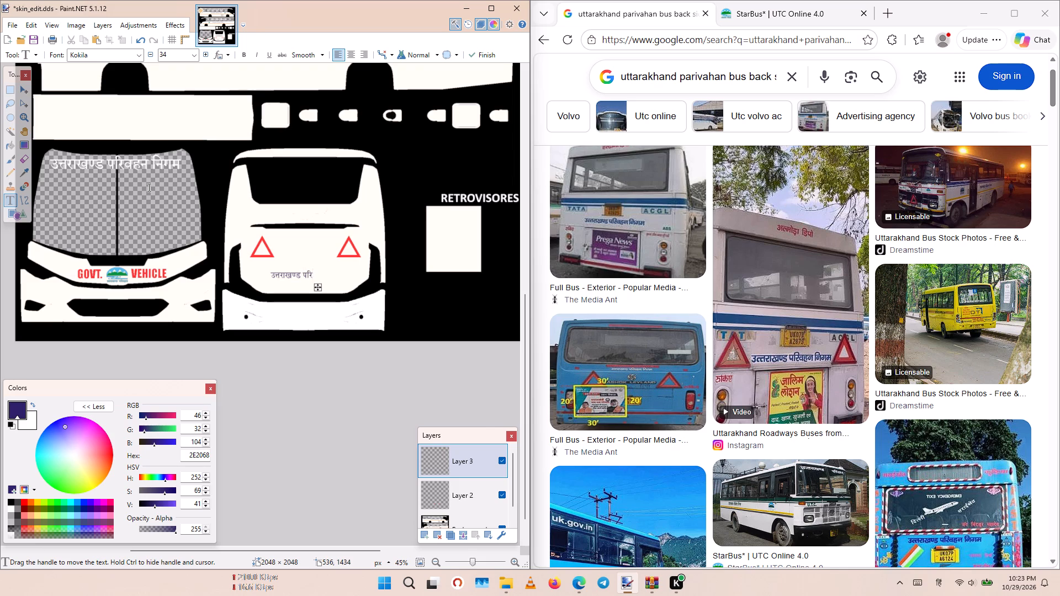
pyautogui.write('वह')
pyautogui.write('न नि')
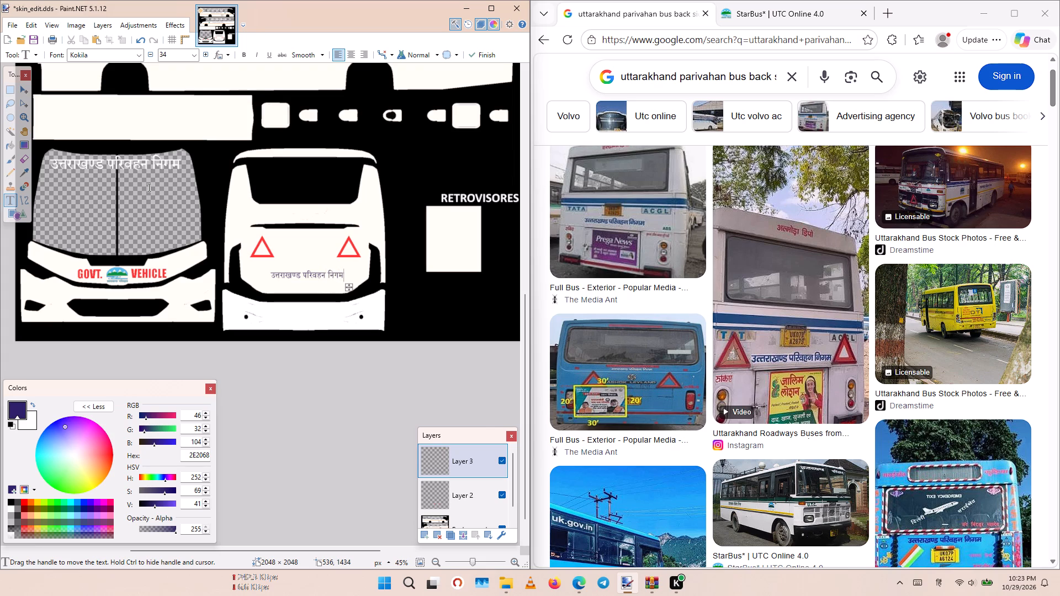
# Make the Hindi lettering on the rear panel bold.
pyautogui.keyDown('ctrl'); pyautogui.scroll(2, 276, 292); pyautogui.keyUp('ctrl')
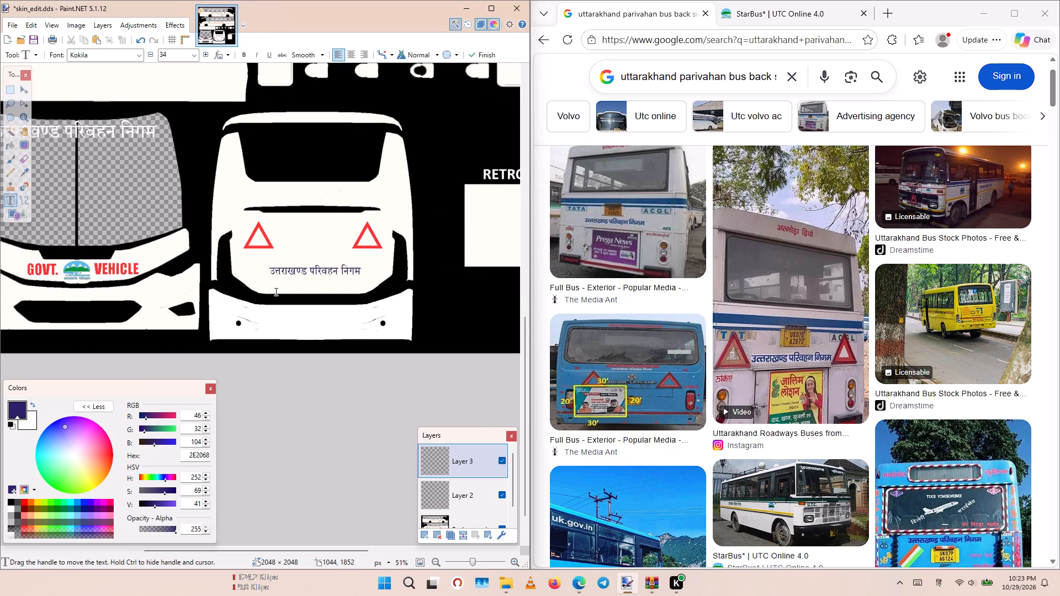
pyautogui.keyDown('ctrl'); pyautogui.scroll(4, 288, 281); pyautogui.keyUp('ctrl')
pyautogui.keyDown('ctrl'); pyautogui.scroll(-1, 316, 275); pyautogui.keyUp('ctrl')
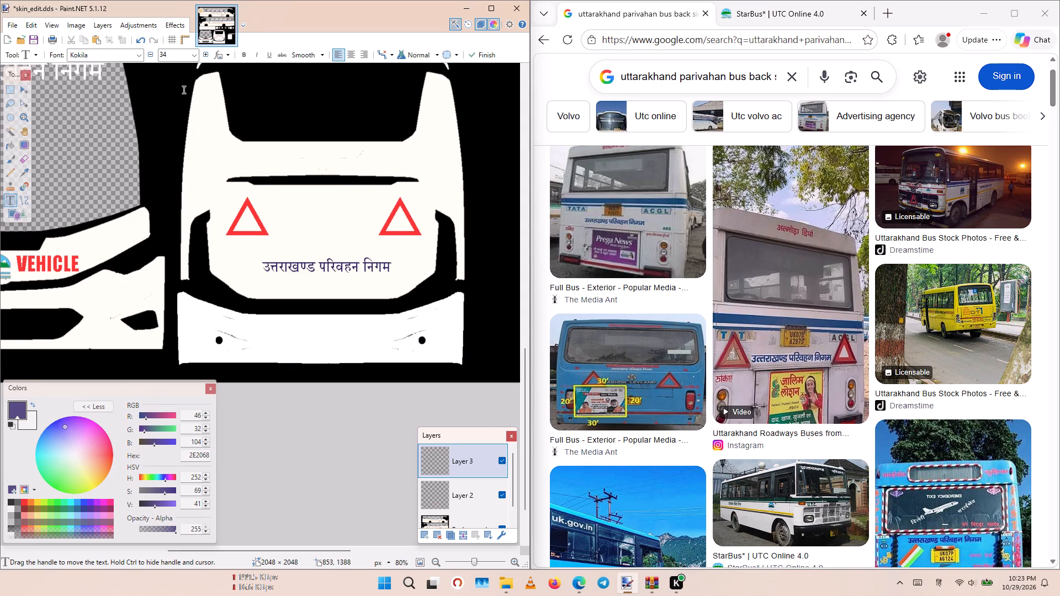
pyautogui.click(247, 54)
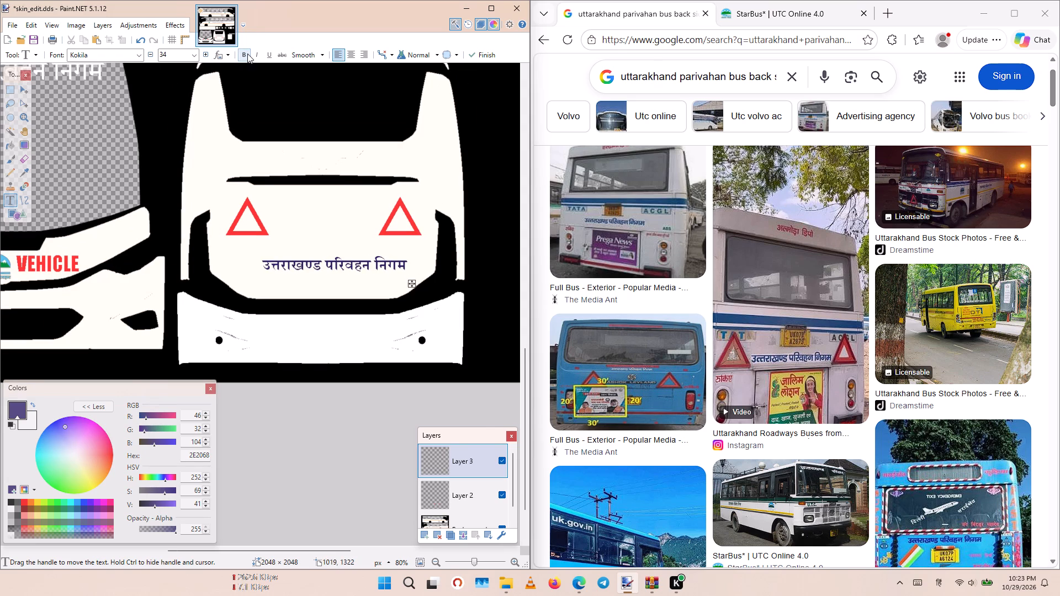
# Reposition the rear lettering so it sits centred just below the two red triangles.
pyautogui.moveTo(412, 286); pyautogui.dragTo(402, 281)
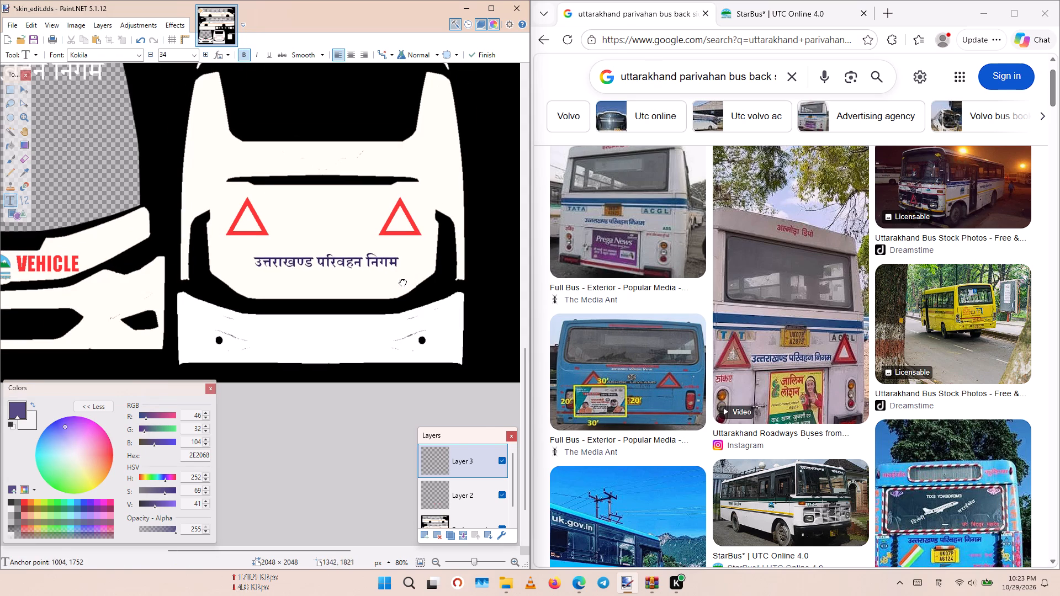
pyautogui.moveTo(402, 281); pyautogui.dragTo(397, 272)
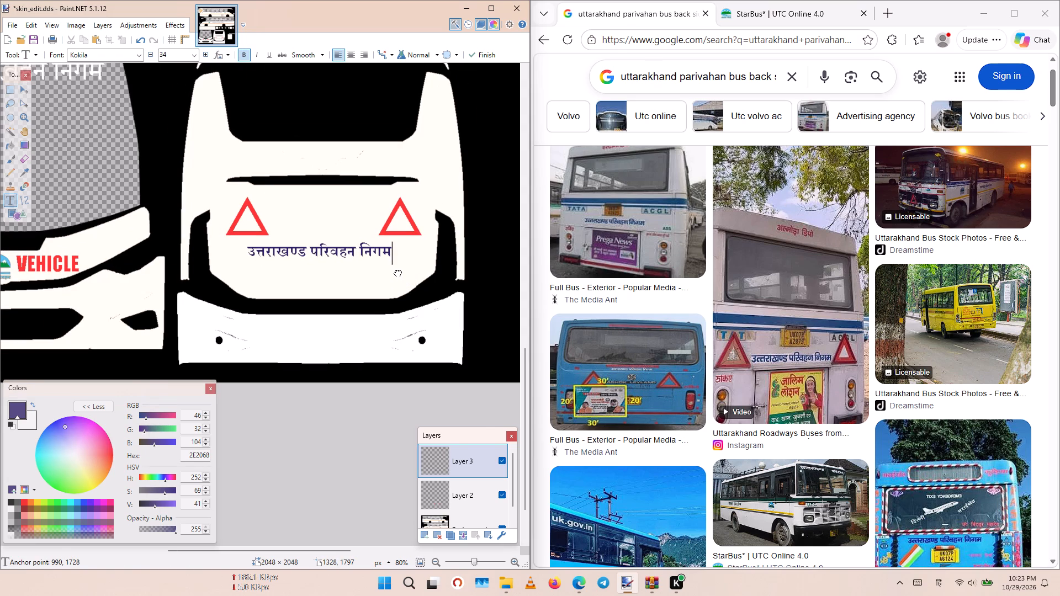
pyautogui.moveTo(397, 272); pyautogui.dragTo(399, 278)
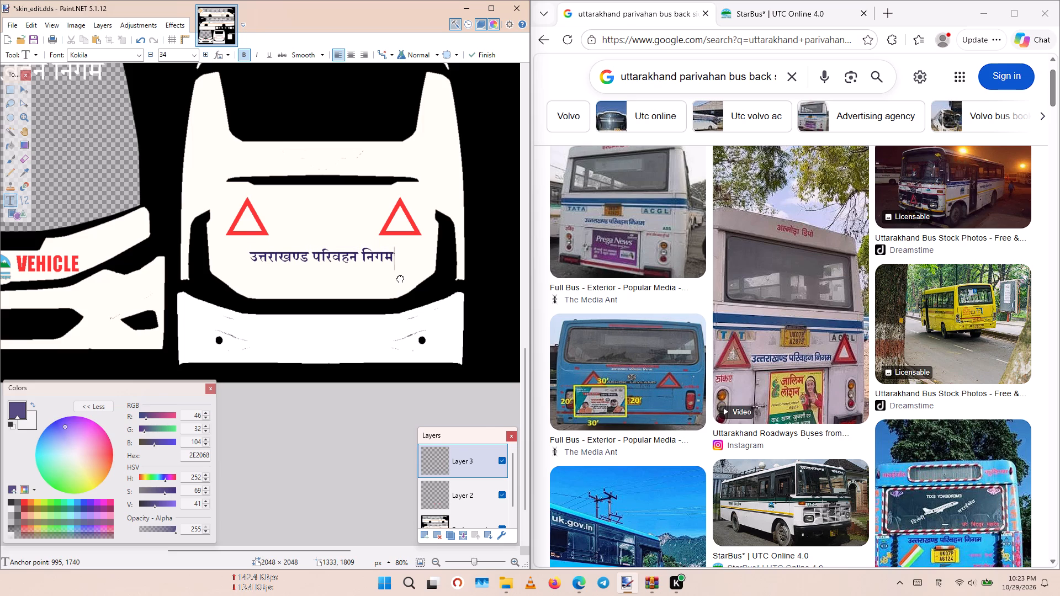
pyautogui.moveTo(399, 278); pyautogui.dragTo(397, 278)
# Move the rear lettering up to the white strip between the rear window and the thin black line above the triangles.
pyautogui.scroll(-2, 397, 278)
pyautogui.keyDown('ctrl'); pyautogui.scroll(-3, 397, 278); pyautogui.keyUp('ctrl')
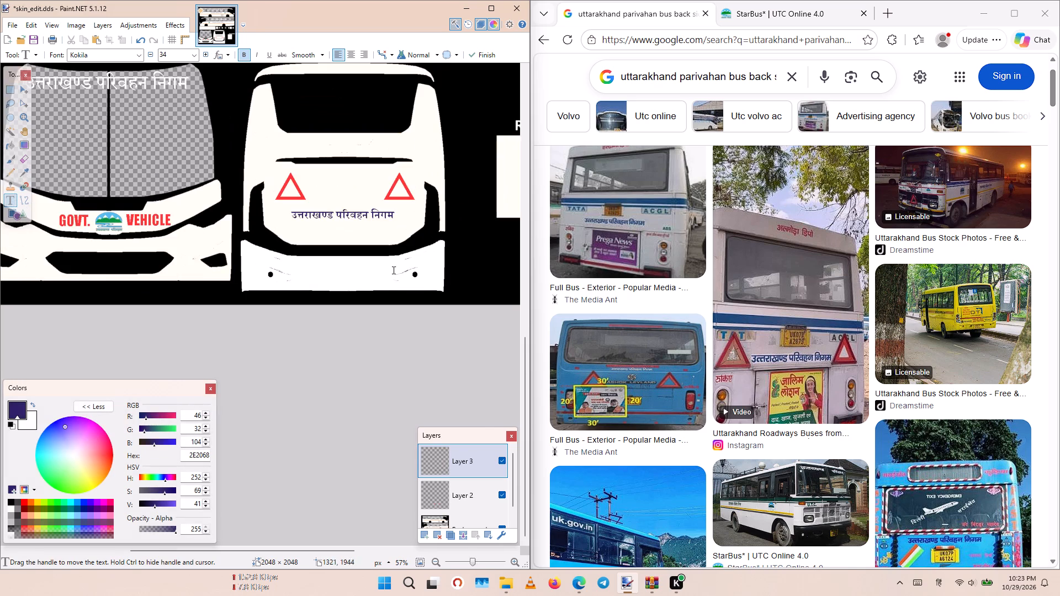
pyautogui.keyDown('ctrl'); pyautogui.scroll(-2, 394, 270); pyautogui.keyUp('ctrl')
pyautogui.moveTo(400, 248); pyautogui.dragTo(395, 193)
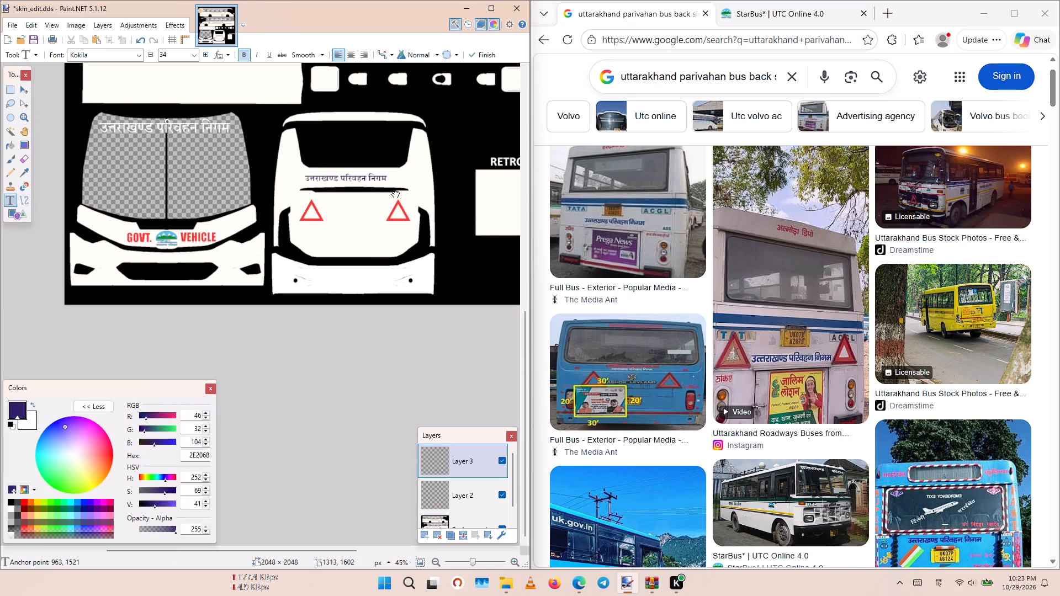
pyautogui.moveTo(395, 193); pyautogui.dragTo(397, 192)
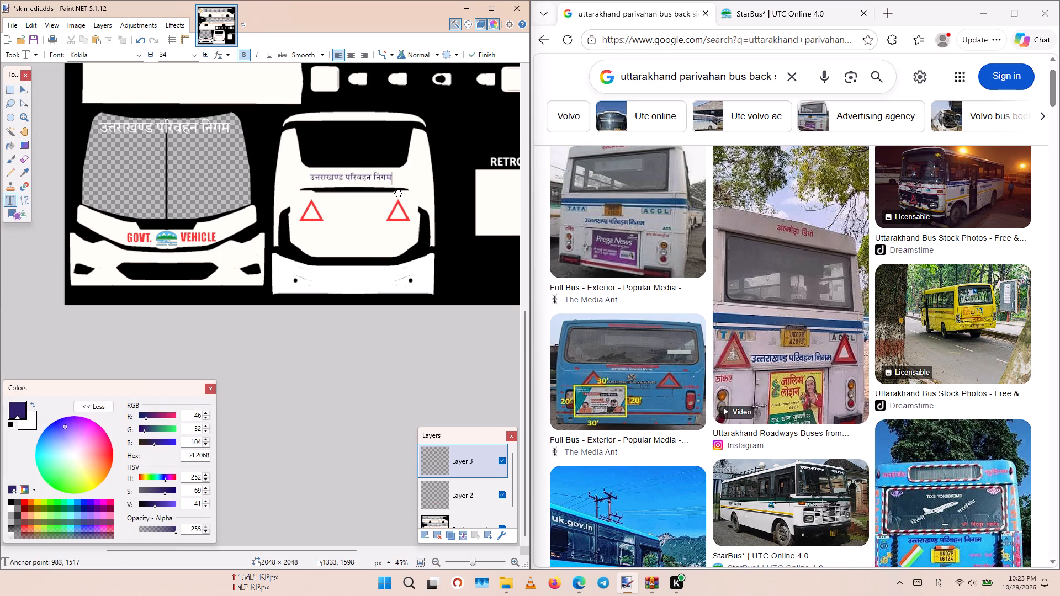
pyautogui.moveTo(397, 192); pyautogui.dragTo(400, 194)
pyautogui.click(400, 194)
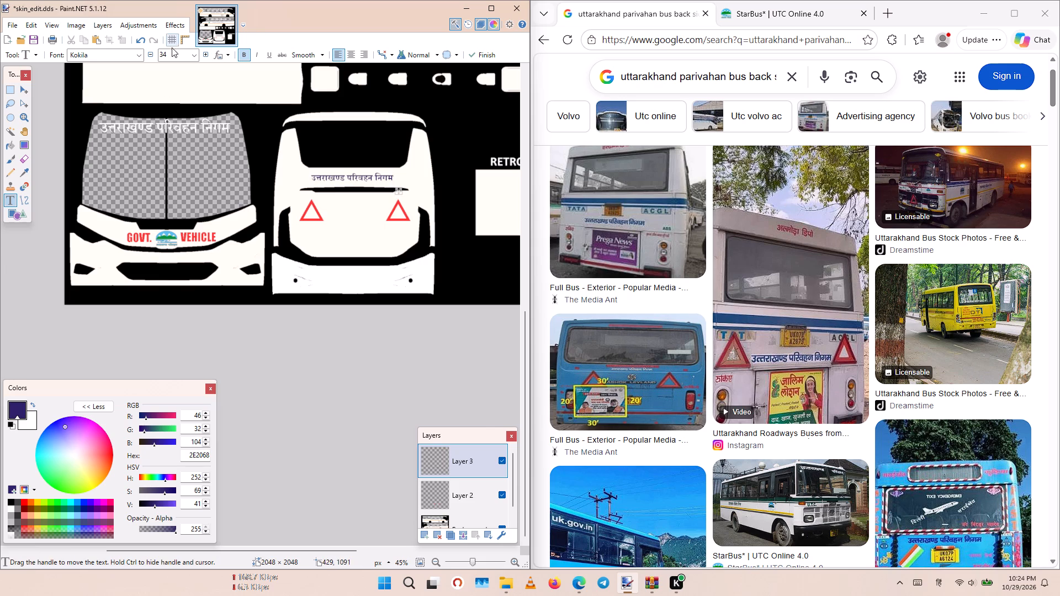
# Set the rear lettering's font size to 48 and centre it beneath the rear window.
pyautogui.click(194, 55)
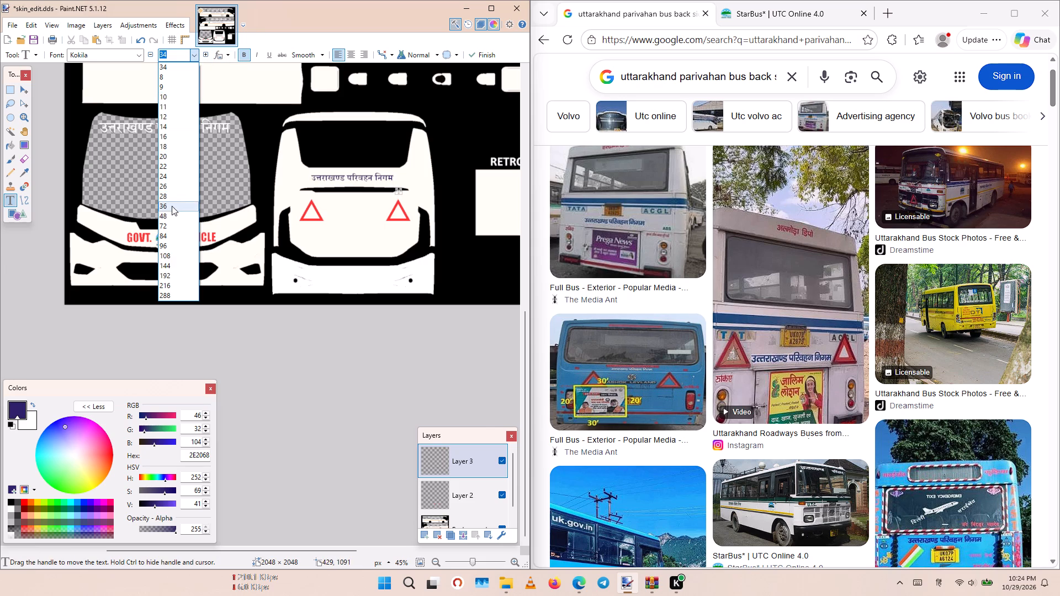
pyautogui.click(171, 214)
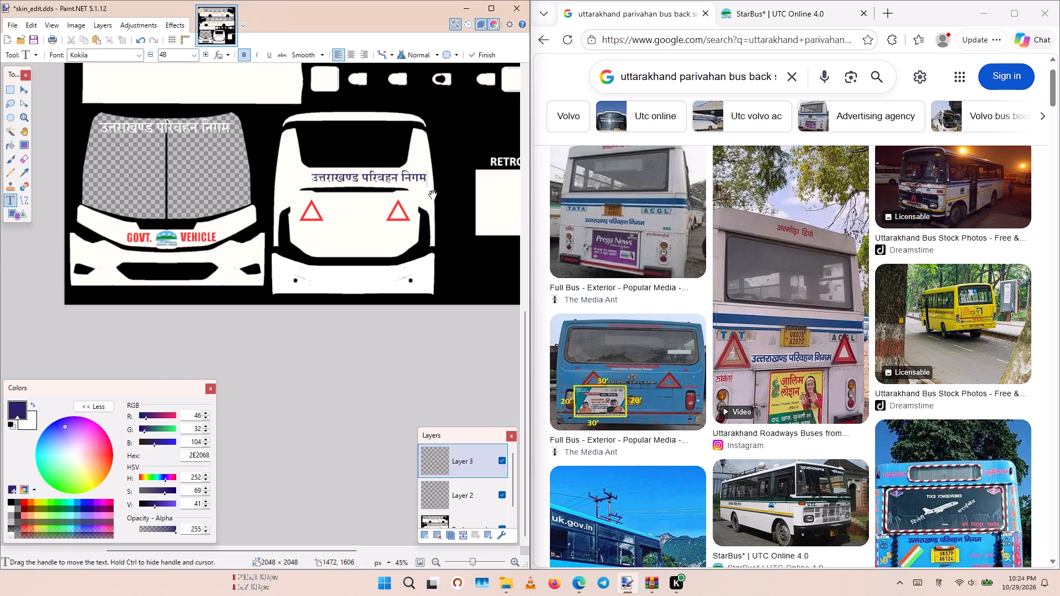
pyautogui.moveTo(432, 194); pyautogui.dragTo(416, 193)
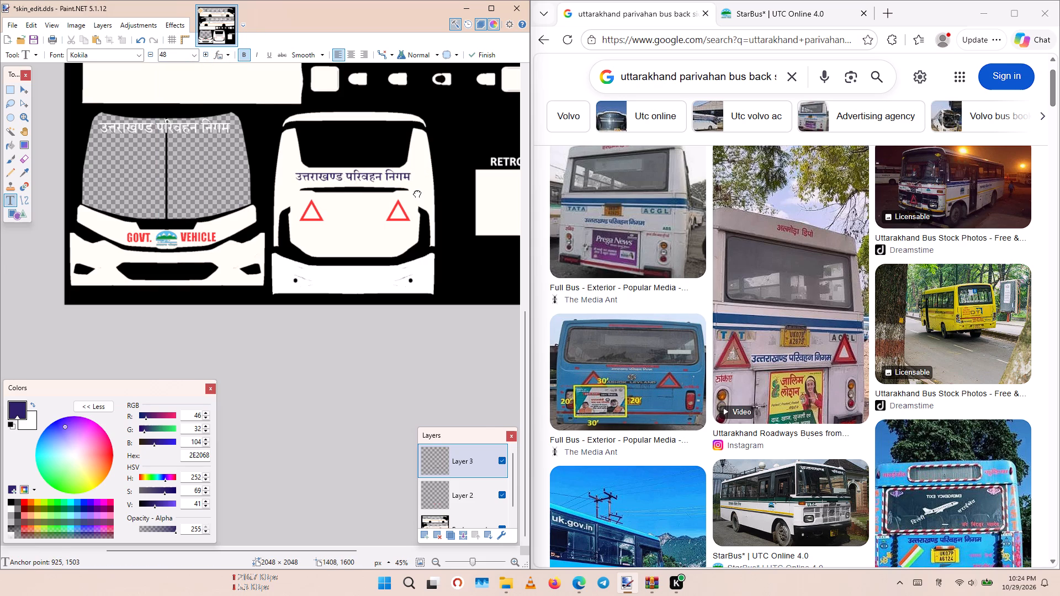
pyautogui.moveTo(416, 193); pyautogui.dragTo(416, 194)
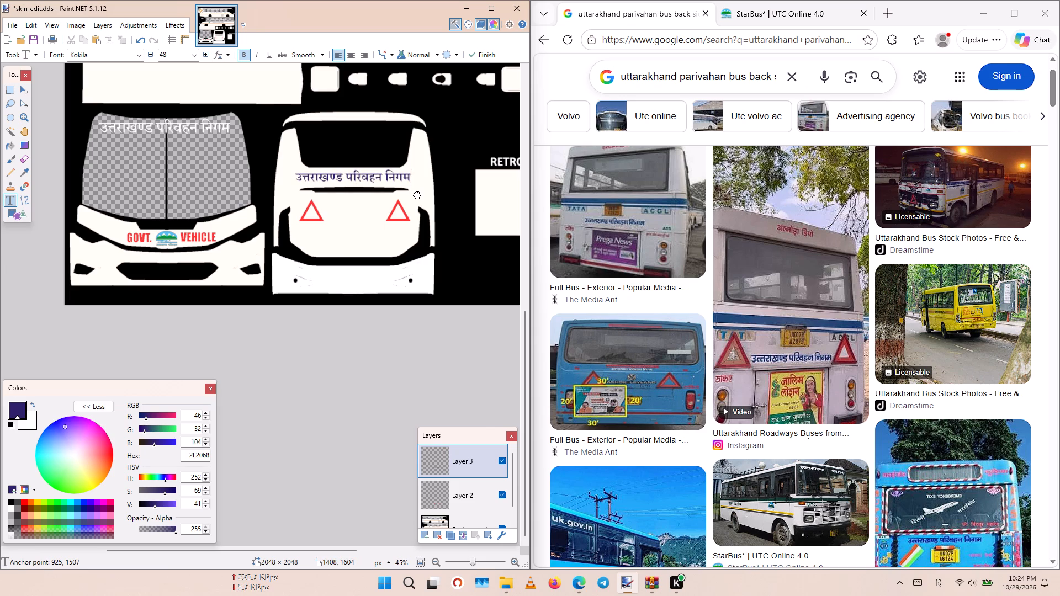
pyautogui.moveTo(416, 194); pyautogui.dragTo(416, 194)
# Start a second text entry near the bottom of the rear panel, below the triangles, in Mongolian Baiti at size 36.
pyautogui.scroll(-4, 389, 203)
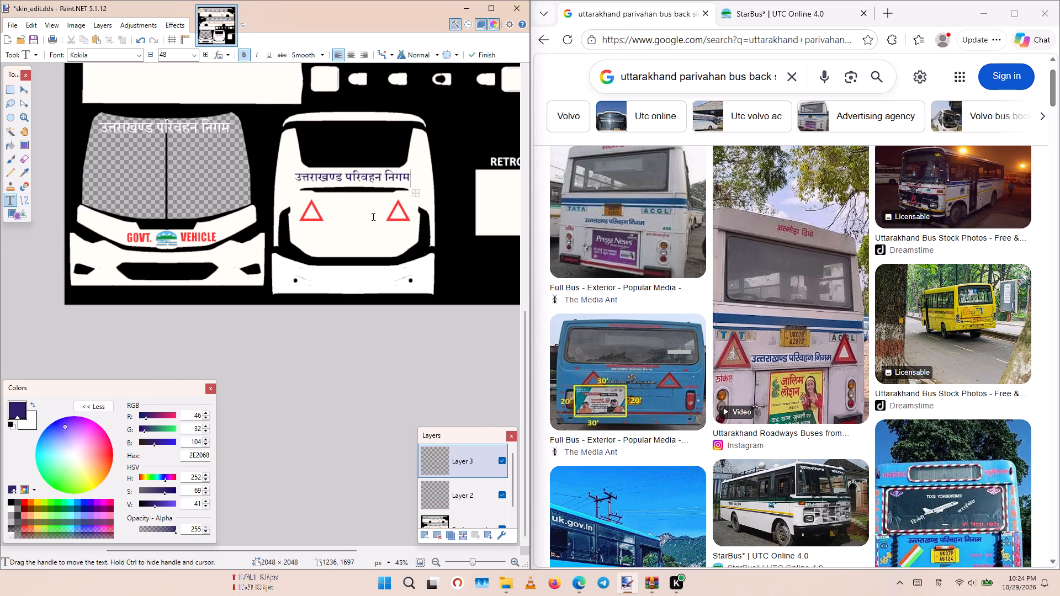
pyautogui.scroll(2, 368, 218)
pyautogui.scroll(-2, 365, 211)
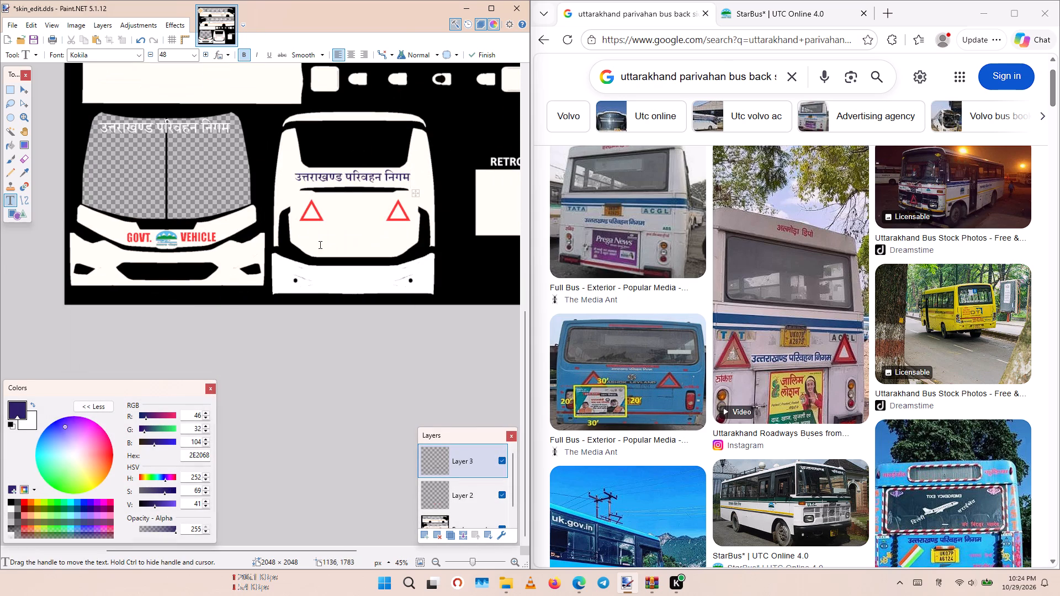
pyautogui.scroll(-1, 426, 268)
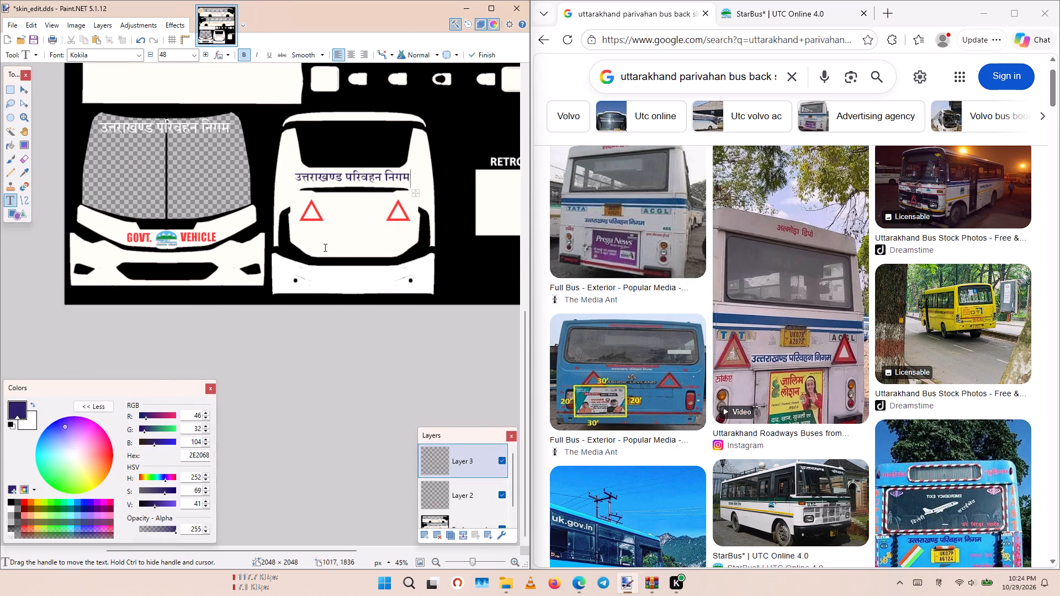
pyautogui.click(325, 243)
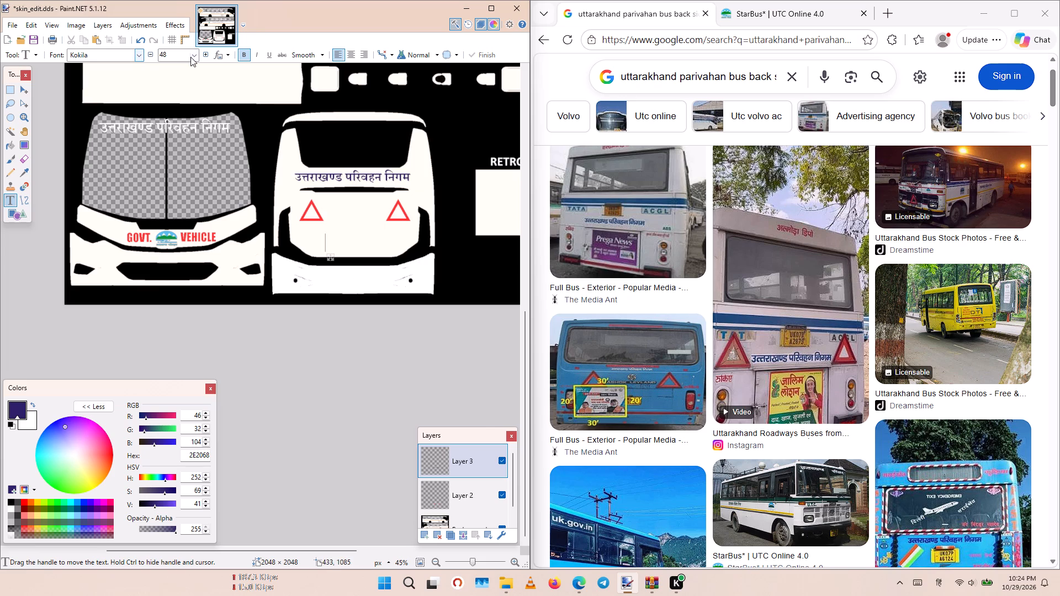
pyautogui.click(192, 57)
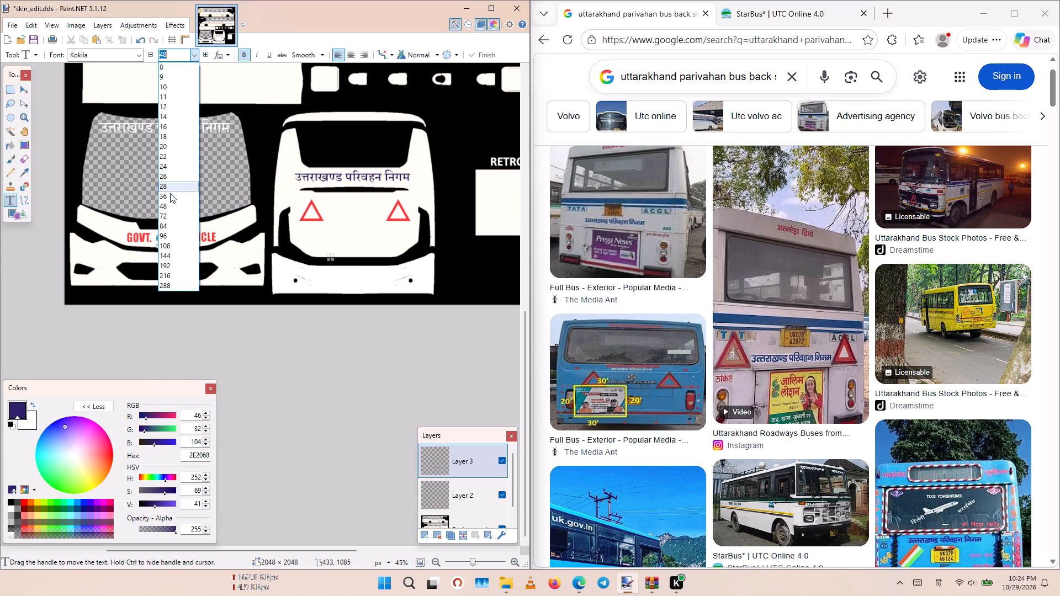
pyautogui.click(170, 193)
pyautogui.click(143, 55)
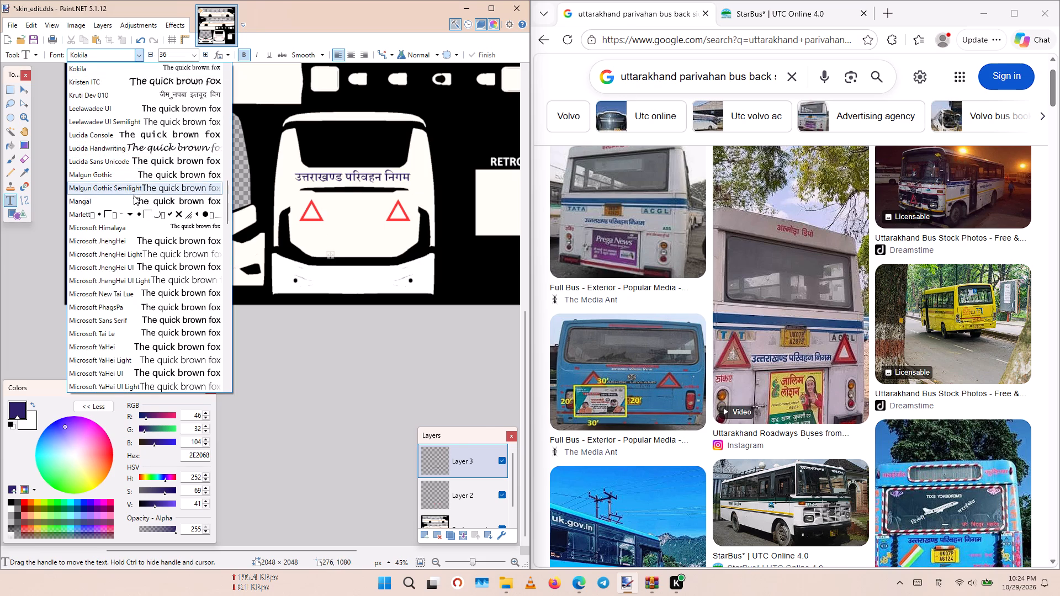
pyautogui.scroll(2, 121, 210)
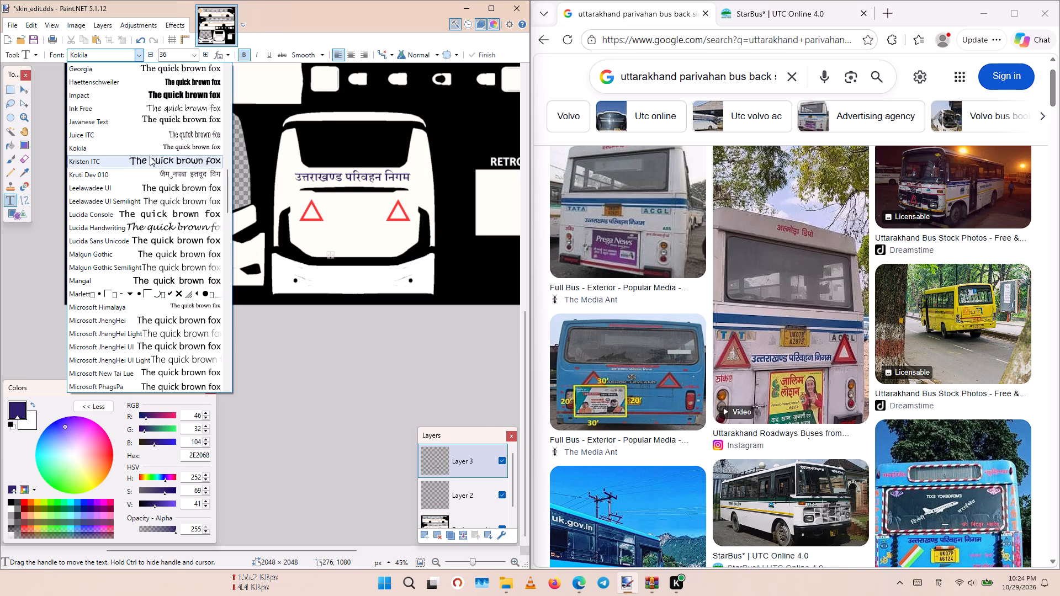
pyautogui.scroll(-3, 167, 158)
pyautogui.scroll(-1, 158, 205)
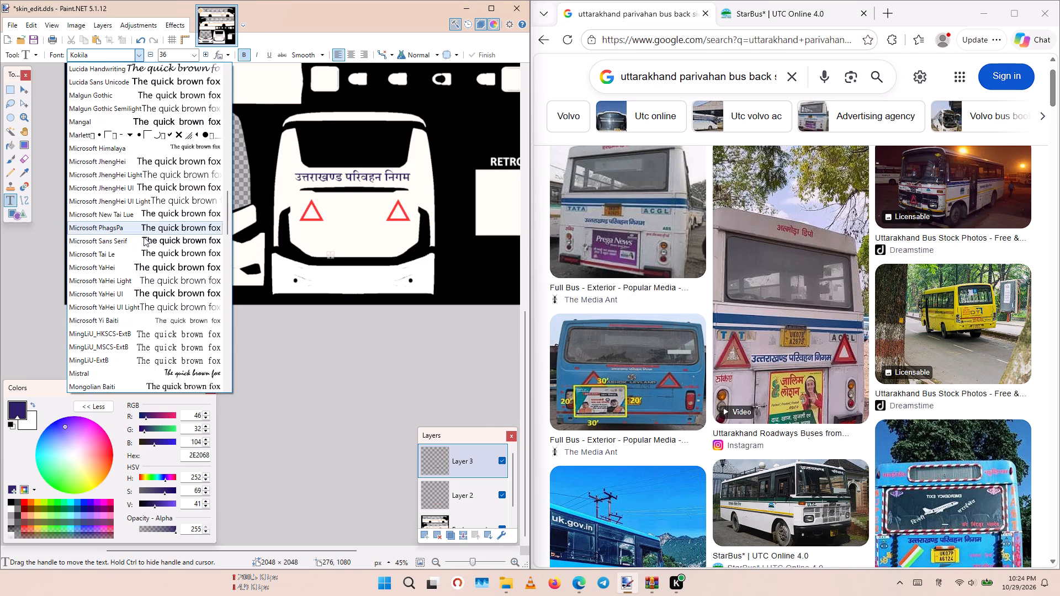
pyautogui.scroll(-2, 131, 261)
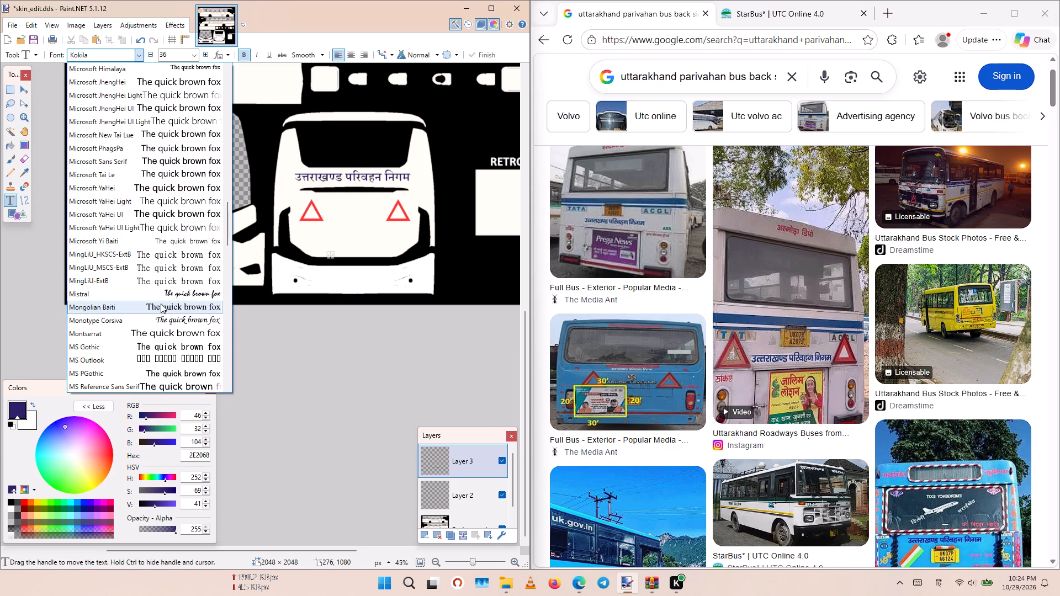
pyautogui.click(161, 304)
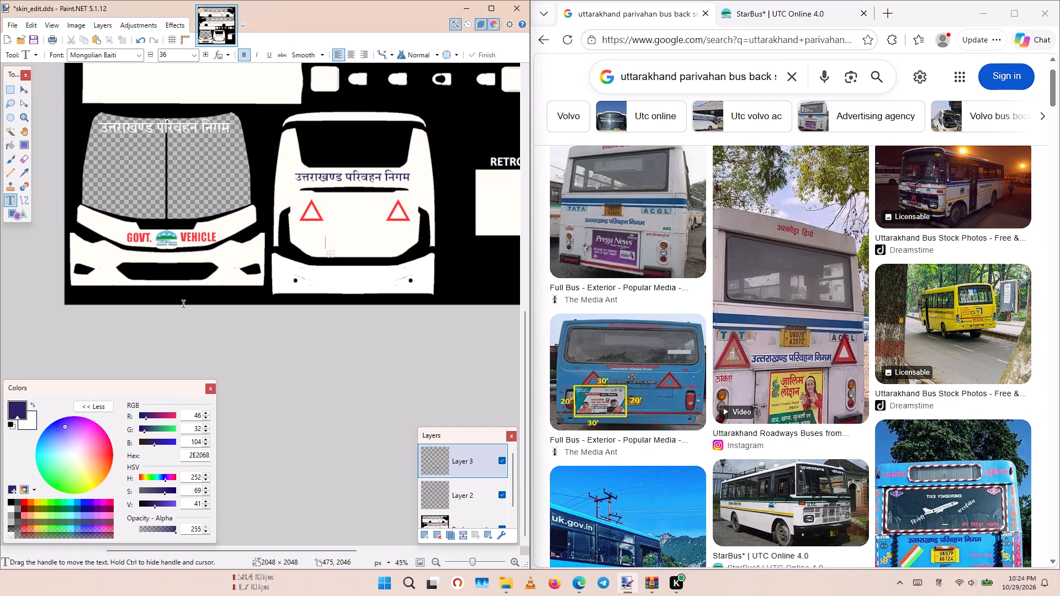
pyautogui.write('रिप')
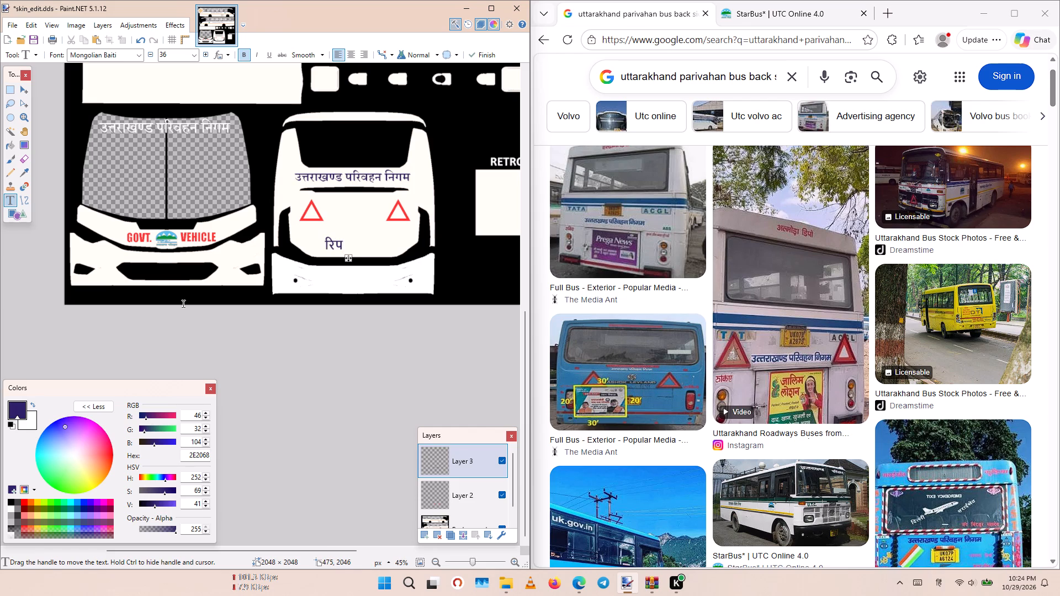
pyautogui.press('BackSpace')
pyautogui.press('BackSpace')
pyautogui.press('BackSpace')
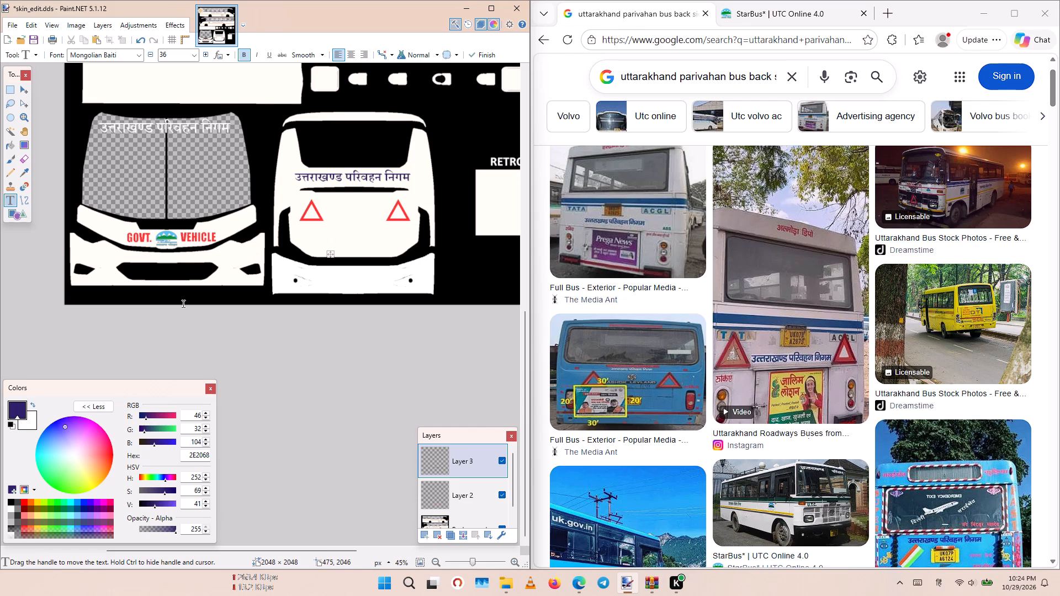
# Enter the text "देहरादून डिपो" on the lower rear panel, below the red triangles.
pyautogui.write('दे')
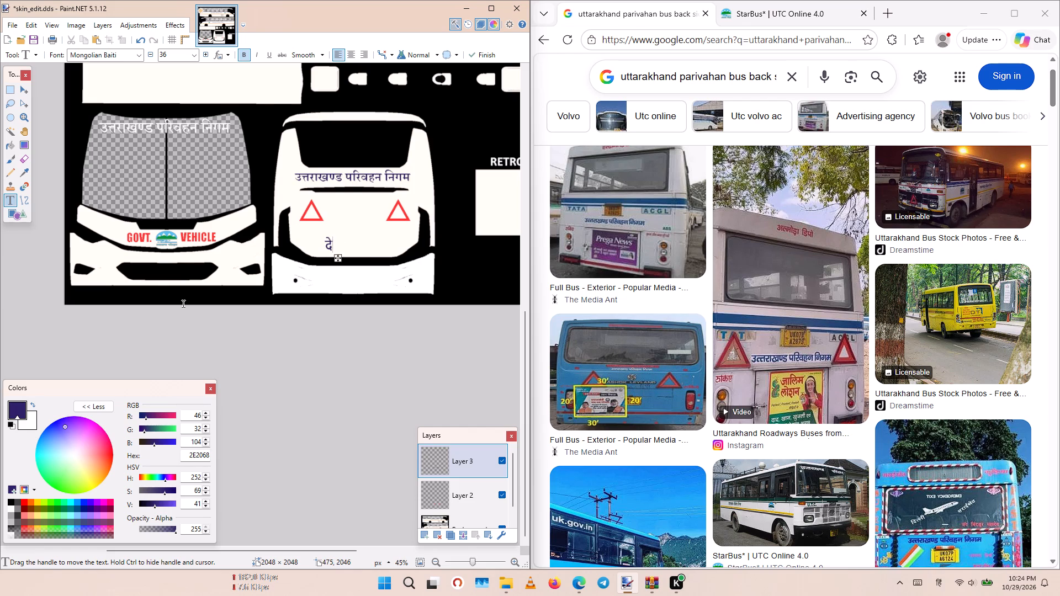
pyautogui.write('रादु')
pyautogui.press('BackSpace')
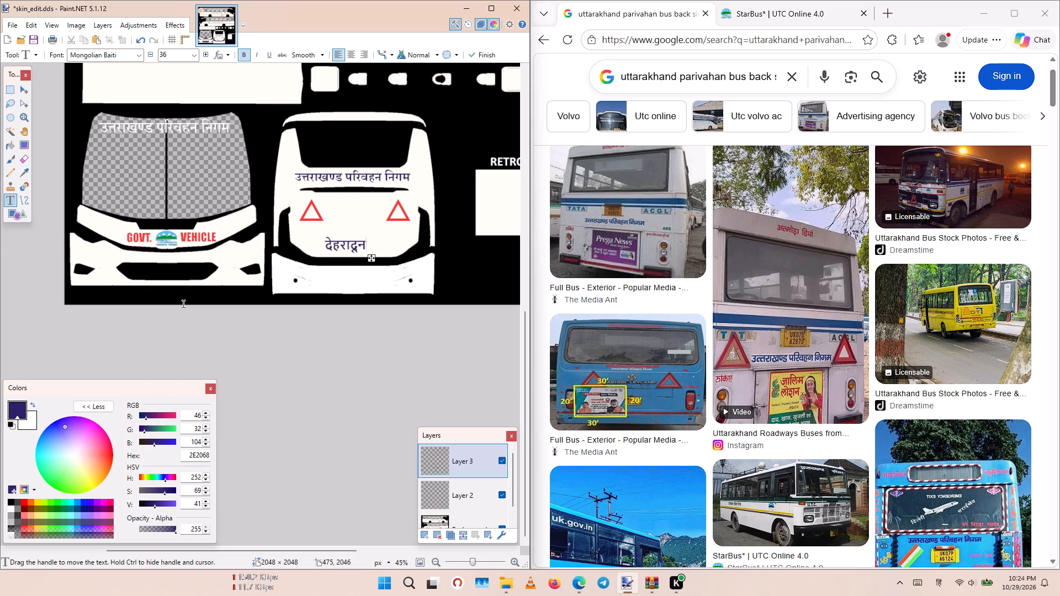
pyautogui.press('space')
pyautogui.write('डि')
pyautogui.write('पो')
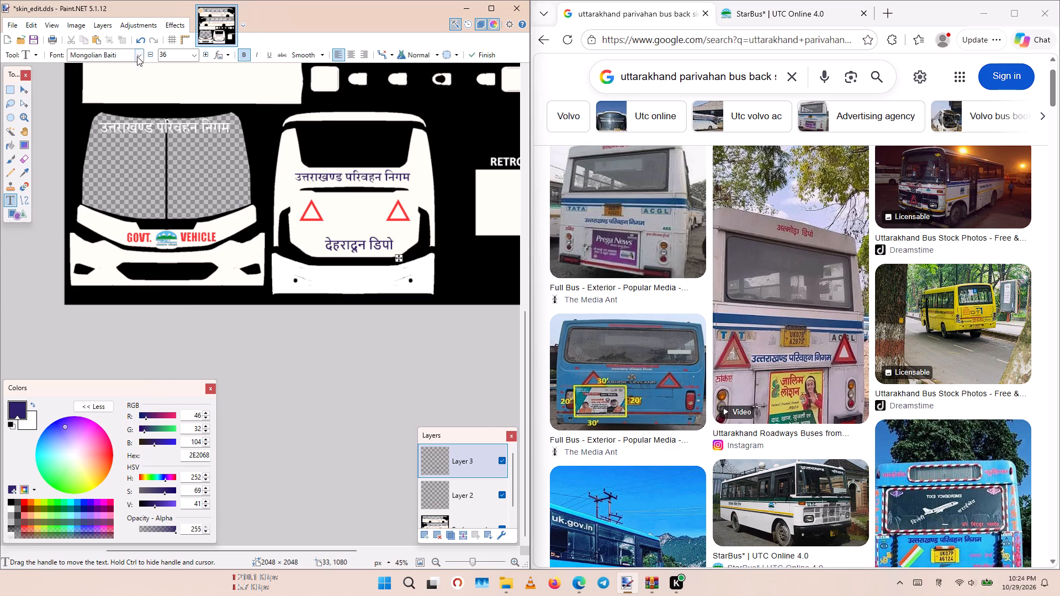
# Set the depot text's font size to 24 and its colour to red FF0000.
pyautogui.click(193, 59)
pyautogui.click(177, 168)
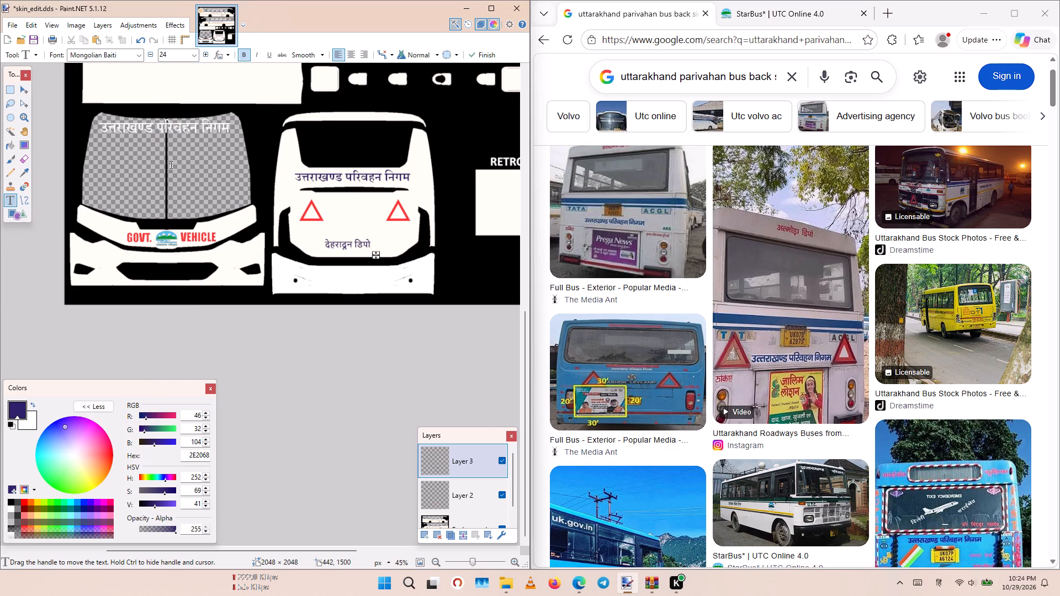
pyautogui.click(142, 54)
pyautogui.click(142, 54)
pyautogui.click(23, 501)
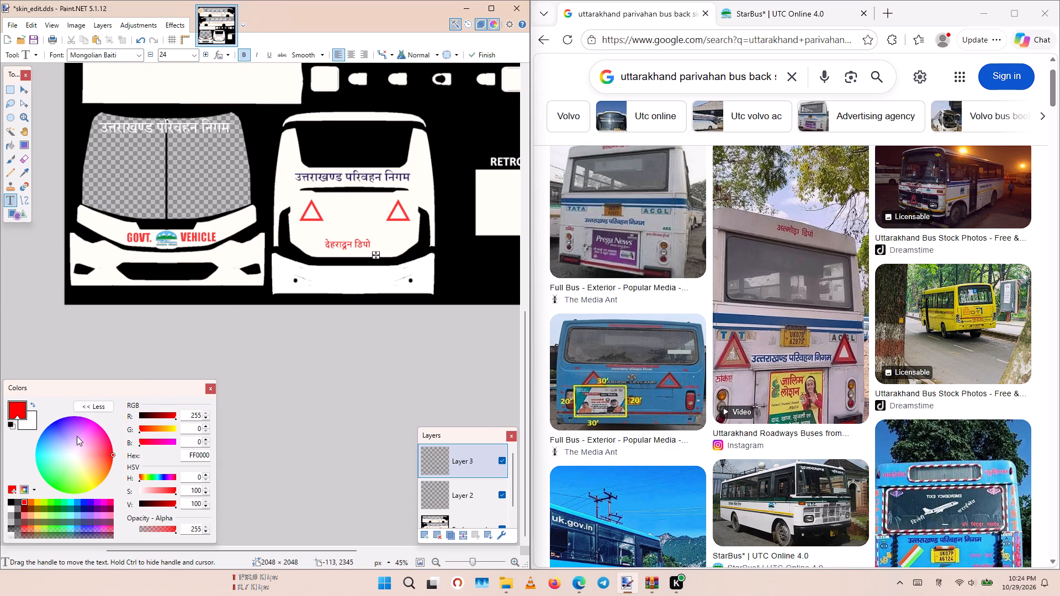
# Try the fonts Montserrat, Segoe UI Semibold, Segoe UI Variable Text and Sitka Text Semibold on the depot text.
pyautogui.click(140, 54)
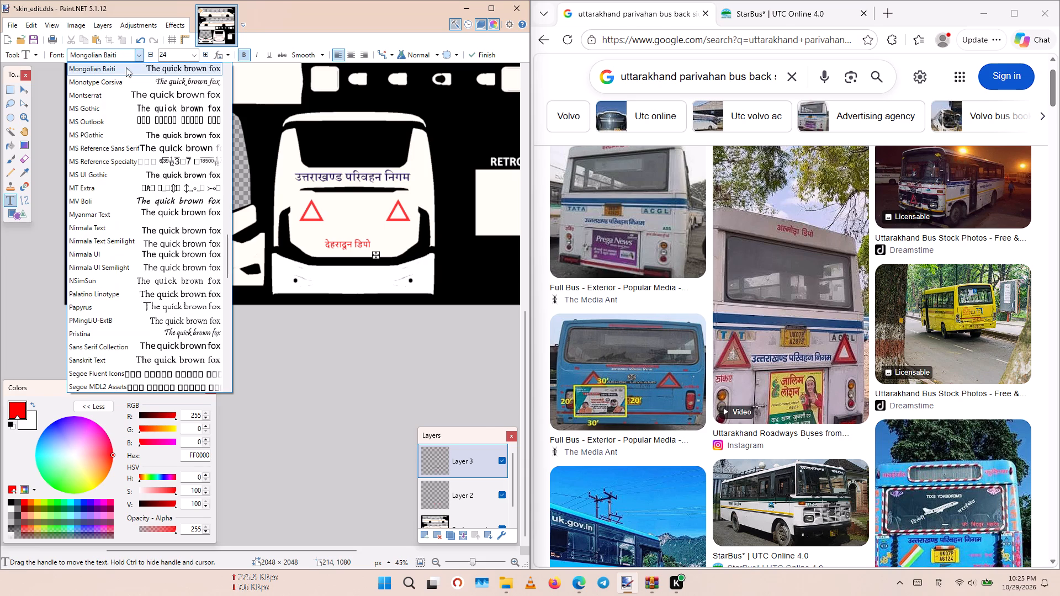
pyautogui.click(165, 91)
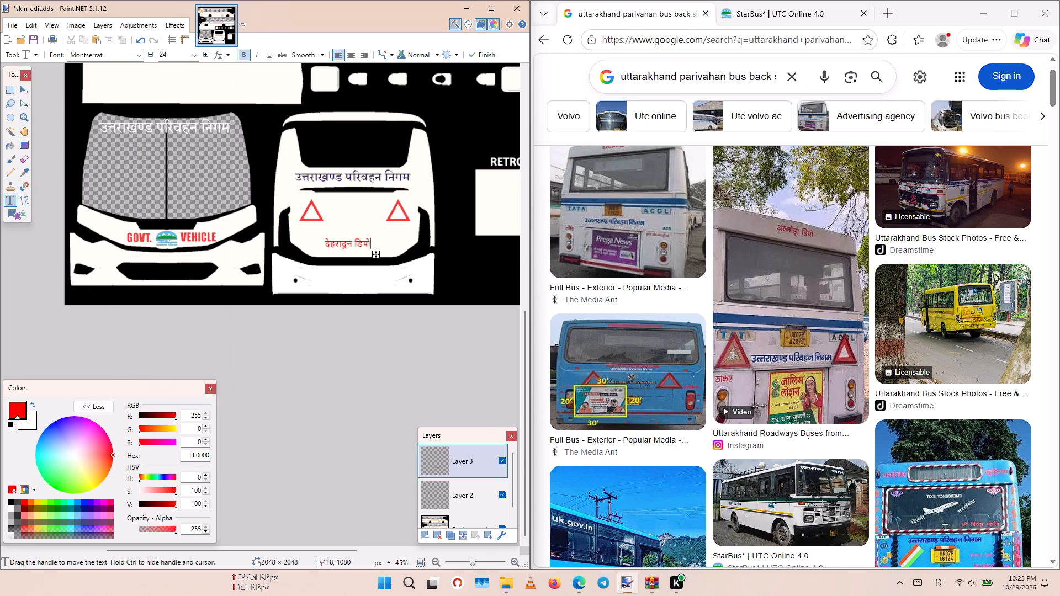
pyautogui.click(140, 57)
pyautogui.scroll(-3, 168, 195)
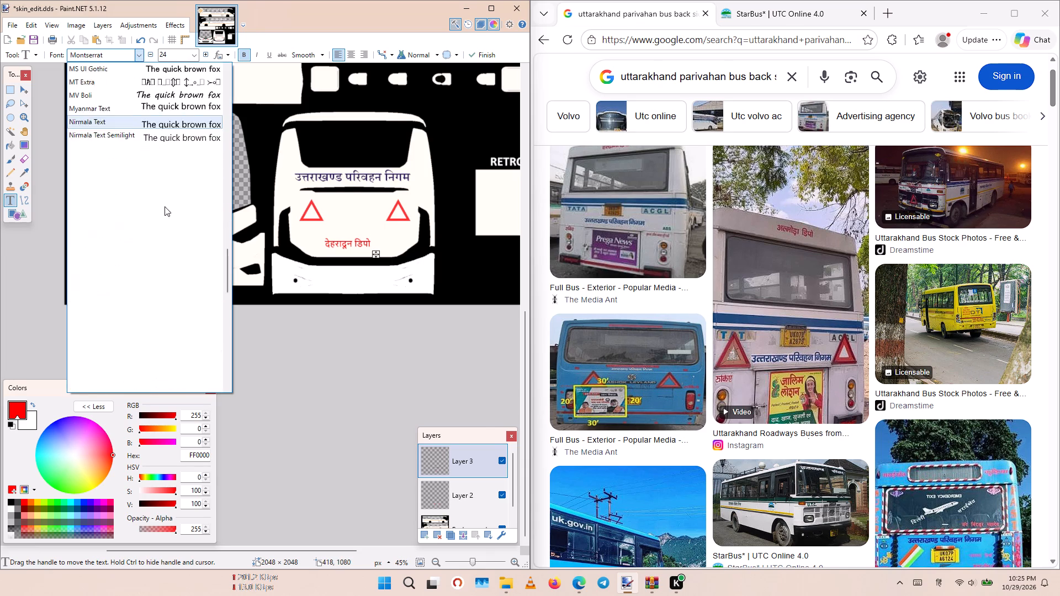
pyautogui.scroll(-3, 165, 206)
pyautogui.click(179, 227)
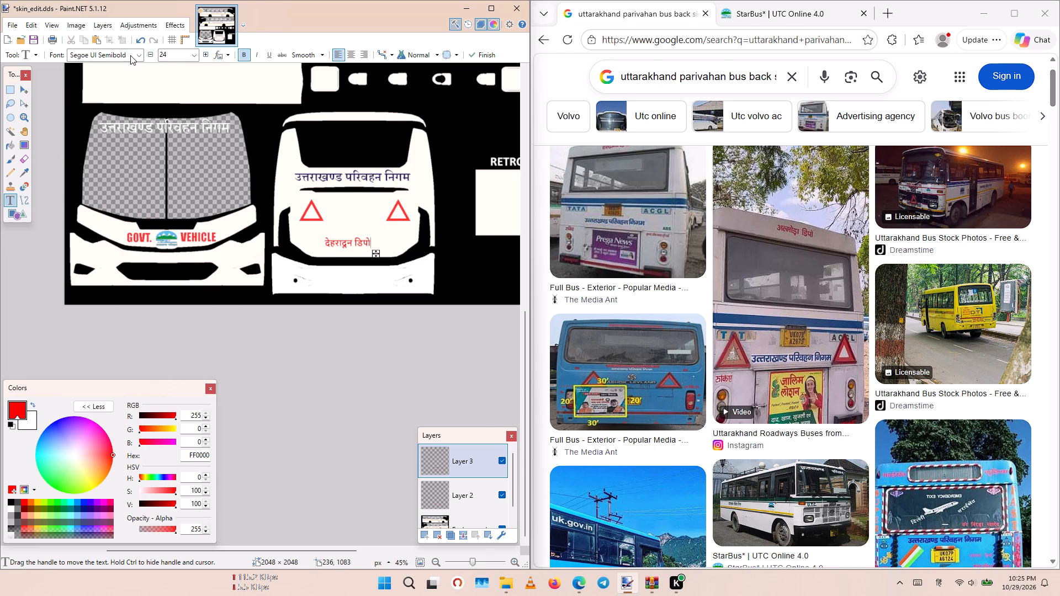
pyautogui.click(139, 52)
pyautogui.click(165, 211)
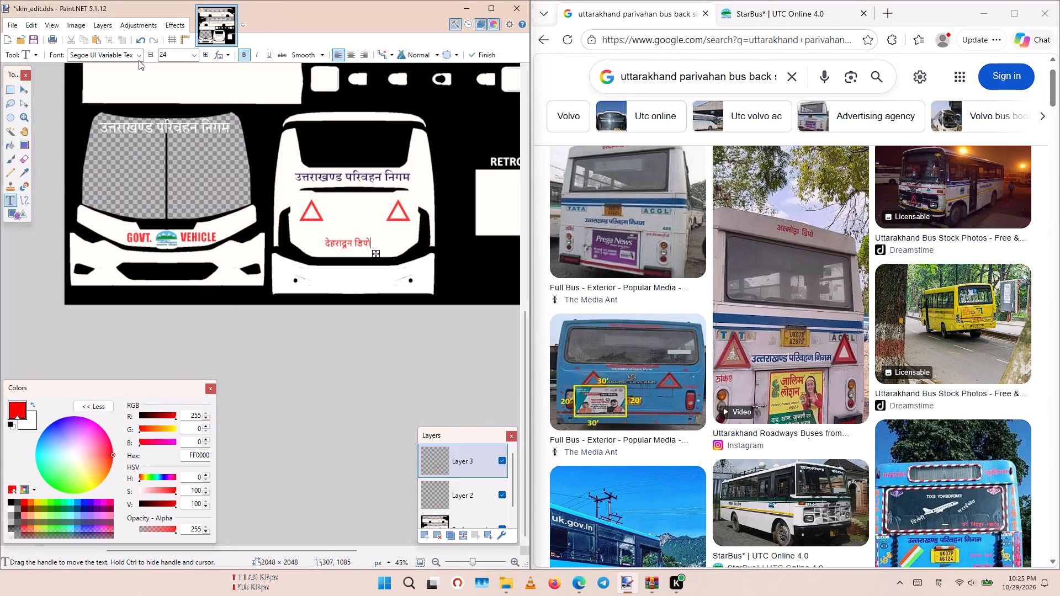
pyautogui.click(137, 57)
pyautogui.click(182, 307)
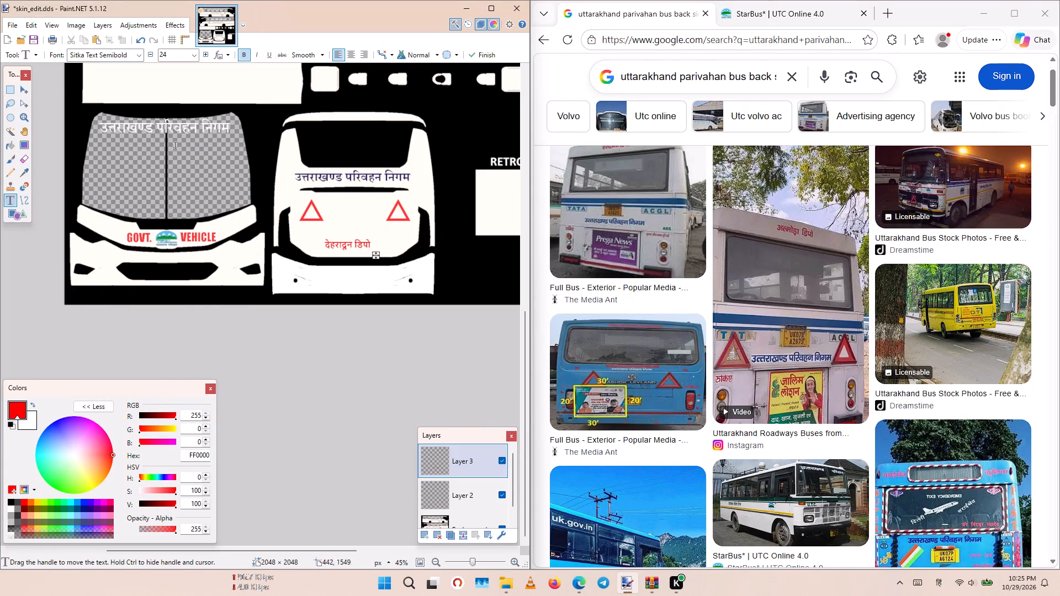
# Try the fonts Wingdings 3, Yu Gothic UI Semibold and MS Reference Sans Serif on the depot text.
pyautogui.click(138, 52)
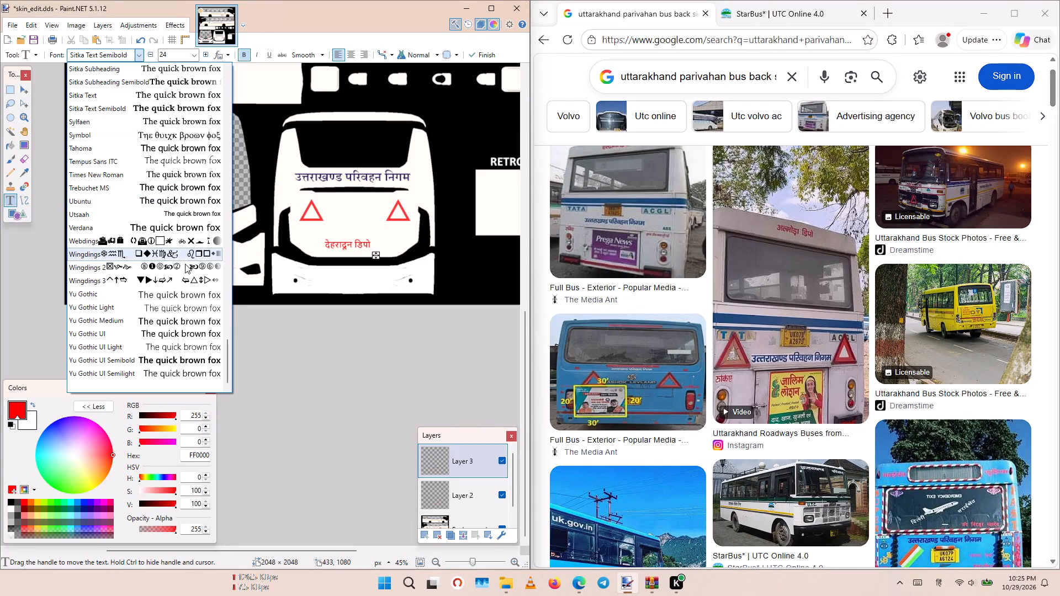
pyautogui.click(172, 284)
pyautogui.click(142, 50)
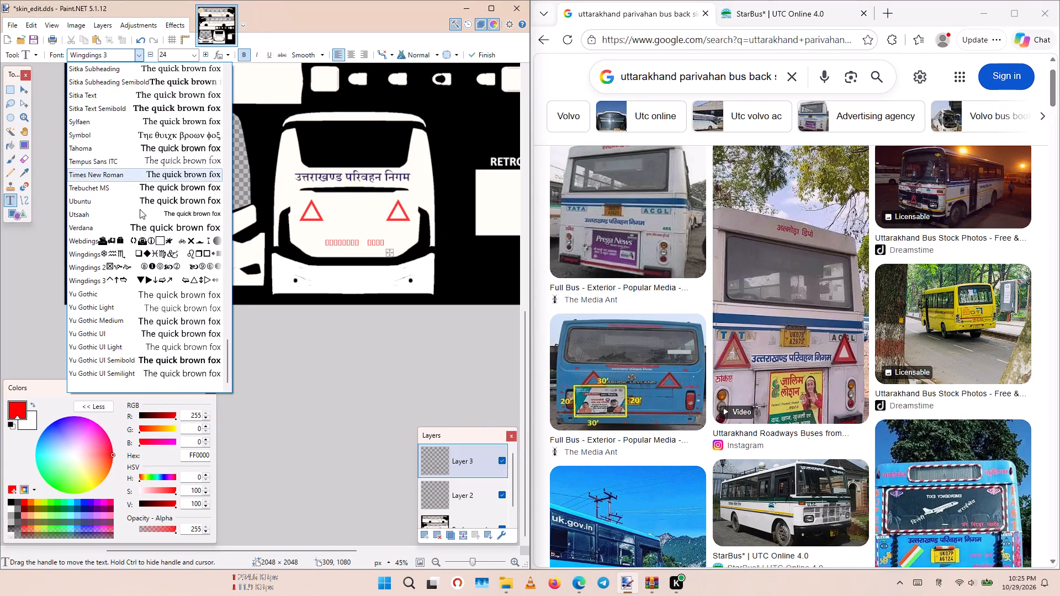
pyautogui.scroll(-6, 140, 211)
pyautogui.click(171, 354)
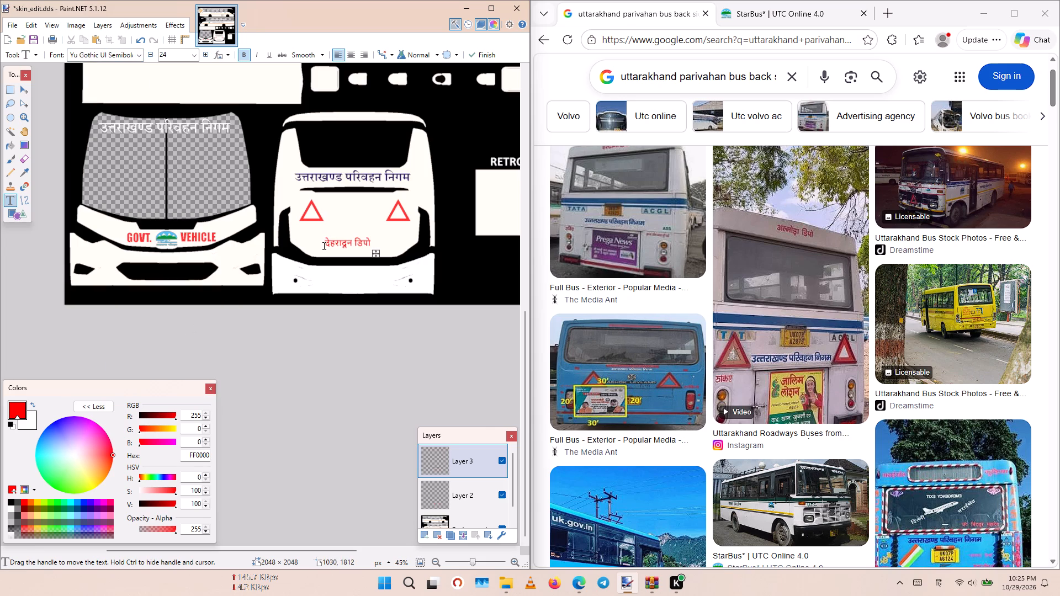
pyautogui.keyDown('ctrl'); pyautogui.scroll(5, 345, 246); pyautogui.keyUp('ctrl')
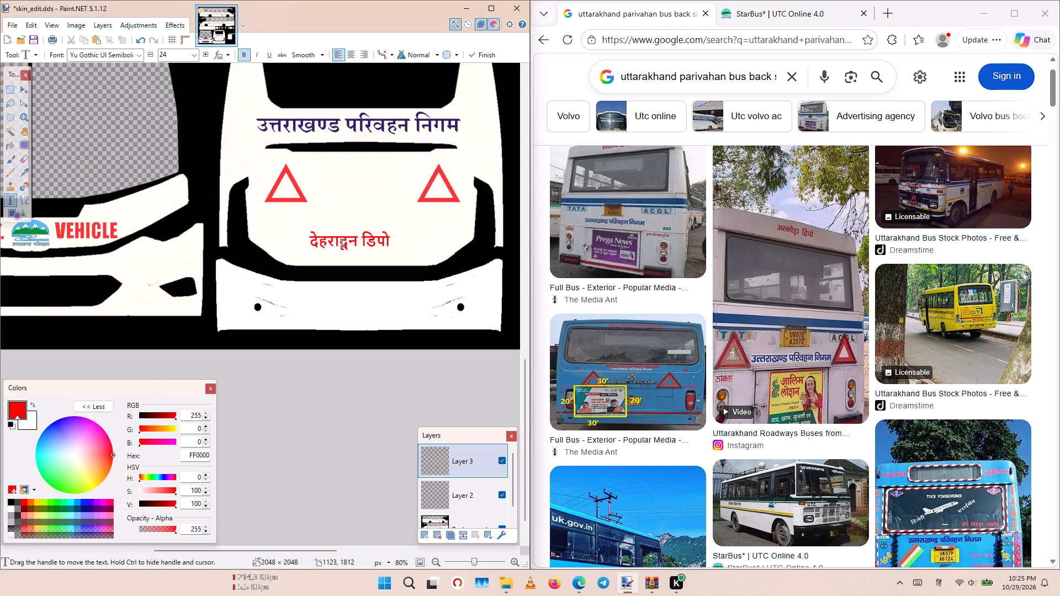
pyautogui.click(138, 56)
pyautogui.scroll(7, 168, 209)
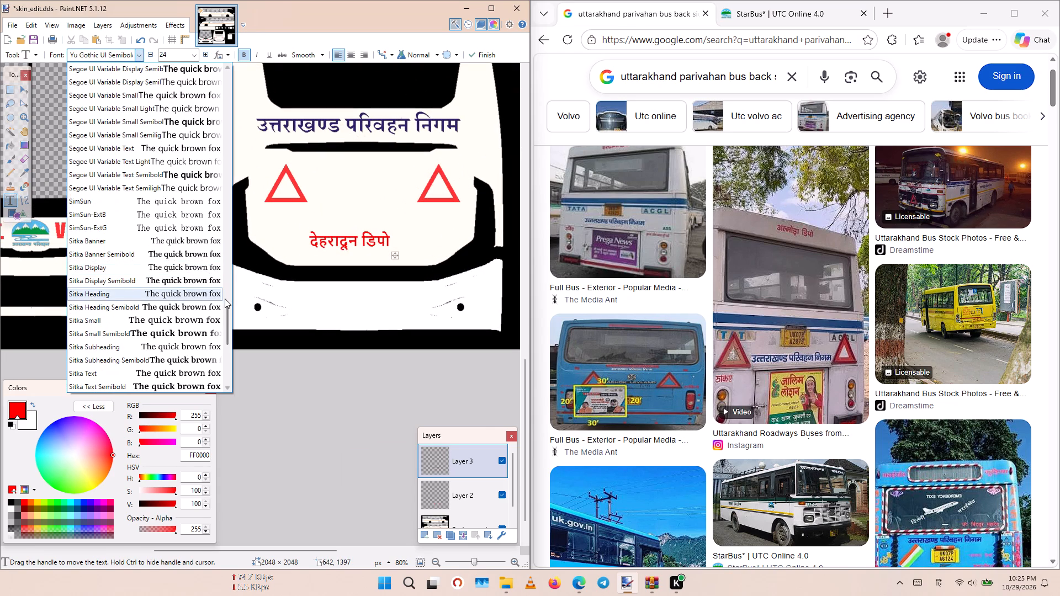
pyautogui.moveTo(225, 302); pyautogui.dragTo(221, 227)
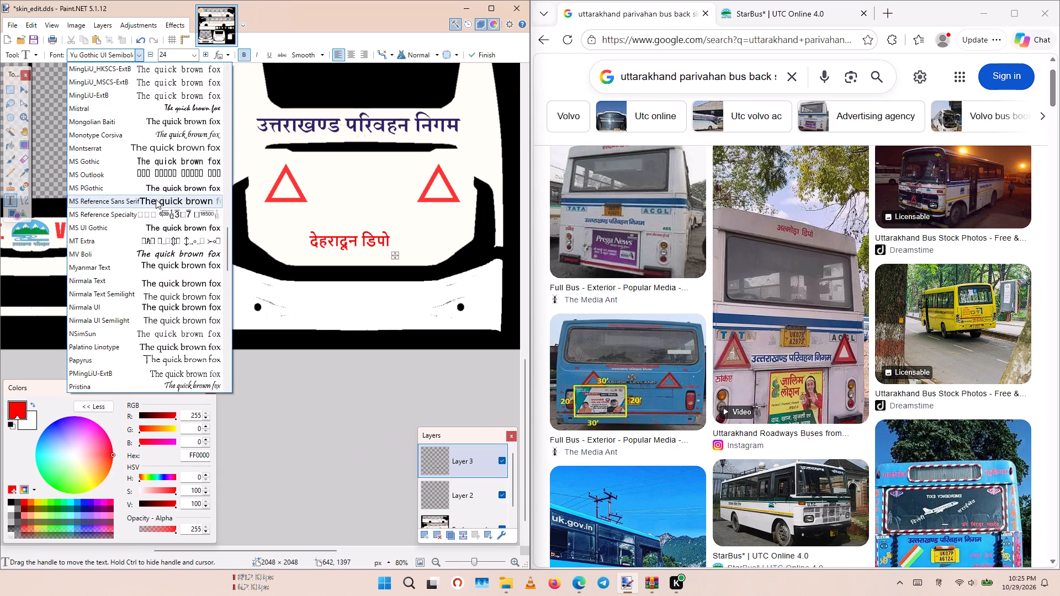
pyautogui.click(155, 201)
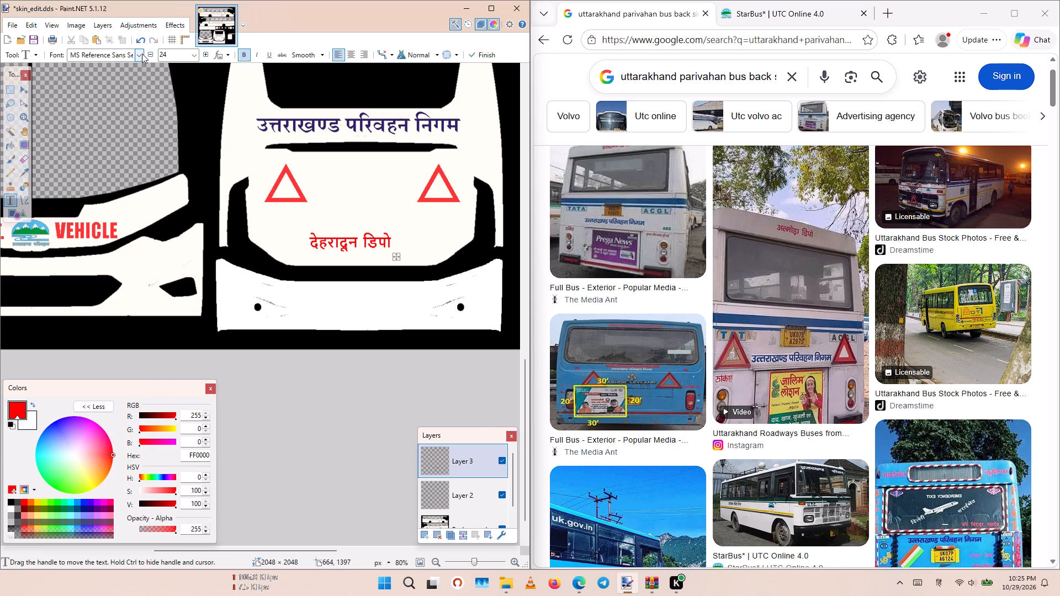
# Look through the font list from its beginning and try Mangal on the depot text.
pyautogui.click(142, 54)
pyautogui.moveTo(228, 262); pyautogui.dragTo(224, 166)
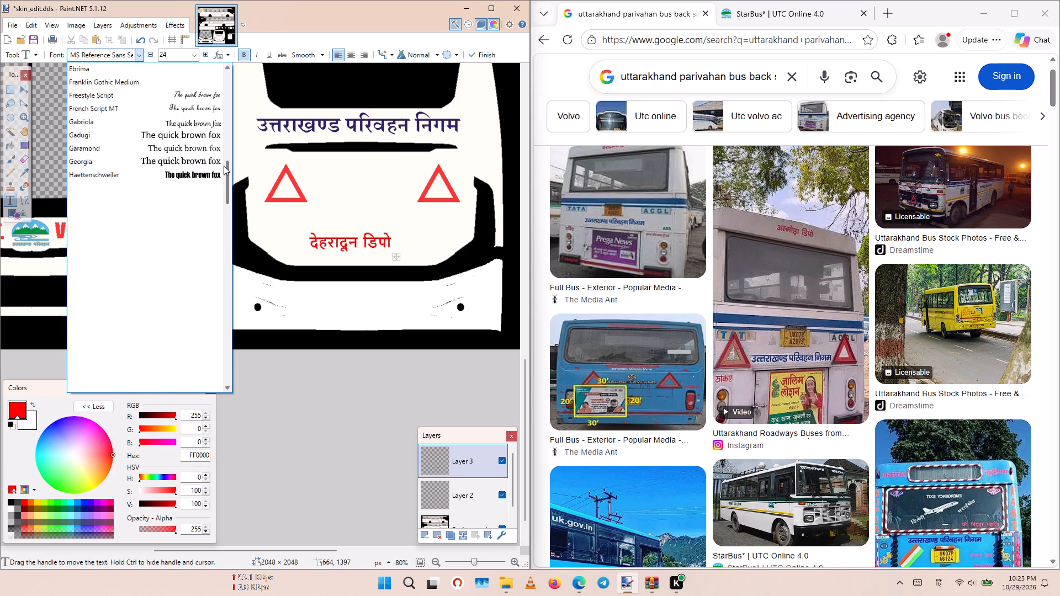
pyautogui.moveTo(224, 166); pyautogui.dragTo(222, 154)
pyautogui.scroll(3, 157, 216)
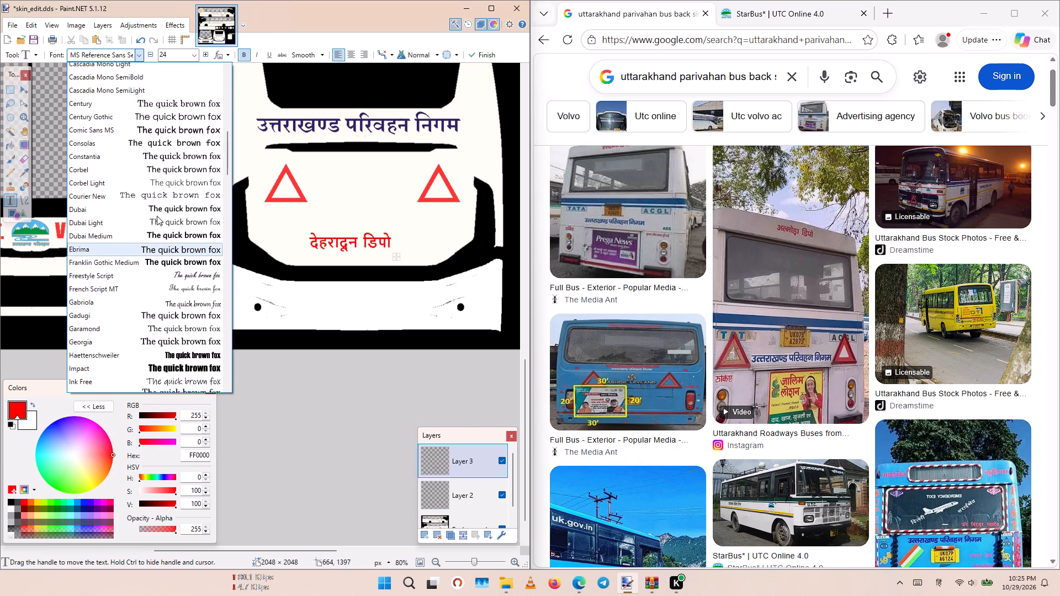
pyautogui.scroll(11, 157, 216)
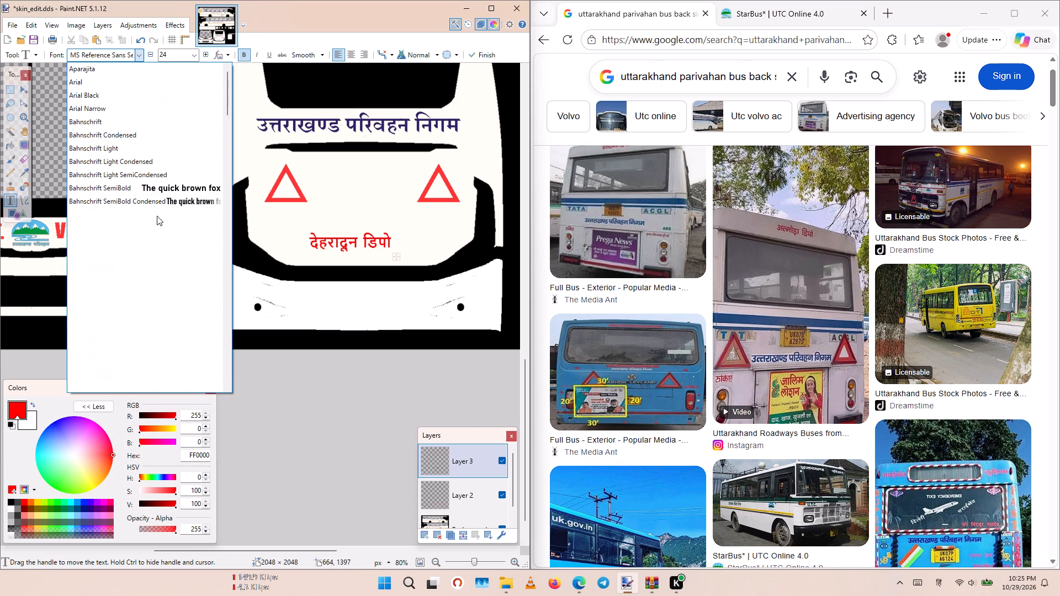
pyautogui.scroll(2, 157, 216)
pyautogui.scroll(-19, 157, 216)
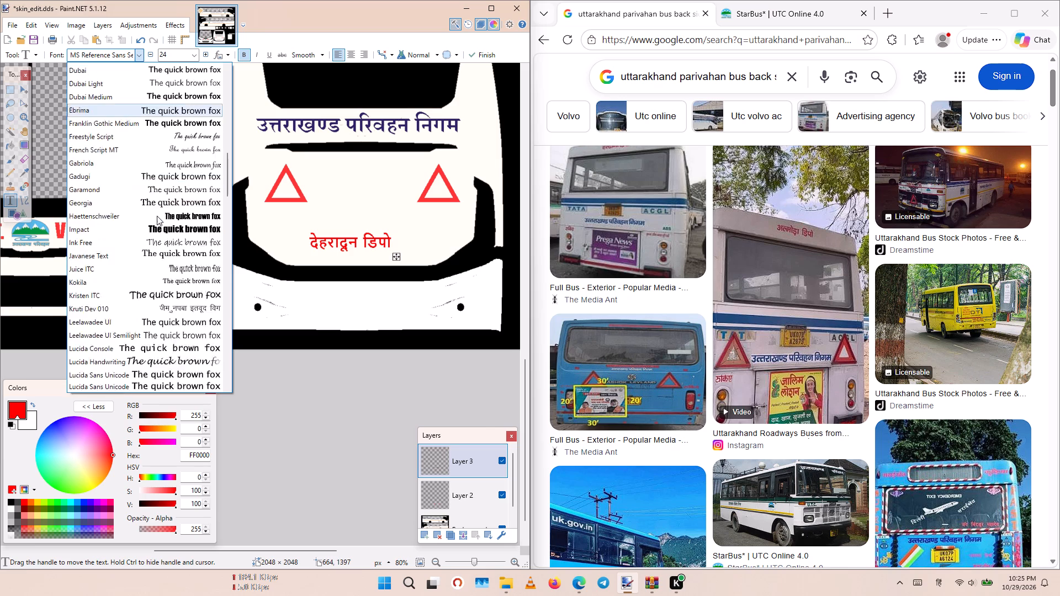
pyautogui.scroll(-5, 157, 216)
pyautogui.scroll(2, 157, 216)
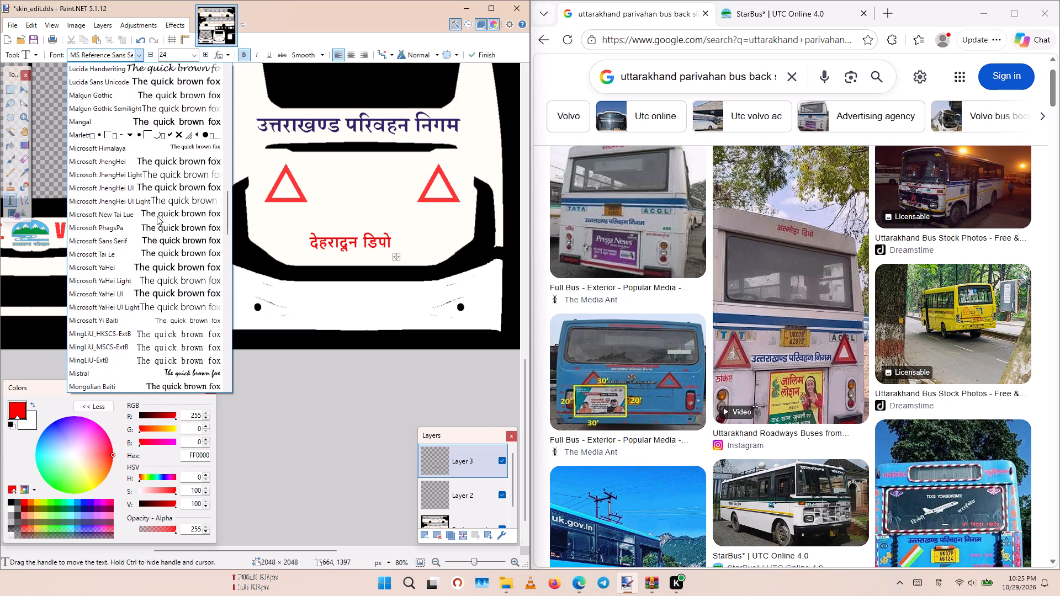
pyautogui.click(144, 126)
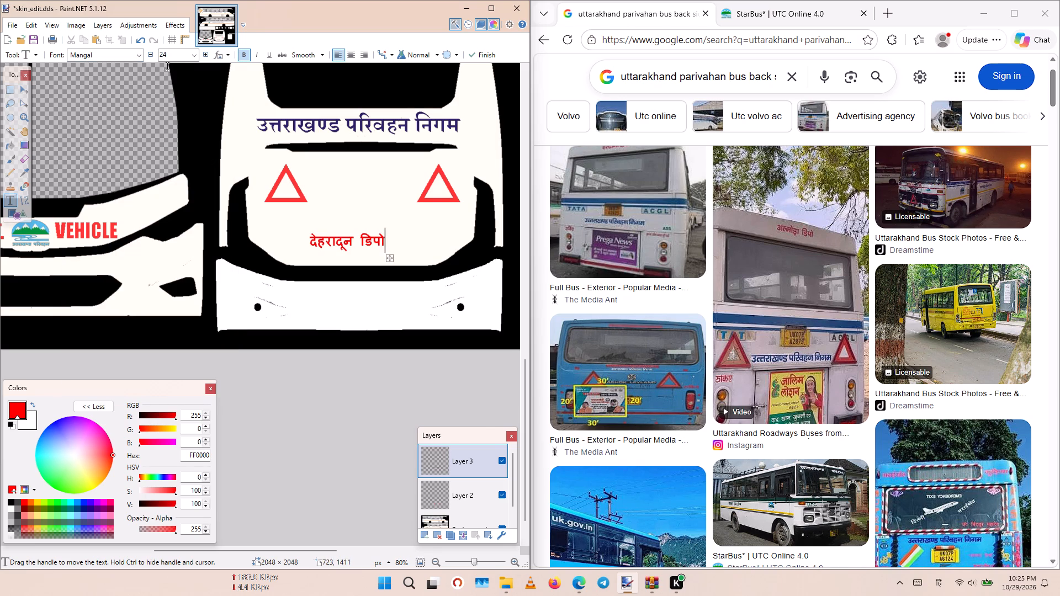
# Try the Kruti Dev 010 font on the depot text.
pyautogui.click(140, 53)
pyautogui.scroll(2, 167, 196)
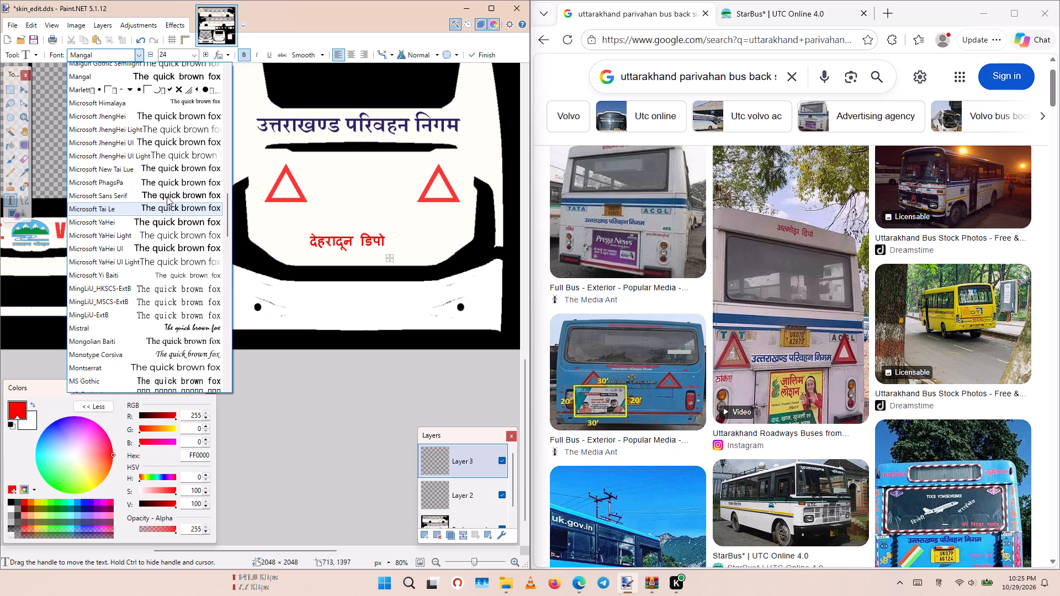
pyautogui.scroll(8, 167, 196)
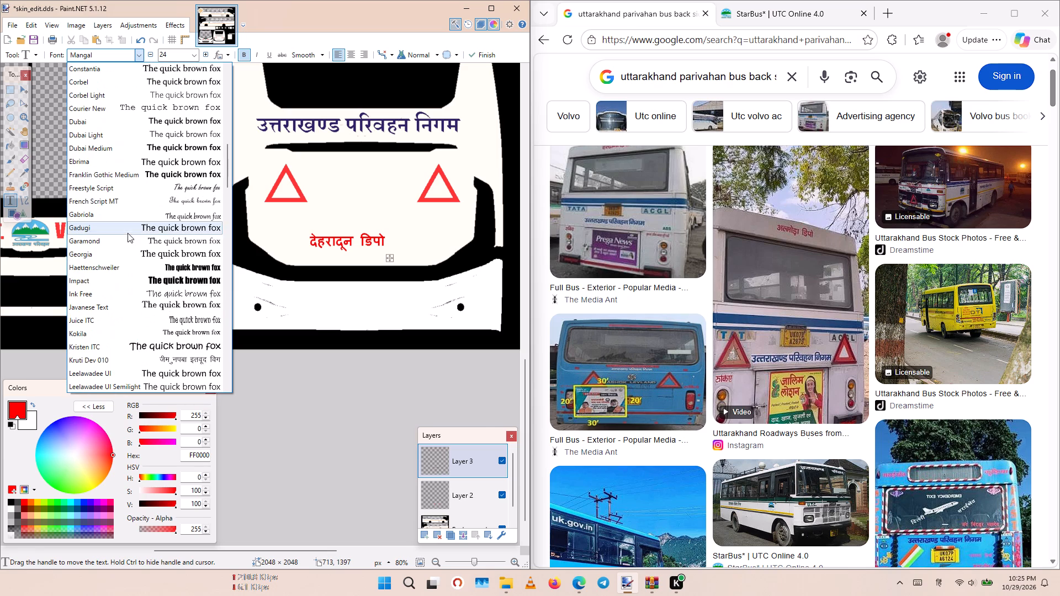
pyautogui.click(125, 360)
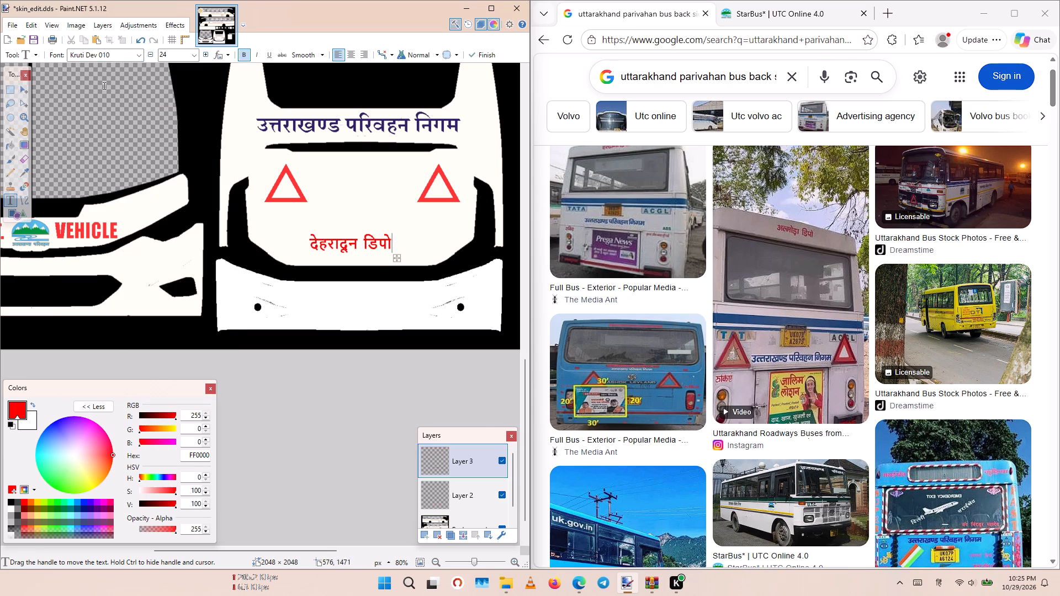
# Change the depot text's font to Kokila.
pyautogui.click(144, 56)
pyautogui.click(142, 56)
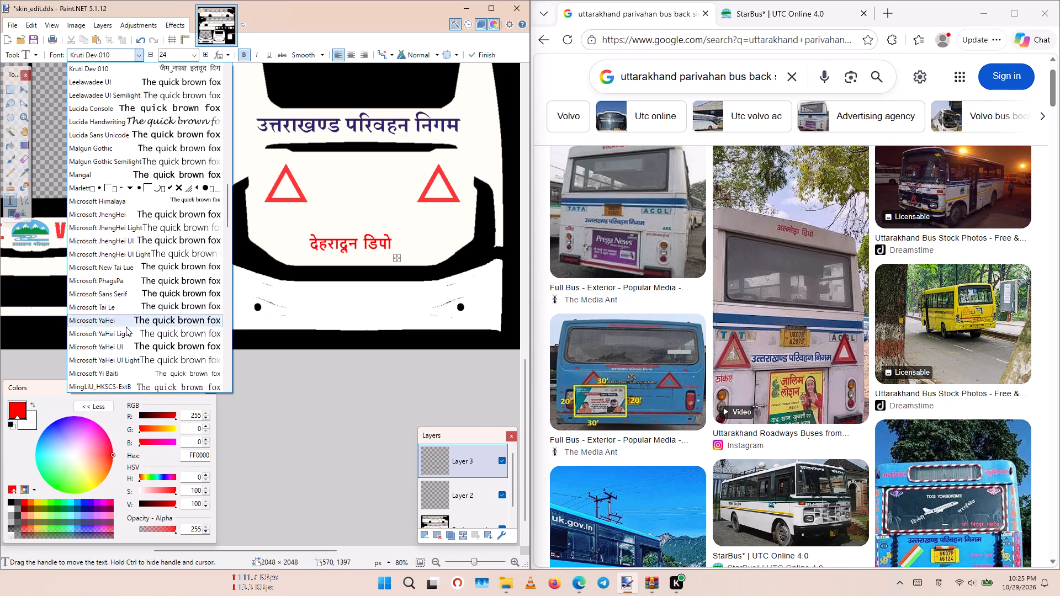
pyautogui.scroll(-2, 118, 359)
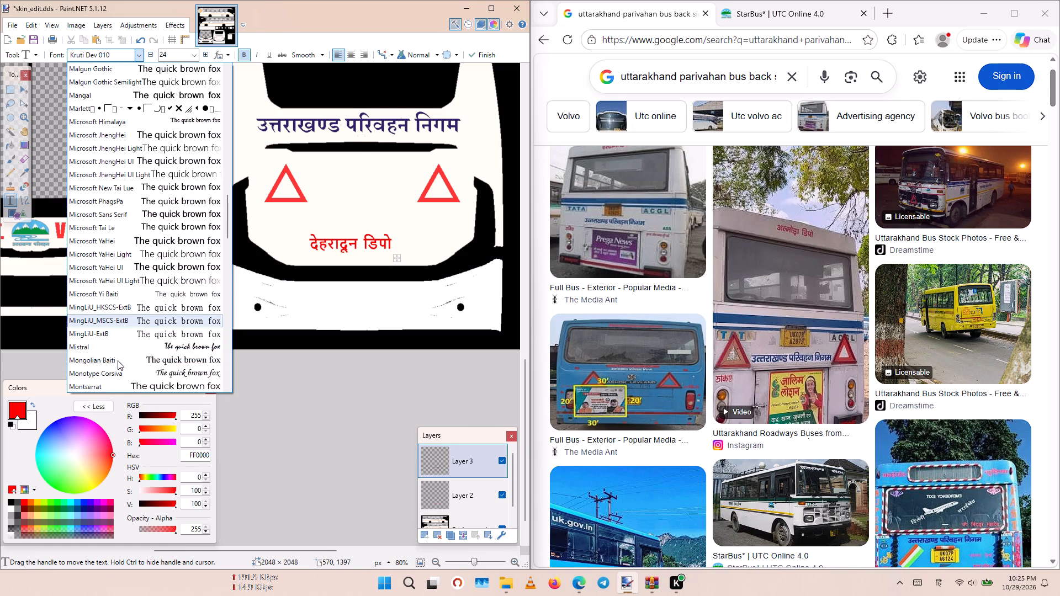
pyautogui.scroll(-1, 118, 358)
pyautogui.scroll(4, 110, 354)
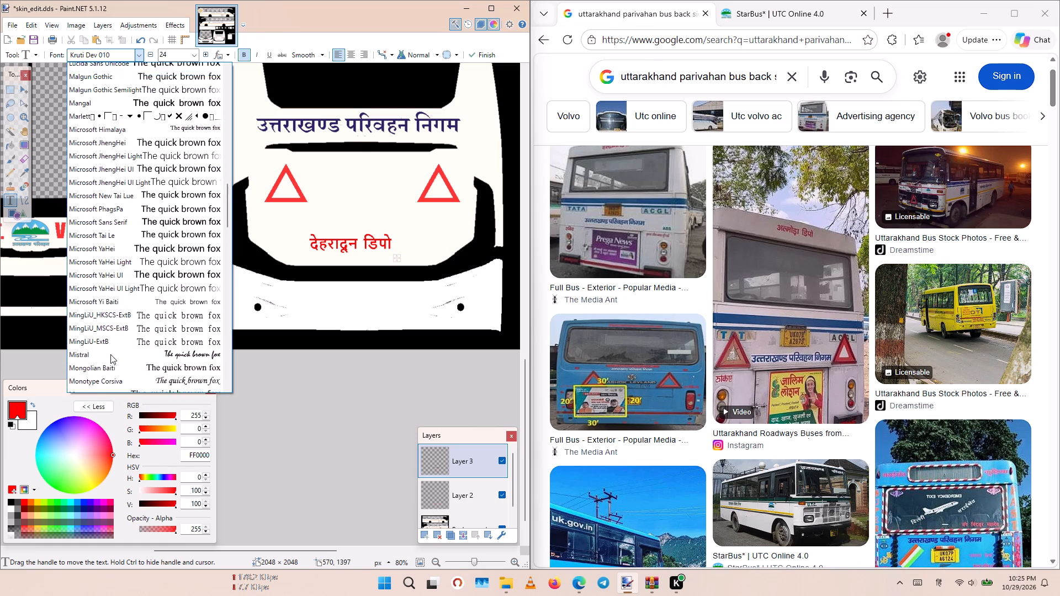
pyautogui.scroll(5, 96, 180)
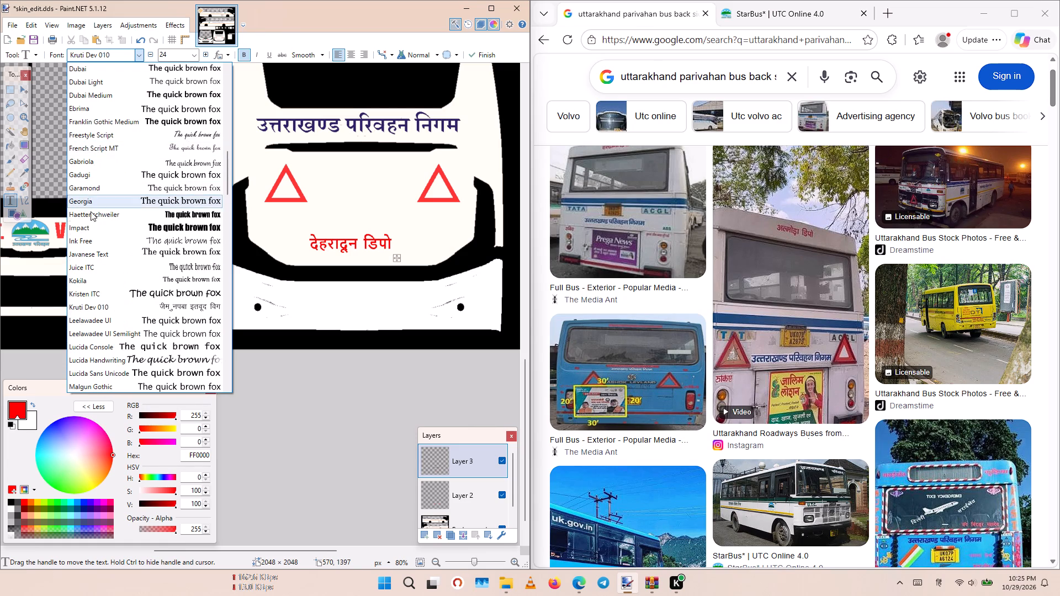
pyautogui.click(93, 283)
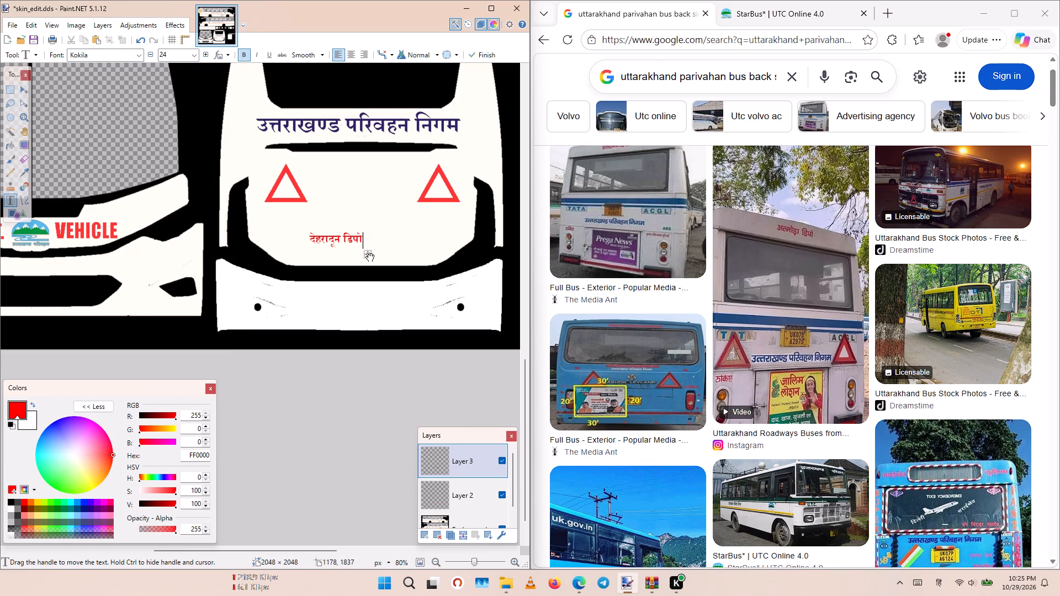
# Shift the depot text sideways so it sits centred on the lower rear panel, midway between the two red triangles.
pyautogui.moveTo(369, 257); pyautogui.dragTo(396, 257)
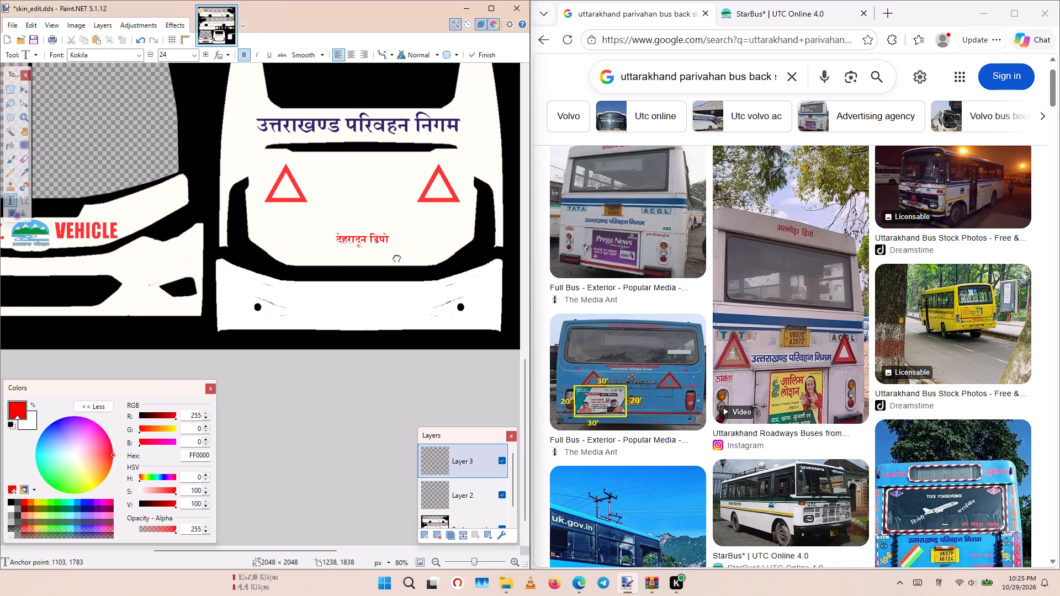
pyautogui.moveTo(396, 257); pyautogui.dragTo(397, 257)
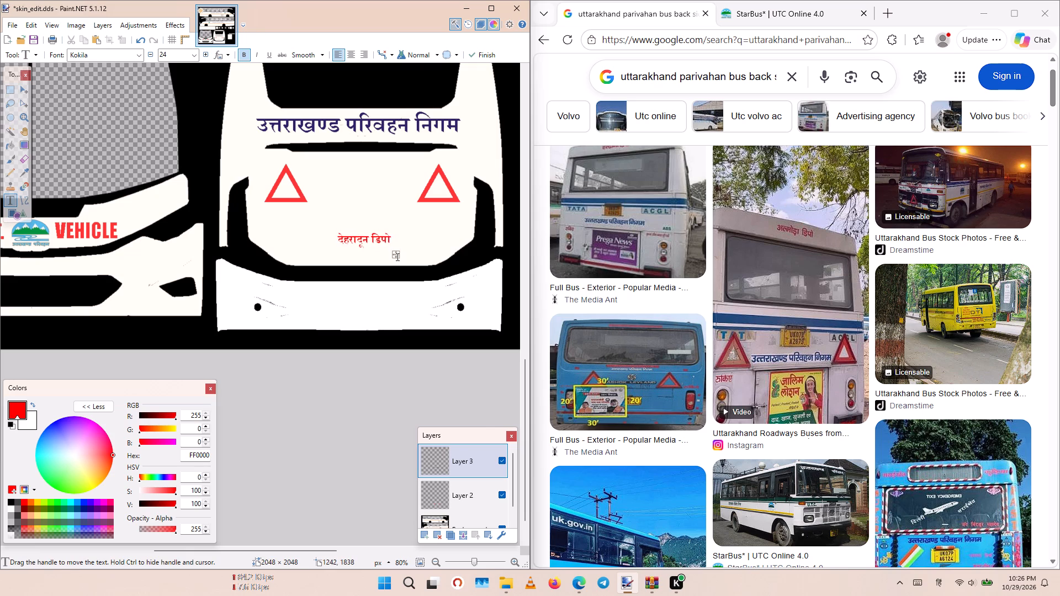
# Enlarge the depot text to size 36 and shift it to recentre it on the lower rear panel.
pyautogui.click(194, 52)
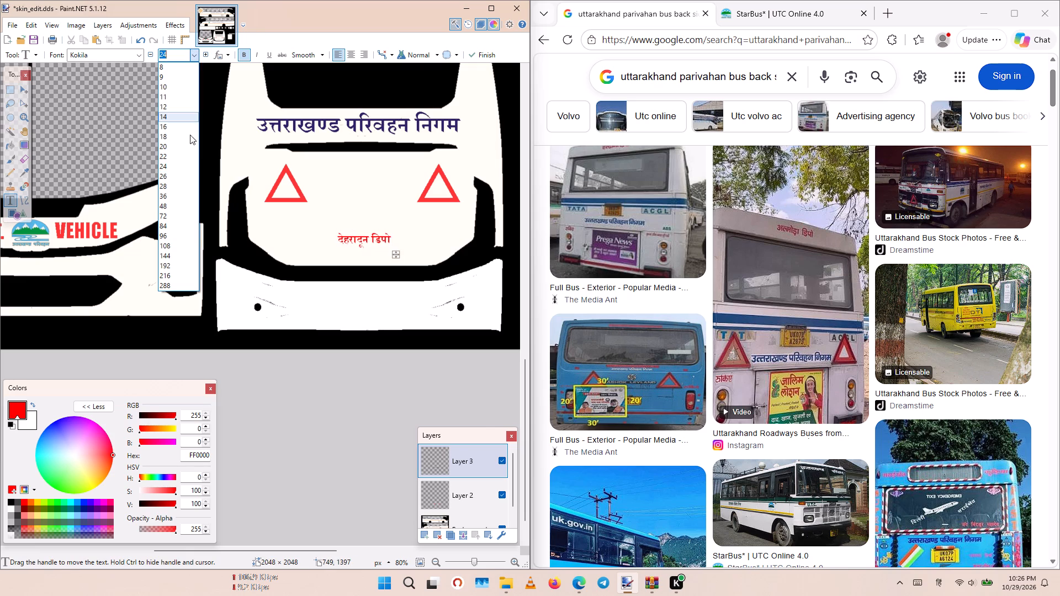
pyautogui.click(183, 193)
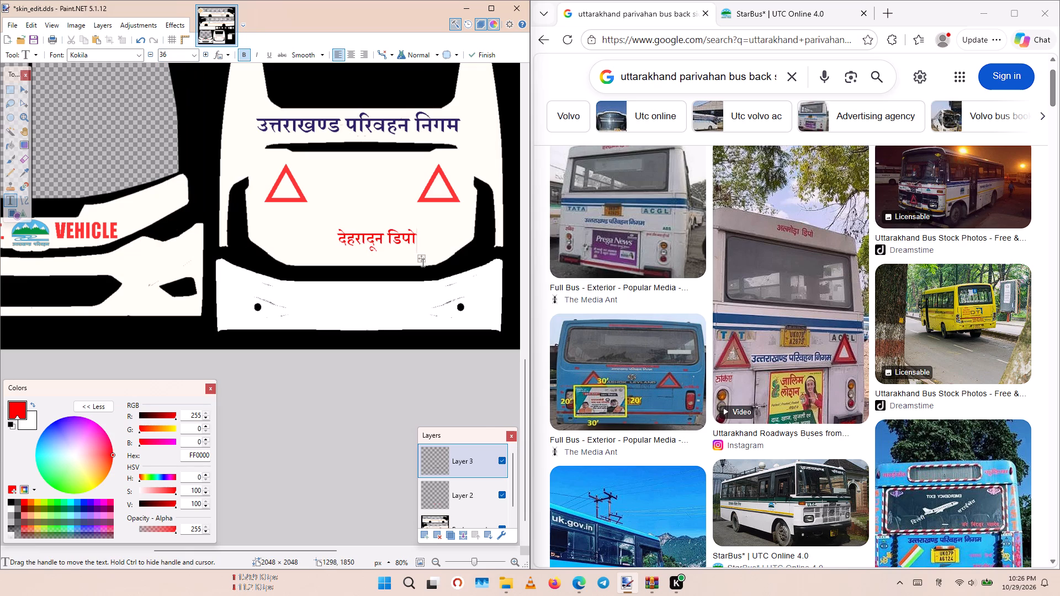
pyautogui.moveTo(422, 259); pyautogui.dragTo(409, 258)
# Move the depot text up onto the white strip above the rear window, set its size to 26 and shift it towards the strip's centre.
pyautogui.keyDown('ctrl'); pyautogui.scroll(-7, 419, 232); pyautogui.keyUp('ctrl')
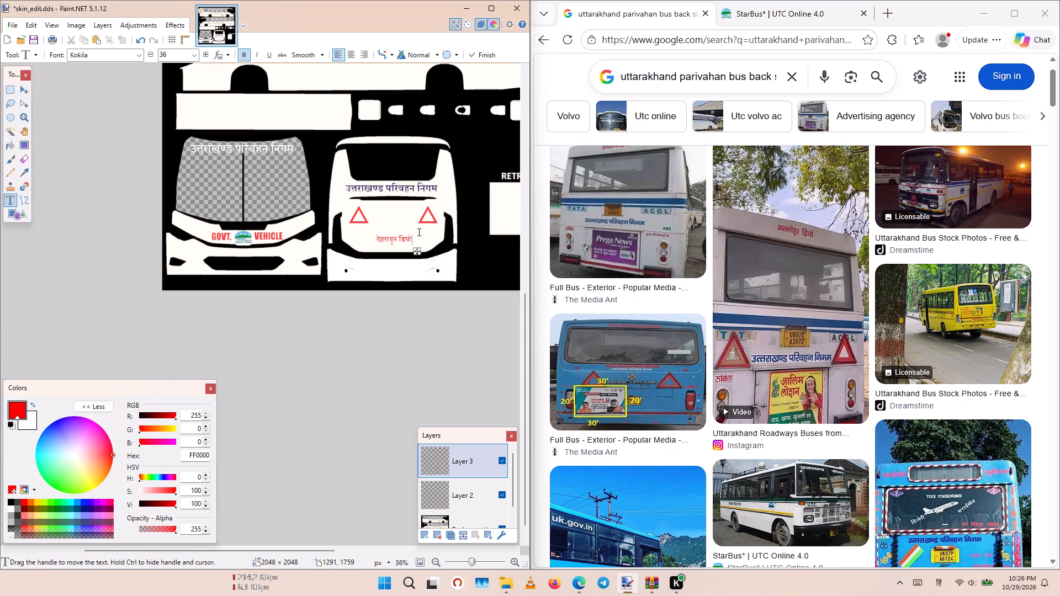
pyautogui.keyDown('ctrl'); pyautogui.scroll(3, 419, 232); pyautogui.keyUp('ctrl')
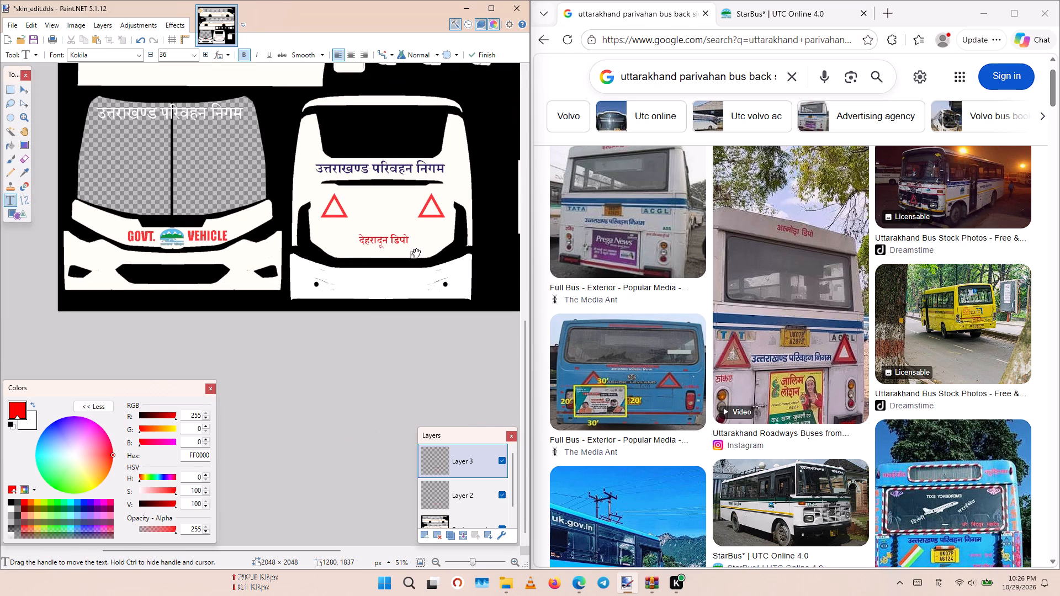
pyautogui.moveTo(415, 256); pyautogui.dragTo(410, 116)
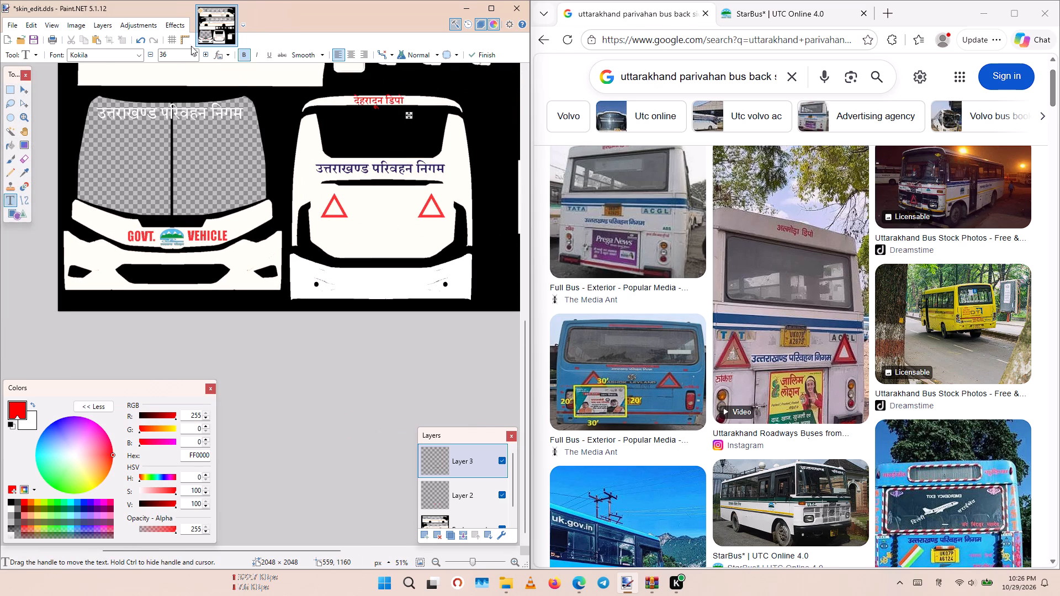
pyautogui.click(197, 52)
pyautogui.click(171, 178)
pyautogui.keyDown('ctrl'); pyautogui.scroll(7, 407, 119); pyautogui.keyUp('ctrl')
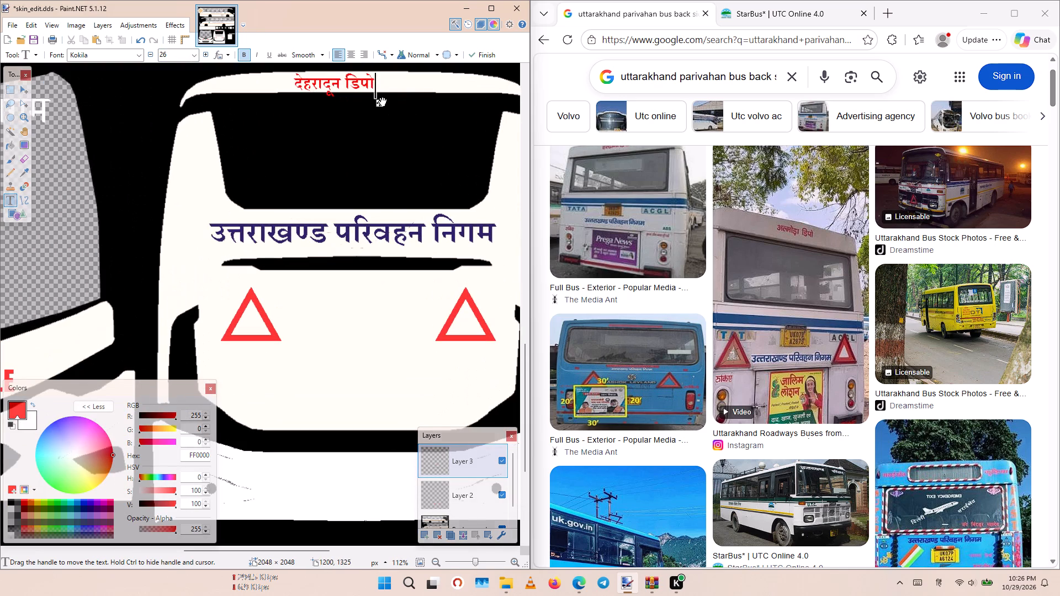
pyautogui.moveTo(383, 102); pyautogui.dragTo(402, 101)
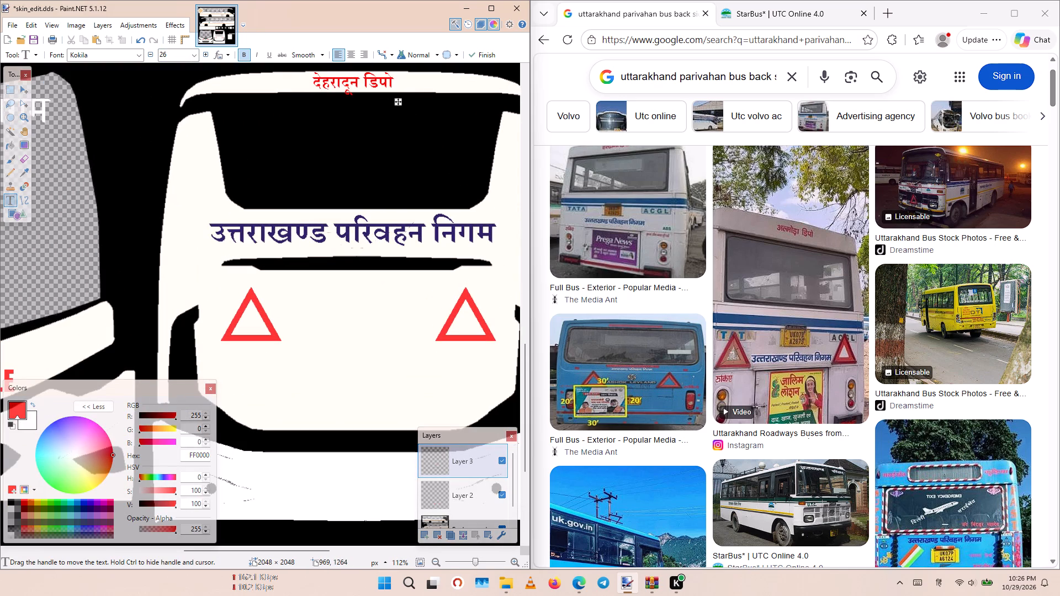
# Set the depot text's size to 24 and shift it sideways towards the centre of the strip above the rear window.
pyautogui.click(193, 52)
pyautogui.click(175, 164)
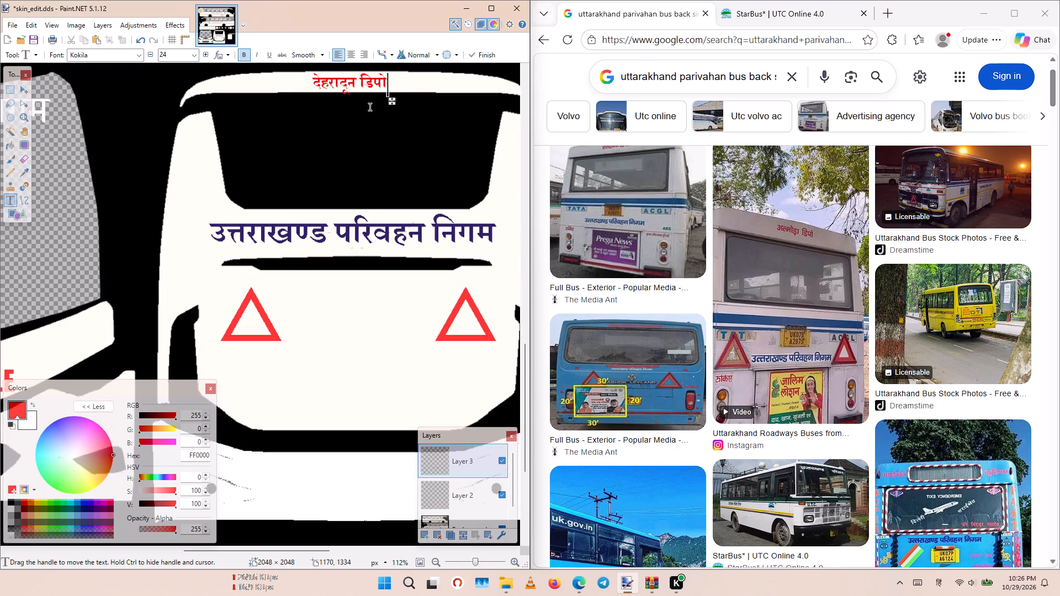
pyautogui.moveTo(392, 102); pyautogui.dragTo(409, 101)
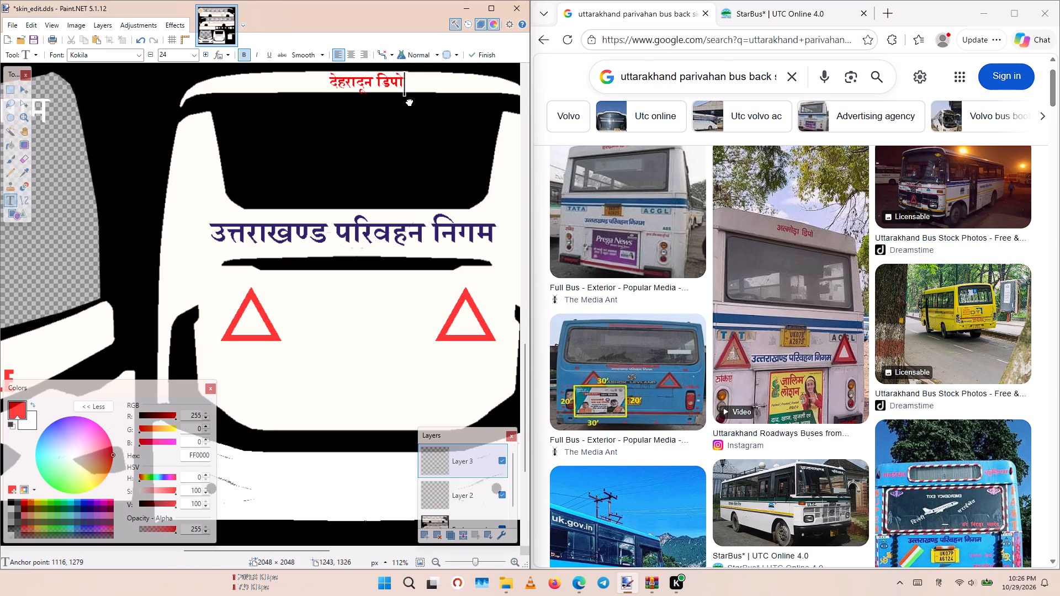
pyautogui.moveTo(409, 101); pyautogui.dragTo(410, 100)
# Set the depot text's size to 22 and nudge it to the centre of the strip above the rear window.
pyautogui.click(195, 52)
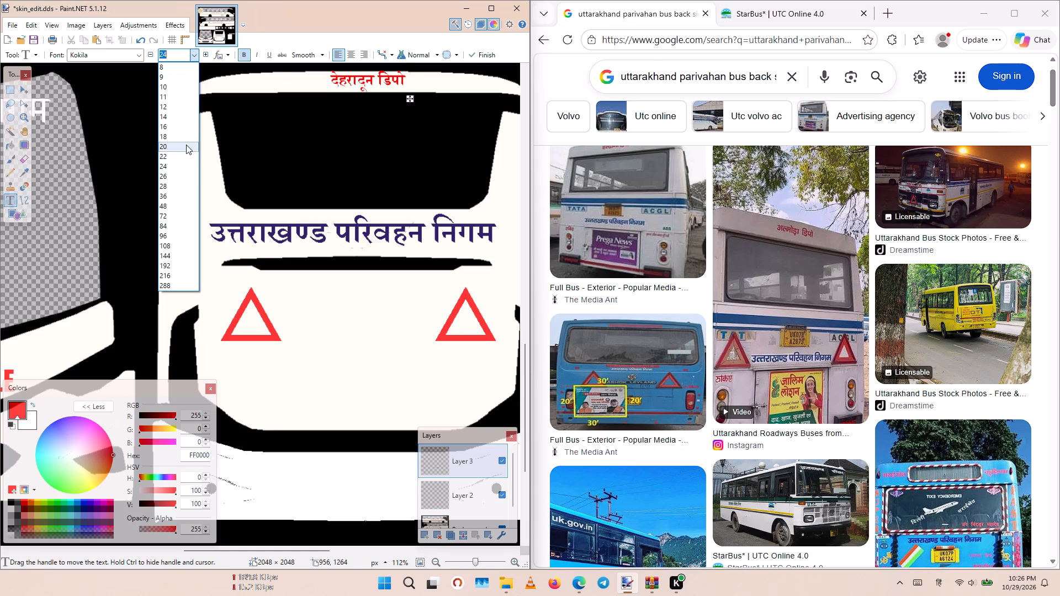
pyautogui.click(179, 155)
pyautogui.click(405, 98)
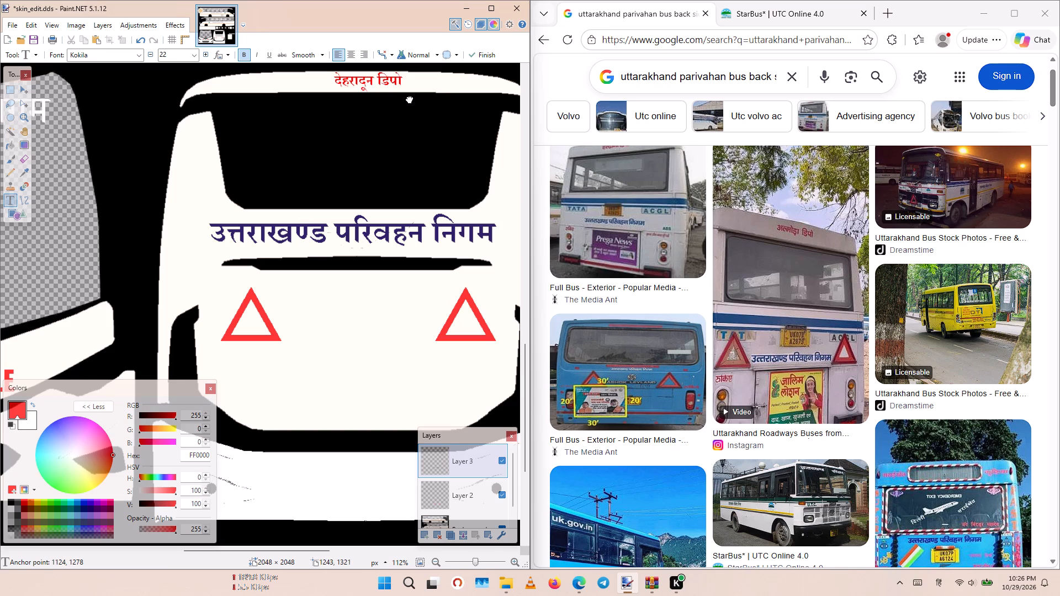
pyautogui.keyDown('ctrl'); pyautogui.scroll(-5, 425, 105); pyautogui.keyUp('ctrl')
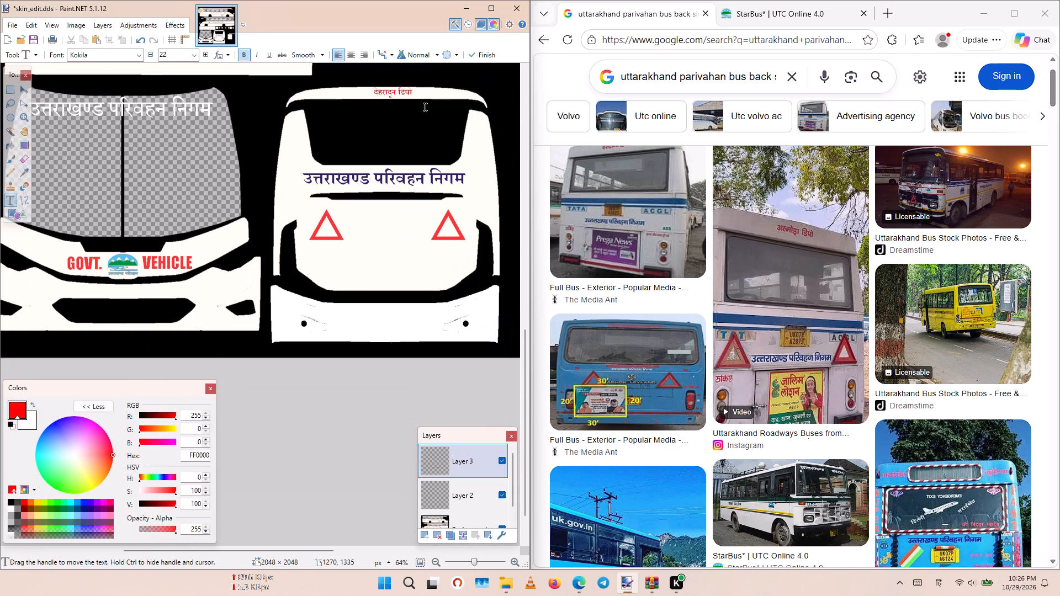
pyautogui.click(418, 103)
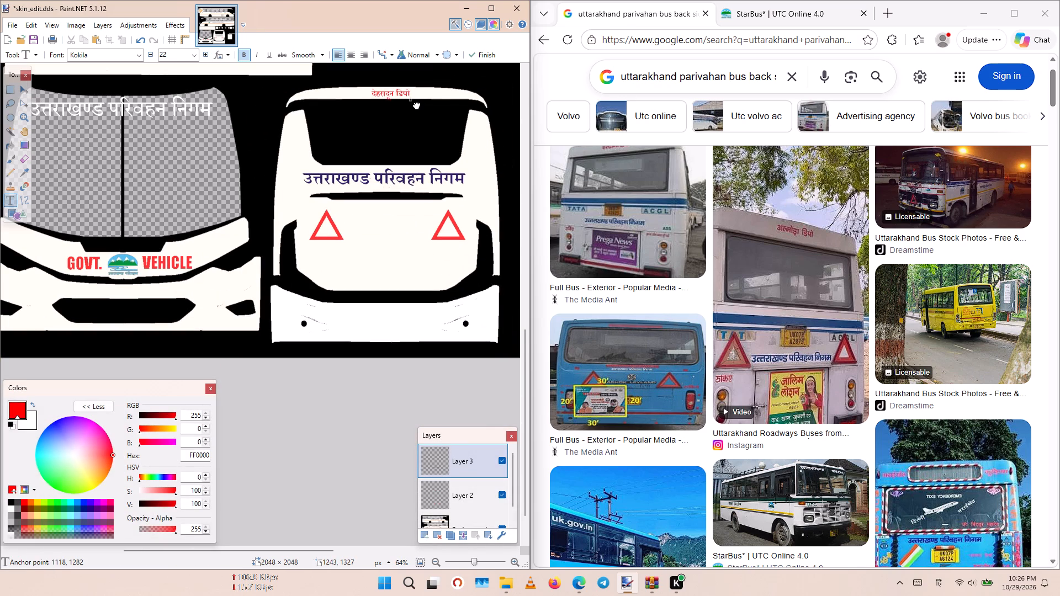
# Review the whole skin texture and compare its rear with the reference bus photos in the image search results.
pyautogui.keyDown('ctrl'); pyautogui.scroll(-5, 416, 121); pyautogui.keyUp('ctrl')
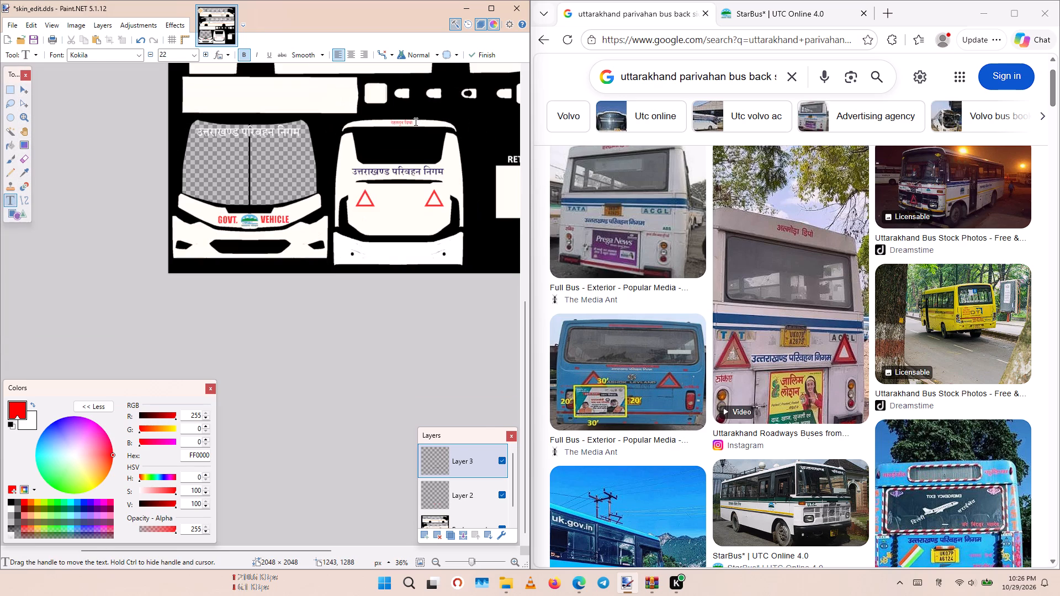
pyautogui.keyDown('ctrl'); pyautogui.scroll(1, 402, 198); pyautogui.keyUp('ctrl')
pyautogui.scroll(2, 413, 198)
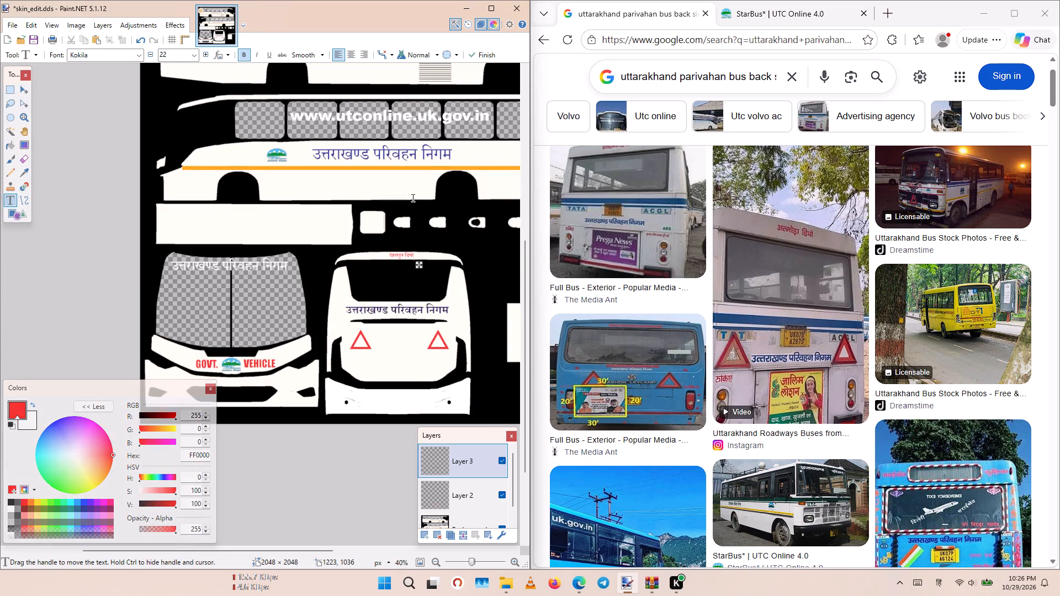
pyautogui.scroll(-2, 413, 198)
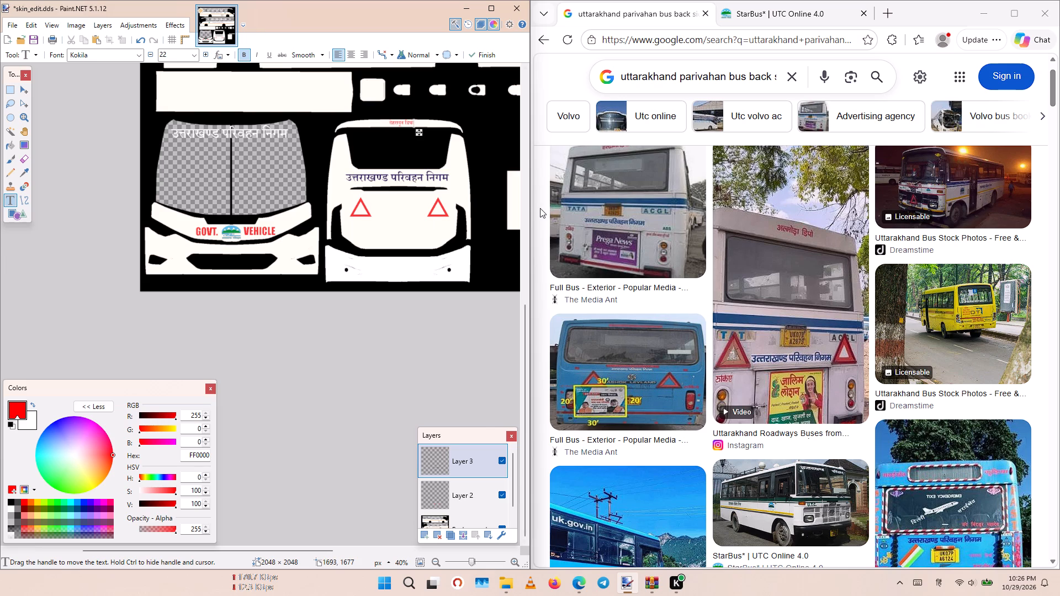
pyautogui.scroll(-3, 710, 211)
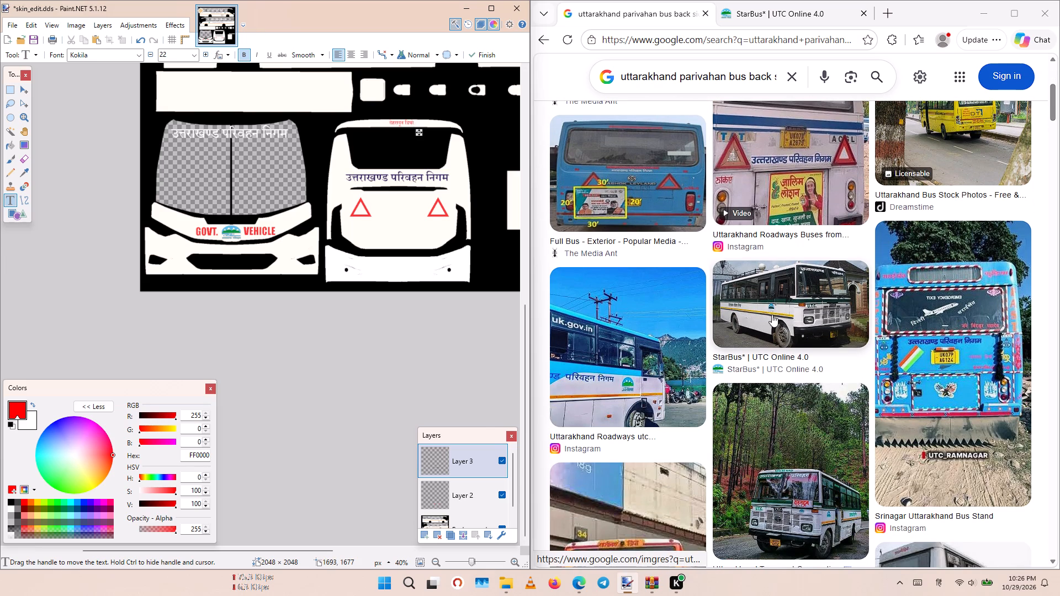
pyautogui.scroll(-2, 859, 300)
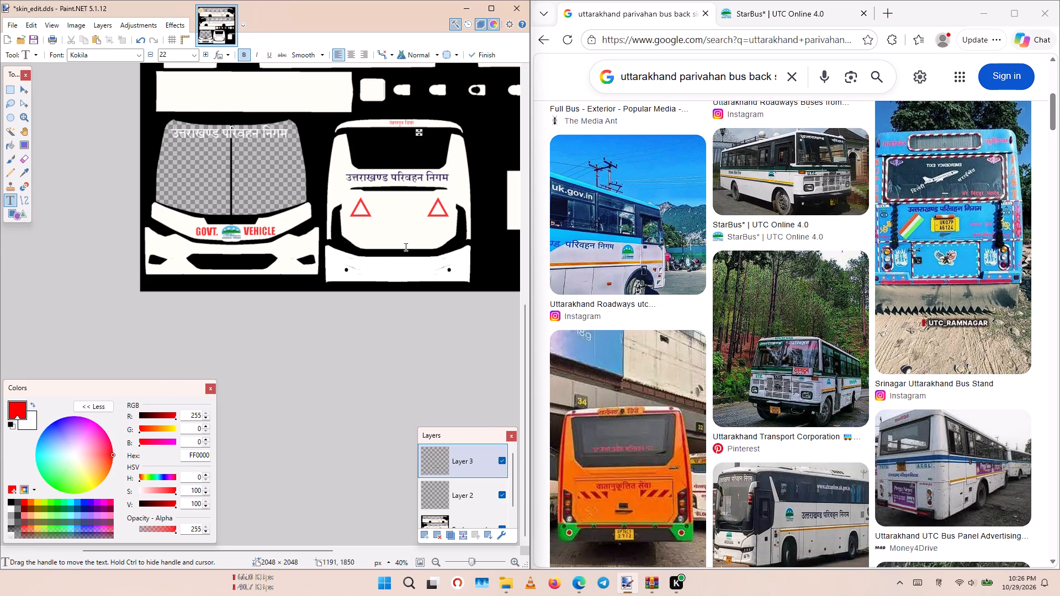
pyautogui.scroll(1, 475, 212)
pyautogui.scroll(-1, 448, 237)
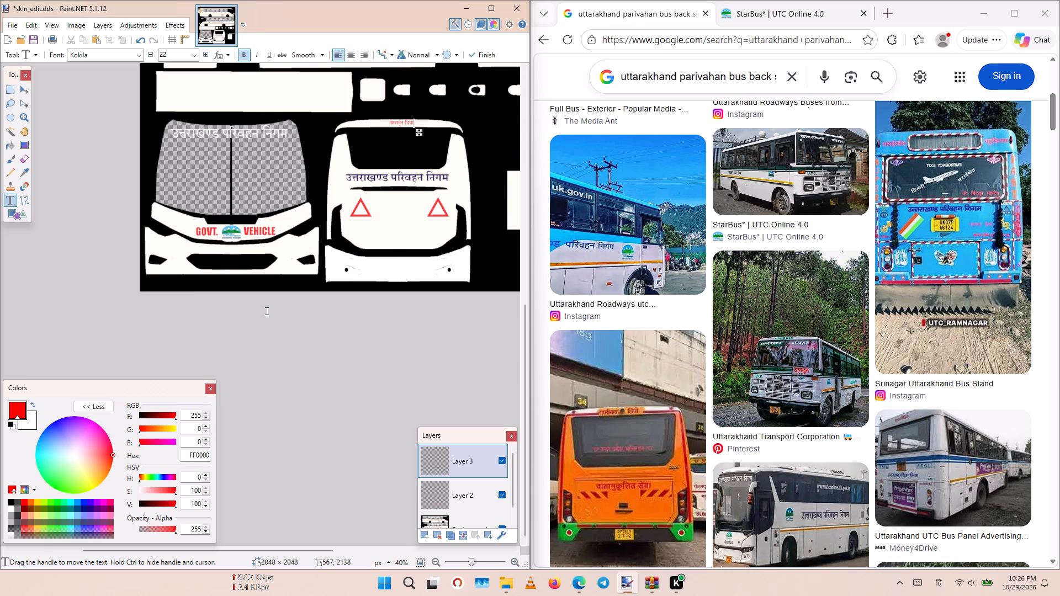
pyautogui.scroll(4, 272, 386)
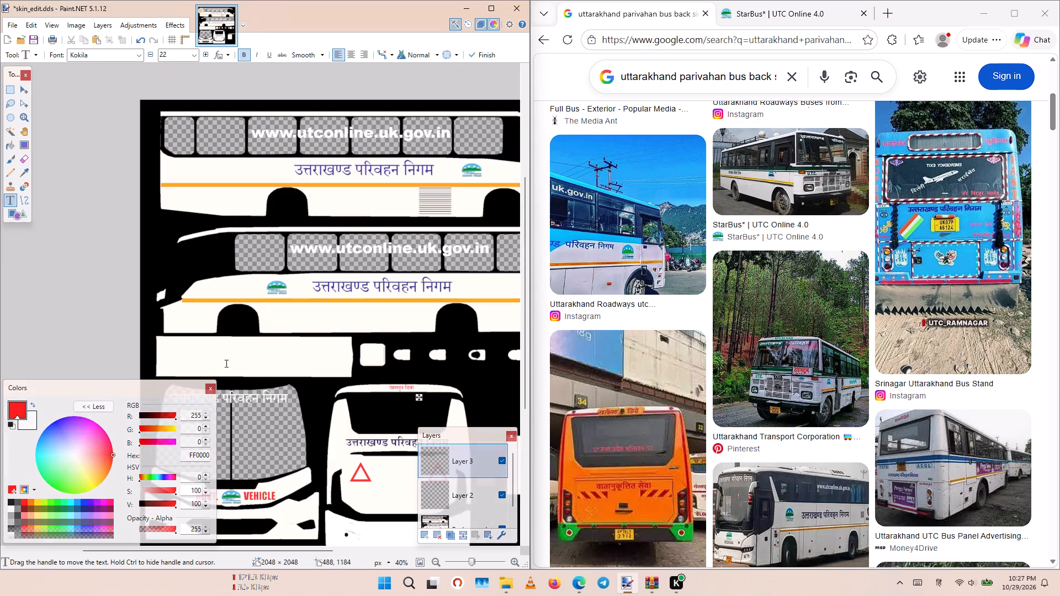
pyautogui.scroll(-2, 226, 301)
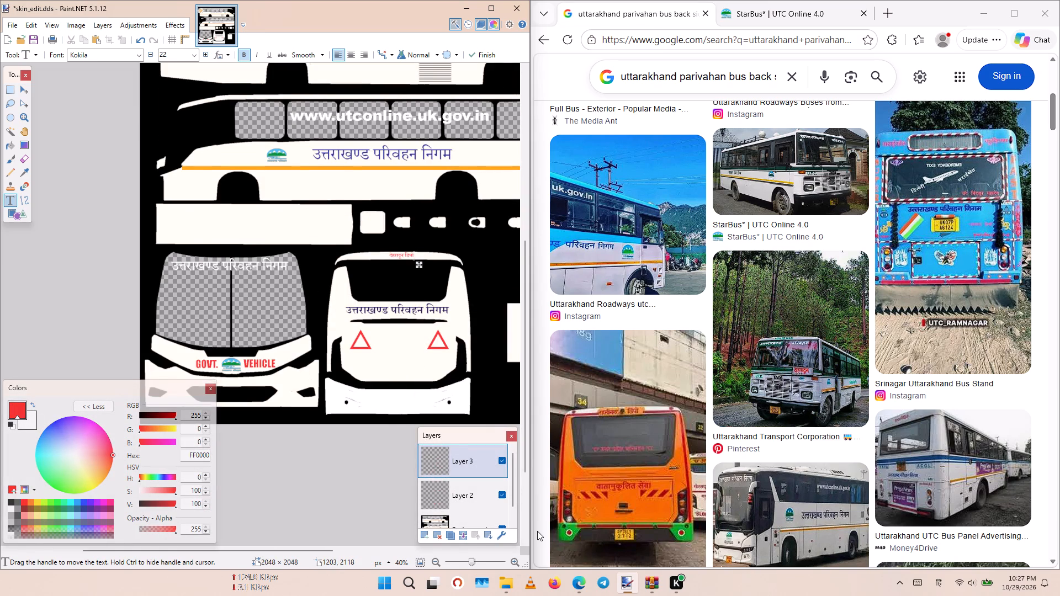
# Copy logo_19 from File Explorer's Material folder, finish the depot text in Paint.NET, and paste the logo onto Layer 3 between the red triangles.
pyautogui.click(556, 521)
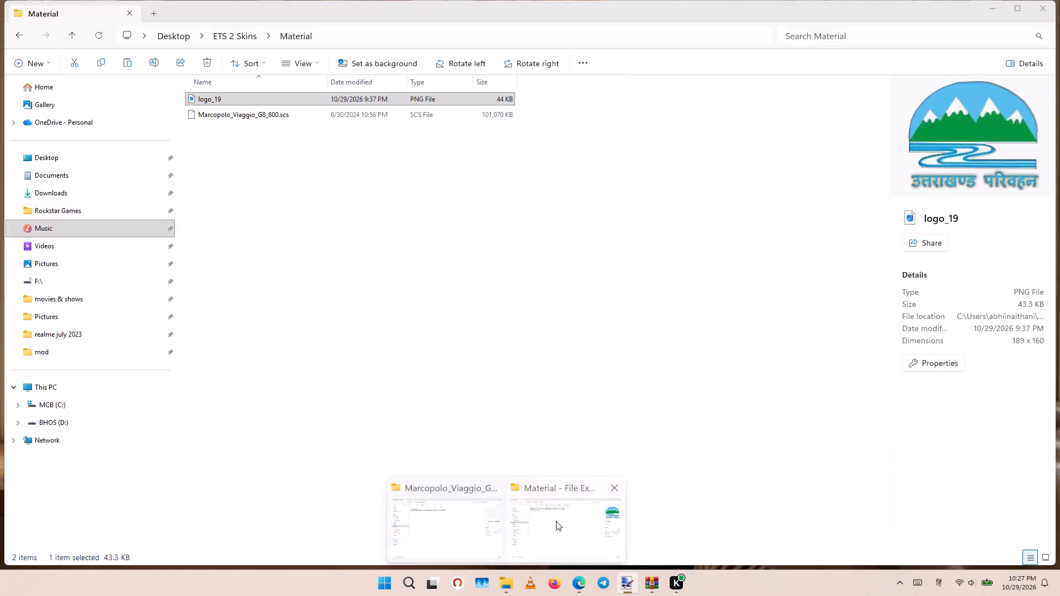
pyautogui.hotkey('ctrl', 'c')
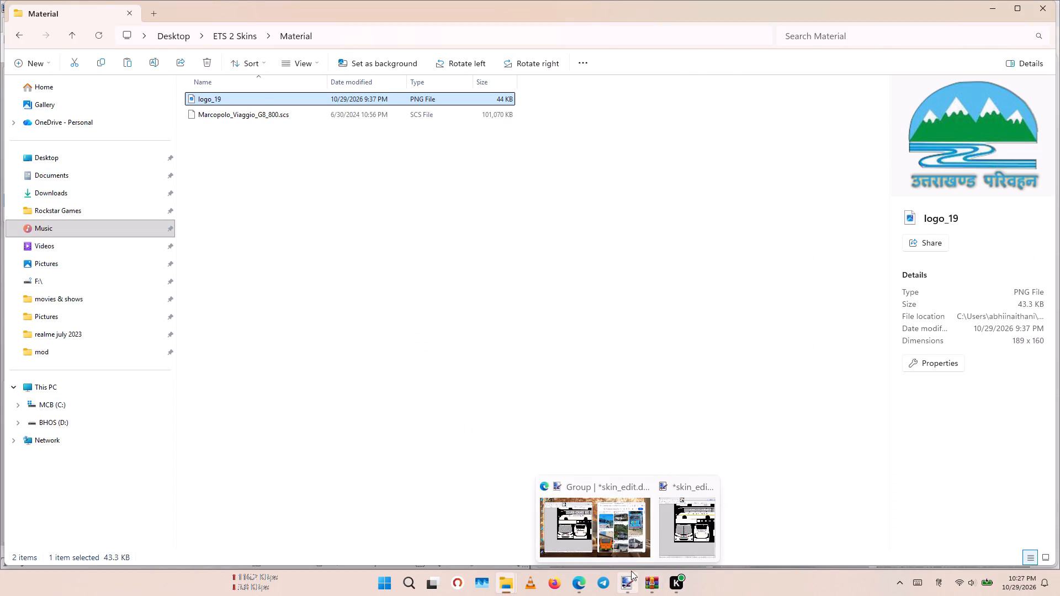
pyautogui.click(623, 544)
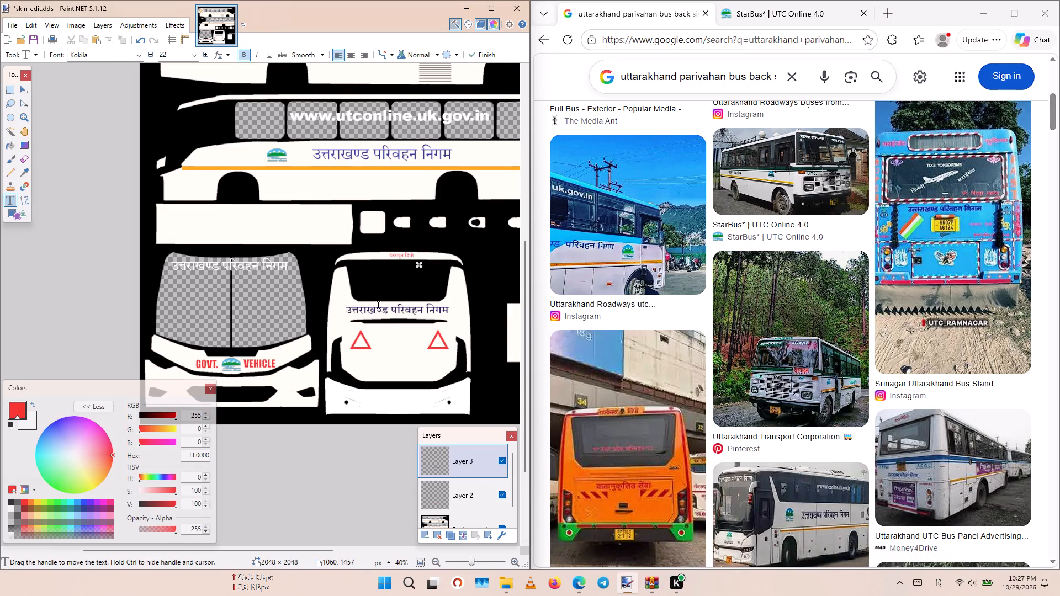
pyautogui.click(390, 363)
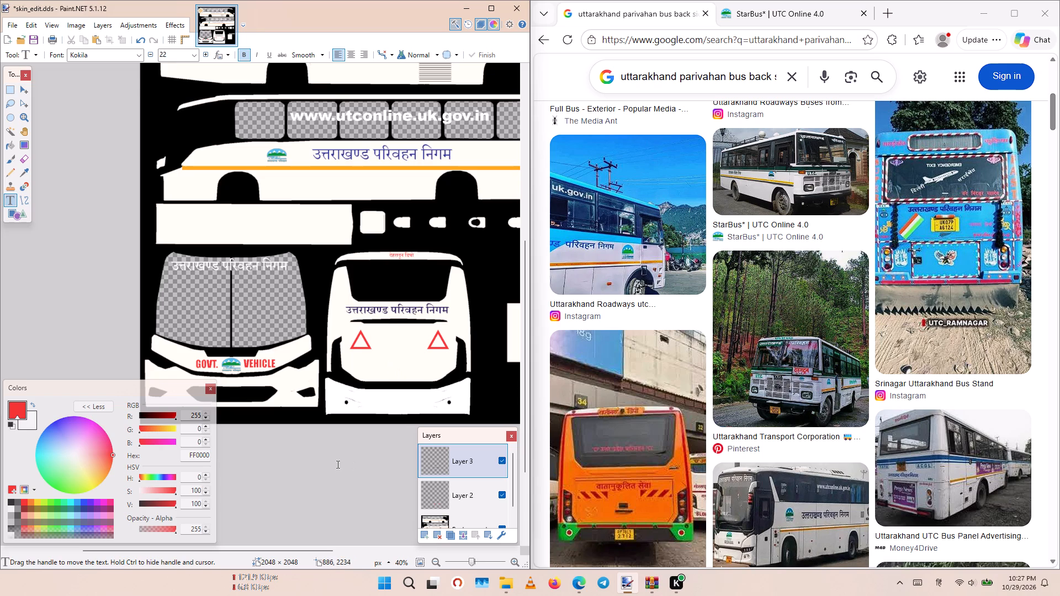
pyautogui.hotkey('ctrl', 'v')
pyautogui.moveTo(168, 90); pyautogui.dragTo(214, 124)
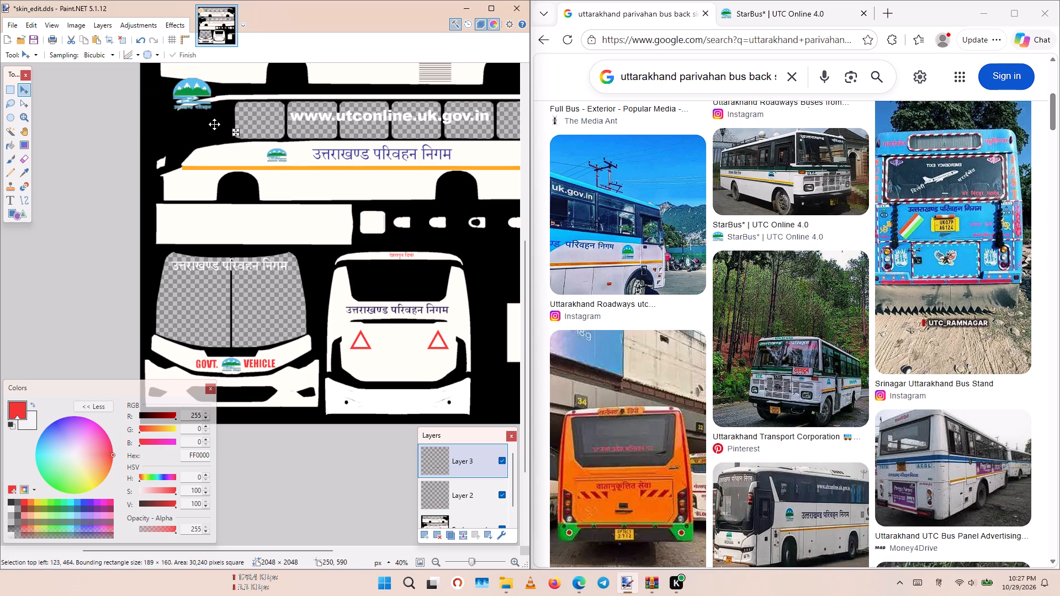
pyautogui.moveTo(214, 124); pyautogui.dragTo(405, 365)
# Scale the pasted logo down to about 133 × 126 pixels and centre it between the two red triangles below the rear lettering.
pyautogui.keyDown('ctrl'); pyautogui.scroll(6, 416, 386); pyautogui.keyUp('ctrl')
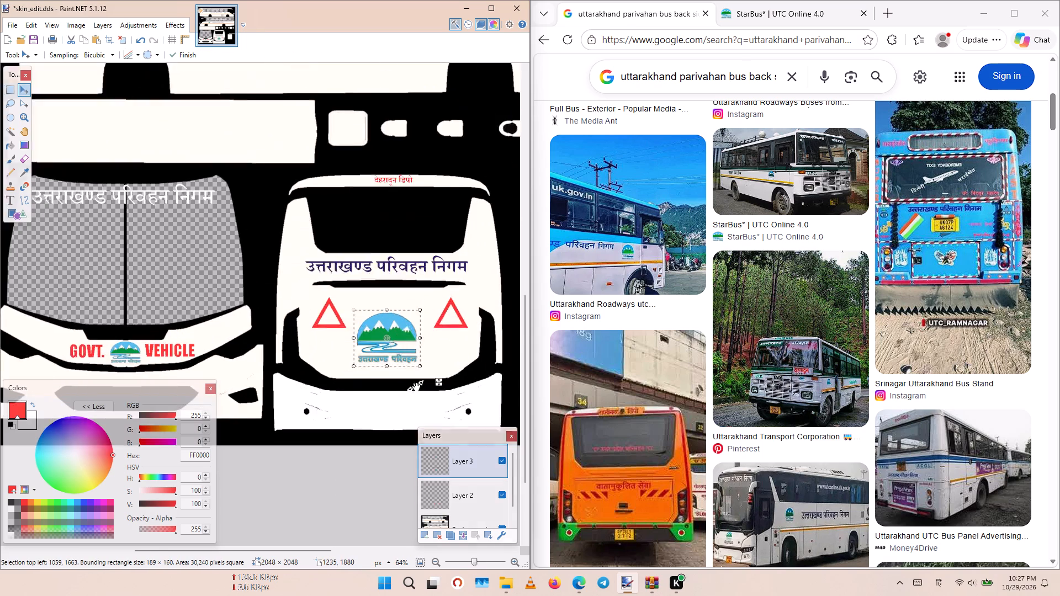
pyautogui.keyDown('ctrl'); pyautogui.scroll(1, 416, 386); pyautogui.keyUp('ctrl')
pyautogui.moveTo(422, 358); pyautogui.dragTo(393, 337)
pyautogui.moveTo(374, 317); pyautogui.dragTo(385, 317)
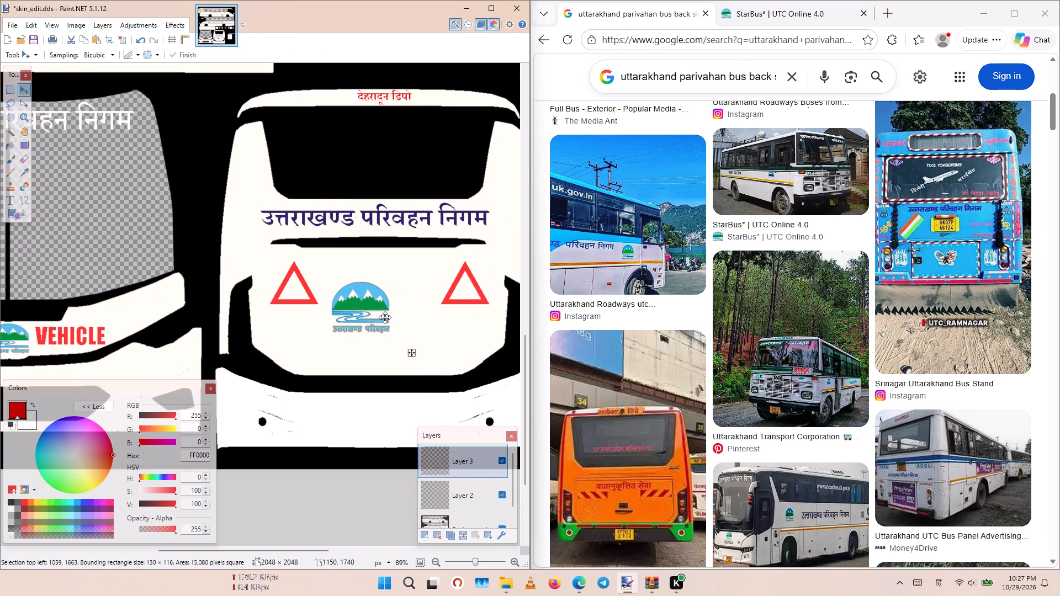
pyautogui.moveTo(385, 317); pyautogui.dragTo(390, 324)
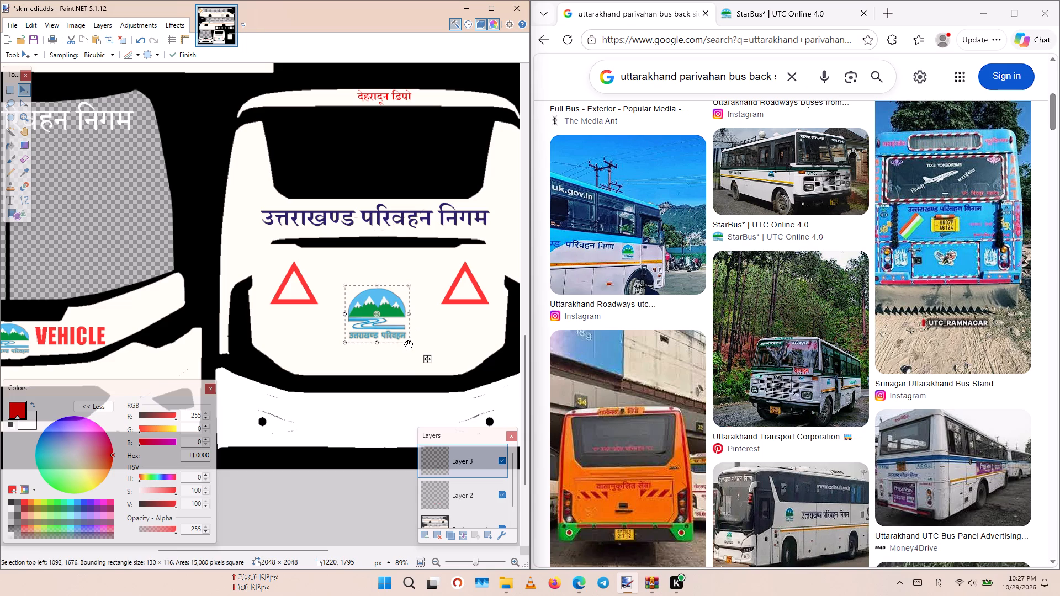
pyautogui.moveTo(409, 345); pyautogui.dragTo(391, 328)
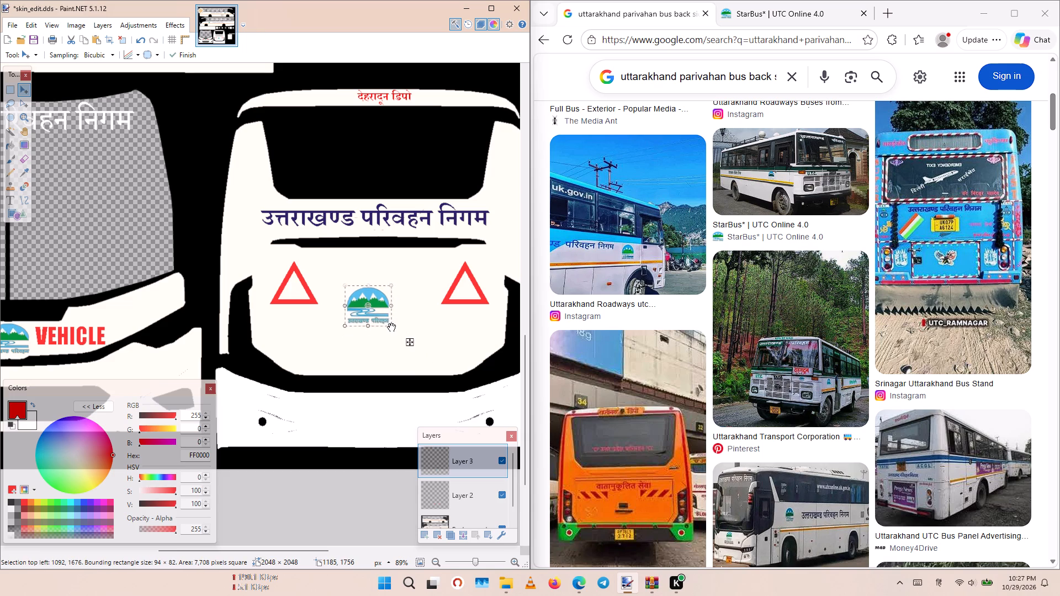
pyautogui.moveTo(391, 328); pyautogui.dragTo(411, 350)
pyautogui.moveTo(397, 332); pyautogui.dragTo(398, 321)
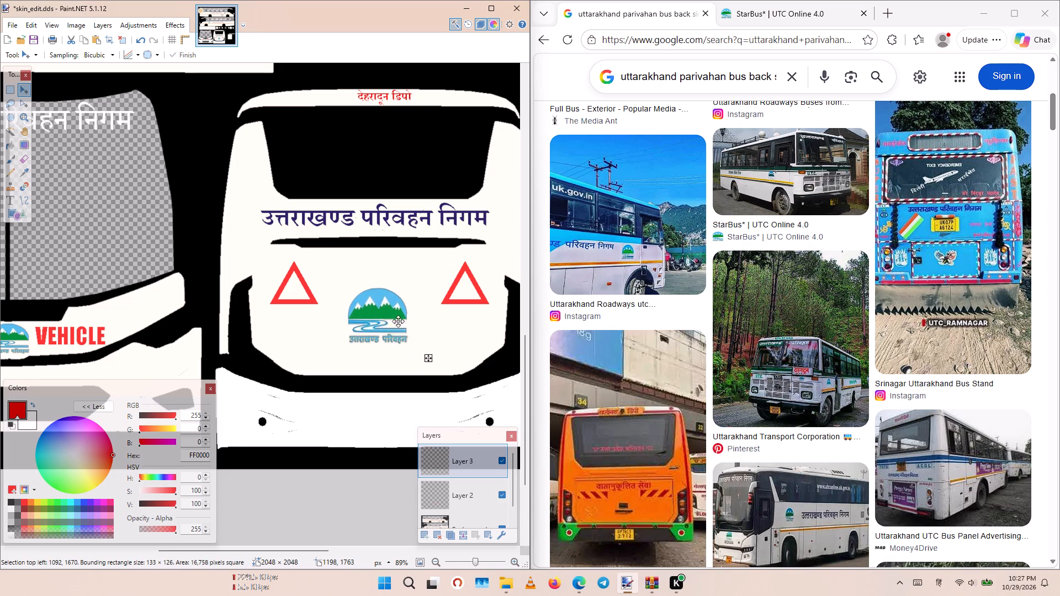
pyautogui.moveTo(398, 321); pyautogui.dragTo(399, 304)
pyautogui.keyDown('ctrl'); pyautogui.scroll(-1, 401, 345); pyautogui.keyUp('ctrl')
pyautogui.keyDown('ctrl'); pyautogui.scroll(1, 401, 345); pyautogui.keyUp('ctrl')
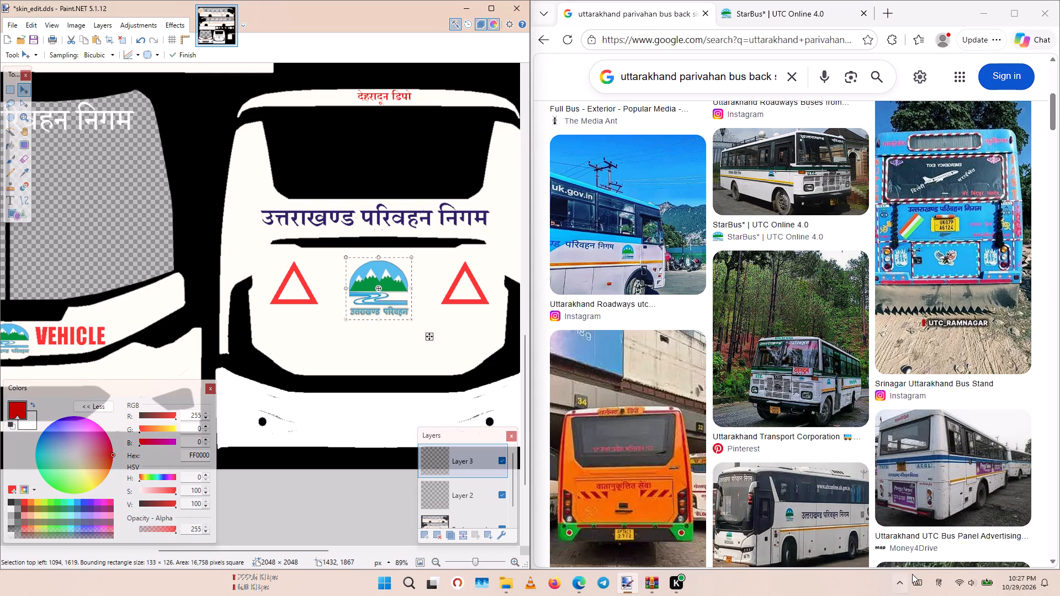
# Switch the keyboard input language to English (India).
pyautogui.click(935, 578)
pyautogui.click(901, 449)
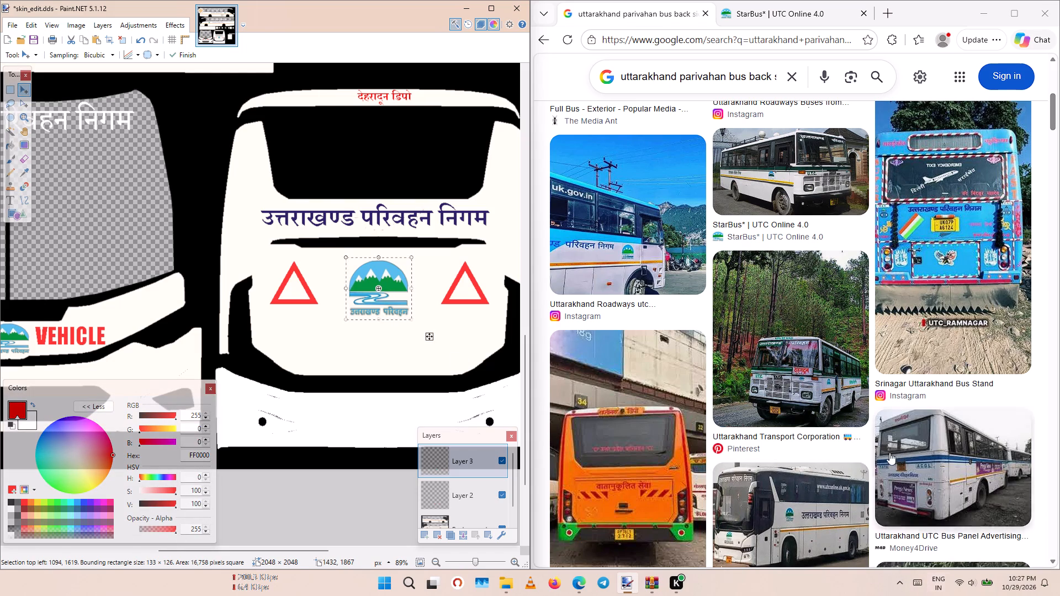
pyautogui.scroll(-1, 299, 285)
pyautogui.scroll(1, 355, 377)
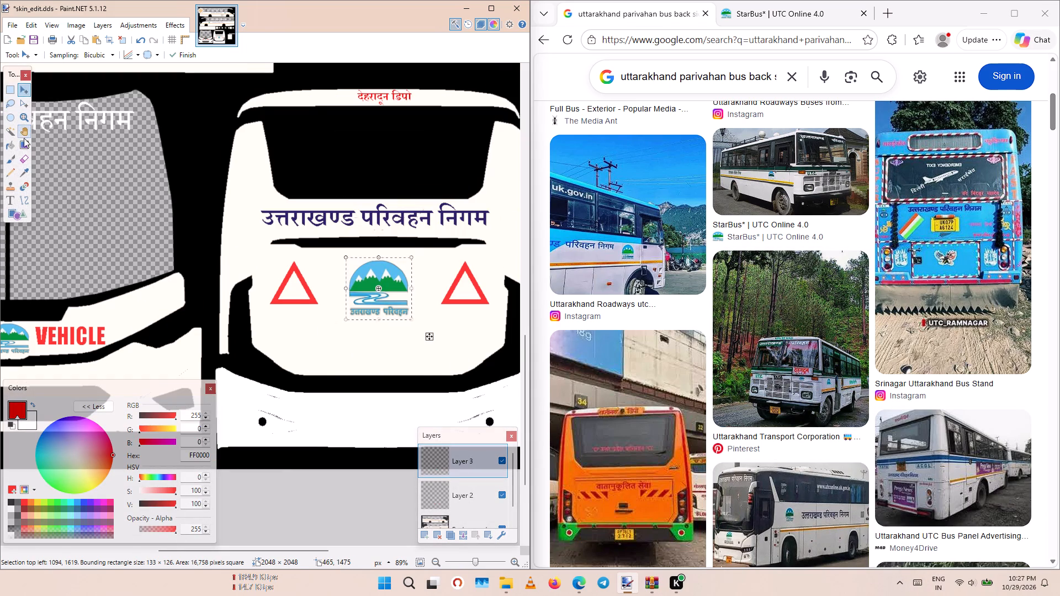
# Deselect the placed logo and review the rear lettering, triangles and logo within the whole skin texture.
pyautogui.press('Escape')
pyautogui.scroll(-2, 223, 249)
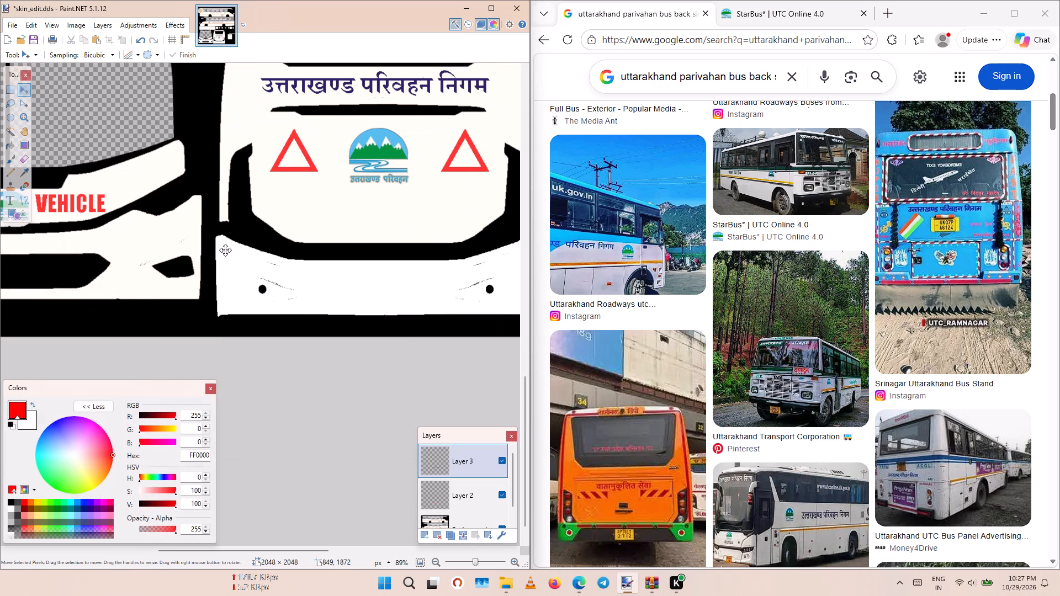
pyautogui.keyDown('ctrl'); pyautogui.scroll(-4, 225, 250); pyautogui.keyUp('ctrl')
pyautogui.keyDown('ctrl'); pyautogui.scroll(2, 229, 254); pyautogui.keyUp('ctrl')
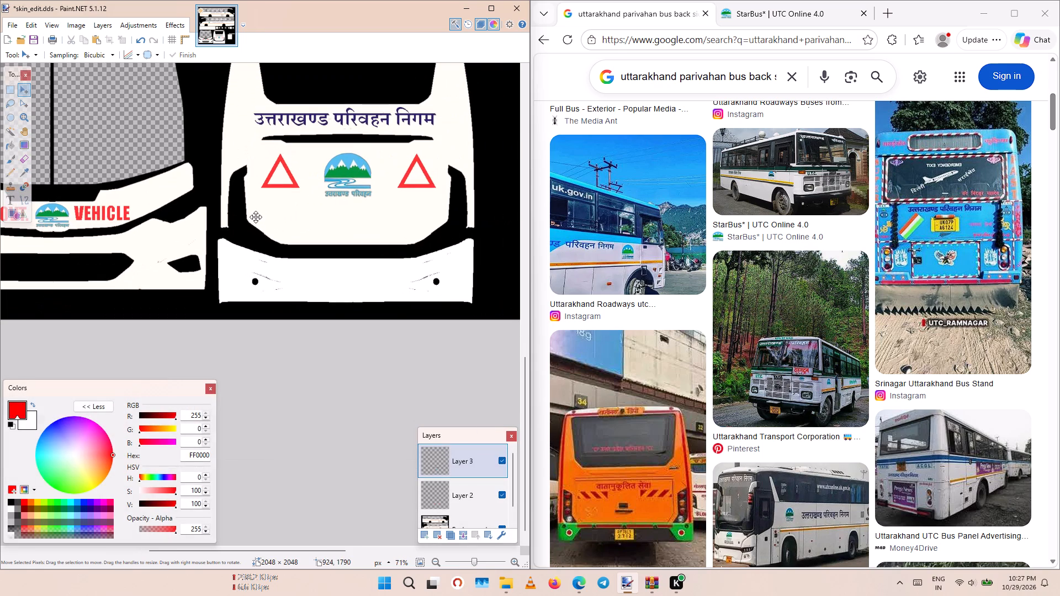
pyautogui.keyDown('ctrl'); pyautogui.scroll(-7, 256, 217); pyautogui.keyUp('ctrl')
pyautogui.keyDown('ctrl'); pyautogui.scroll(1, 309, 246); pyautogui.keyUp('ctrl')
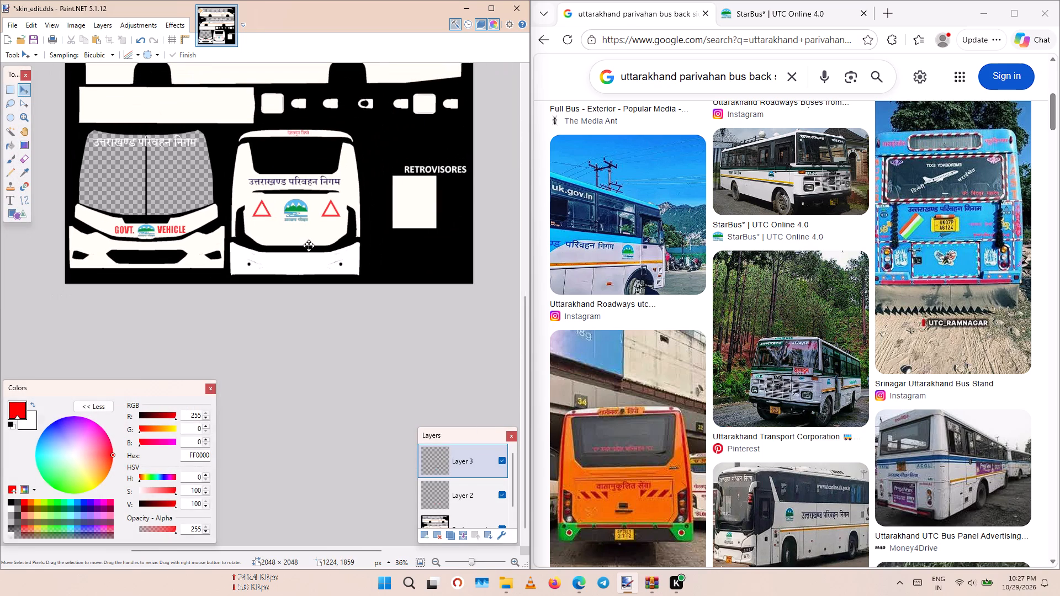
pyautogui.scroll(2, 312, 225)
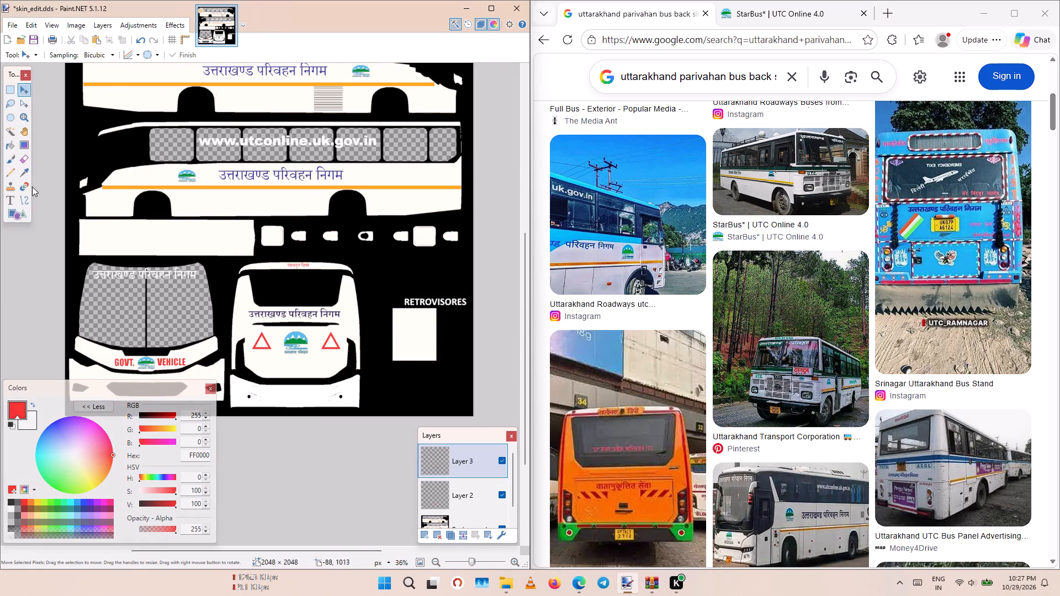
# Start a new text on Layer 3 below the rear logo with a placeholder letter i, using the Impact font at size 48.
pyautogui.click(10, 197)
pyautogui.keyDown('ctrl'); pyautogui.scroll(7, 258, 334); pyautogui.keyUp('ctrl')
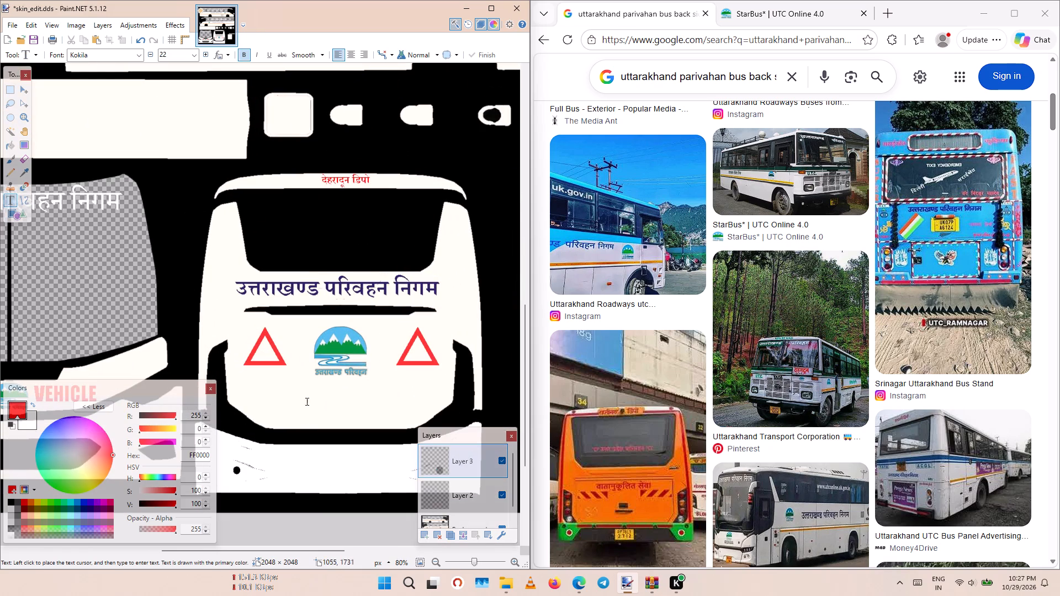
pyautogui.click(295, 402)
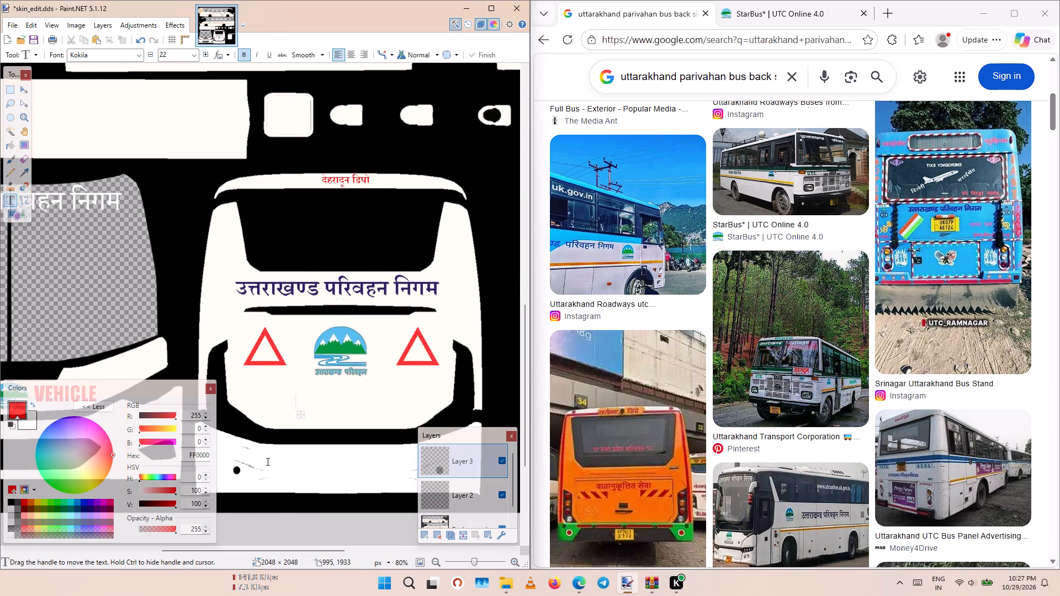
pyautogui.hotkey('shift', 't')
pyautogui.press('BackSpace')
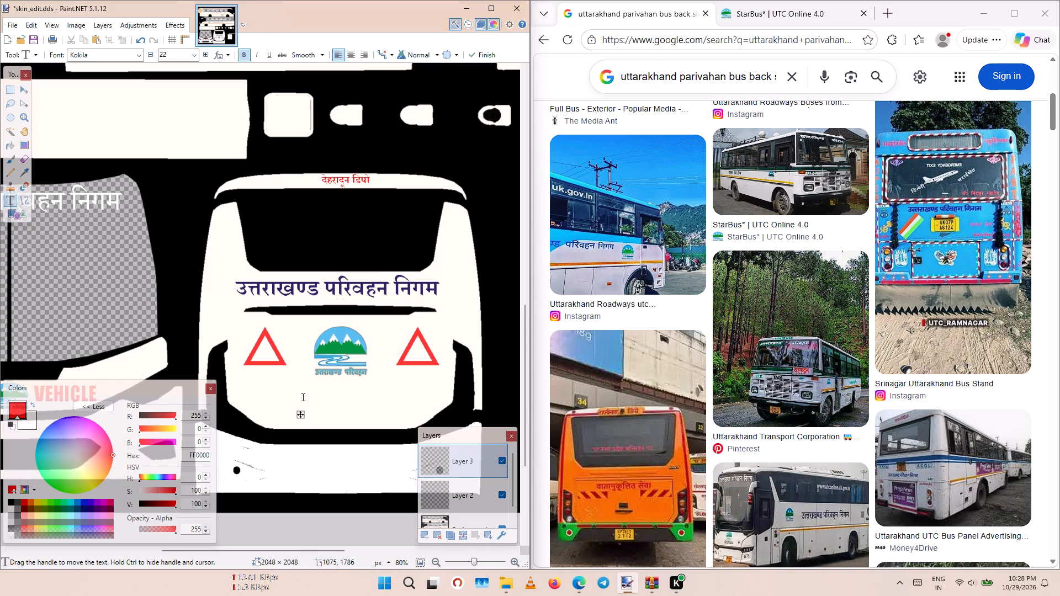
pyautogui.click(137, 58)
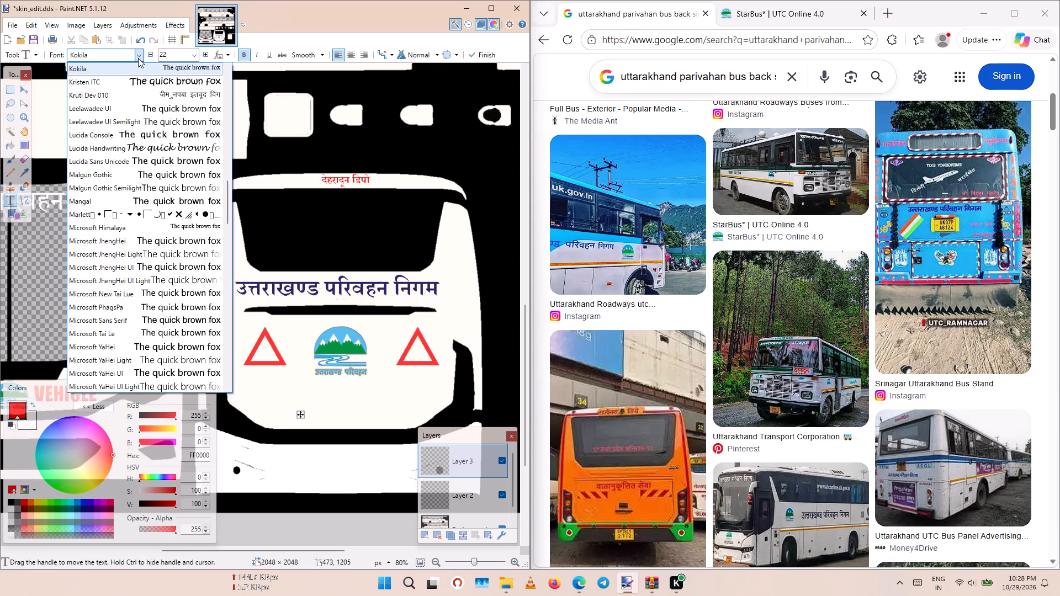
pyautogui.moveTo(227, 216); pyautogui.dragTo(227, 207)
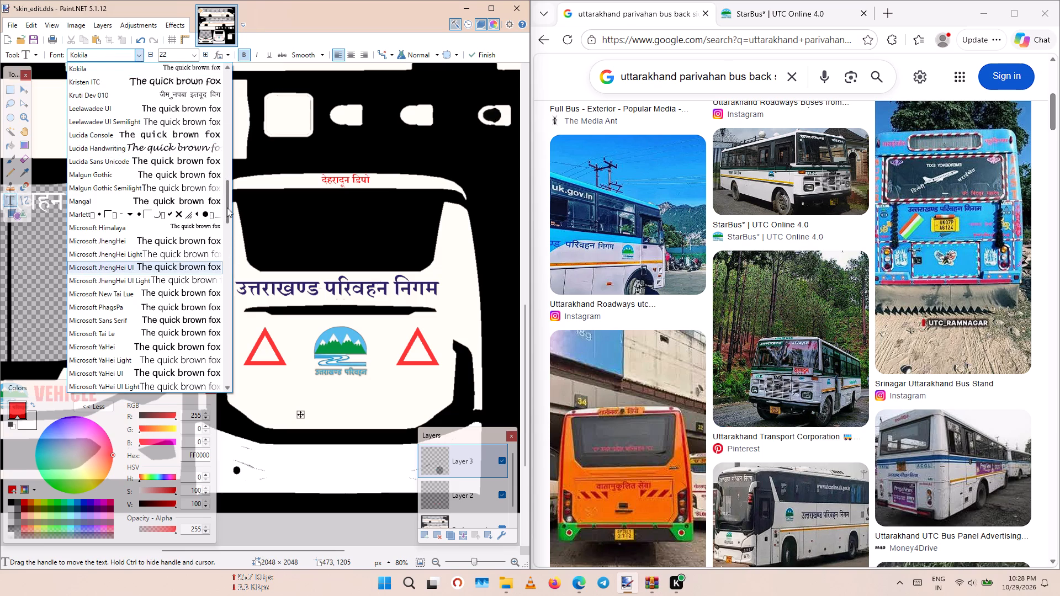
pyautogui.moveTo(227, 207); pyautogui.dragTo(226, 139)
pyautogui.click(104, 54)
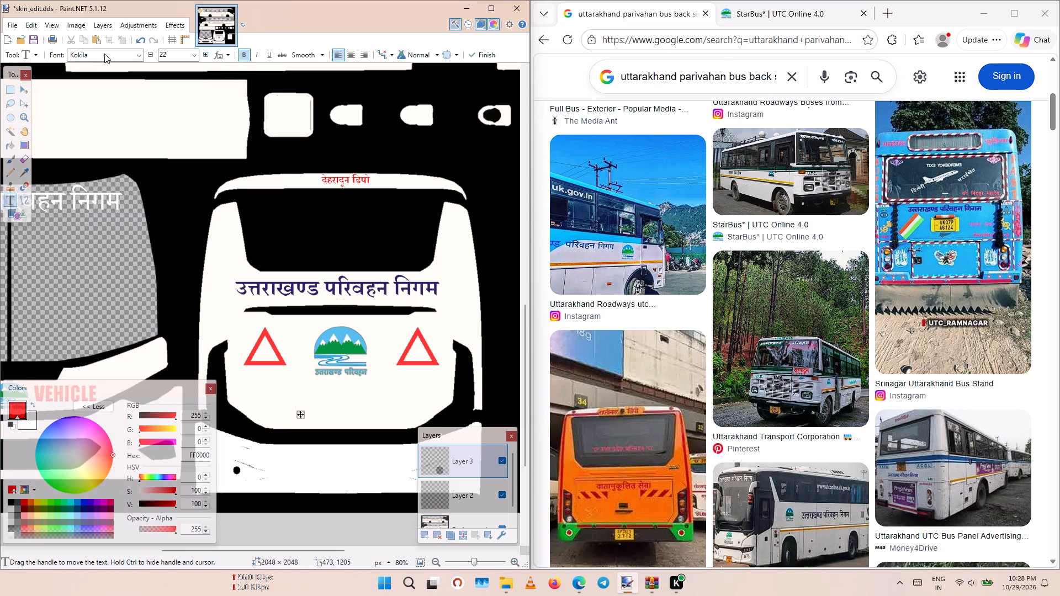
pyautogui.press('i')
pyautogui.click(104, 54)
pyautogui.press('i')
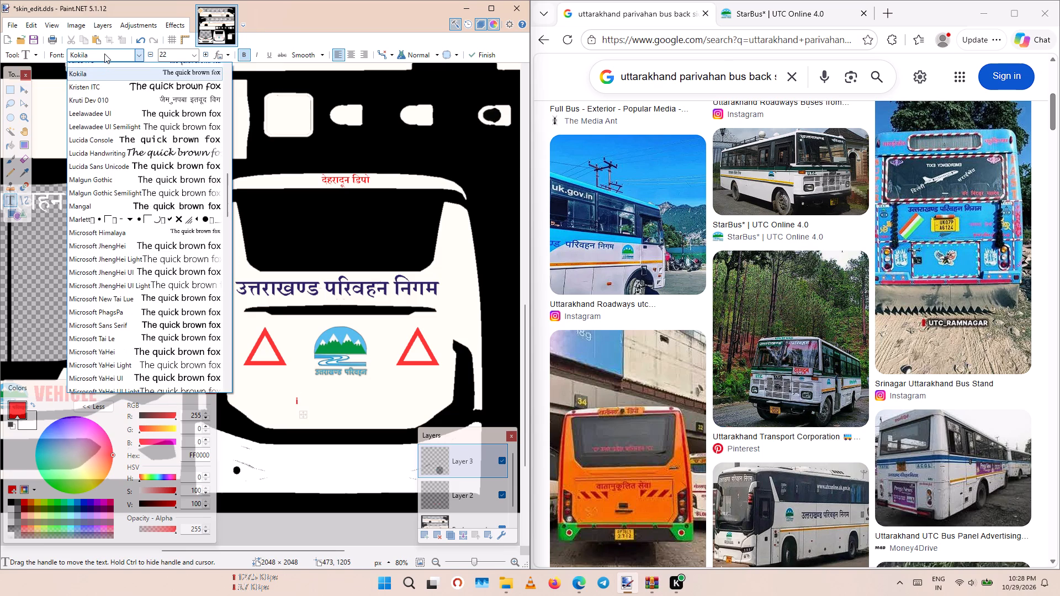
pyautogui.click(110, 68)
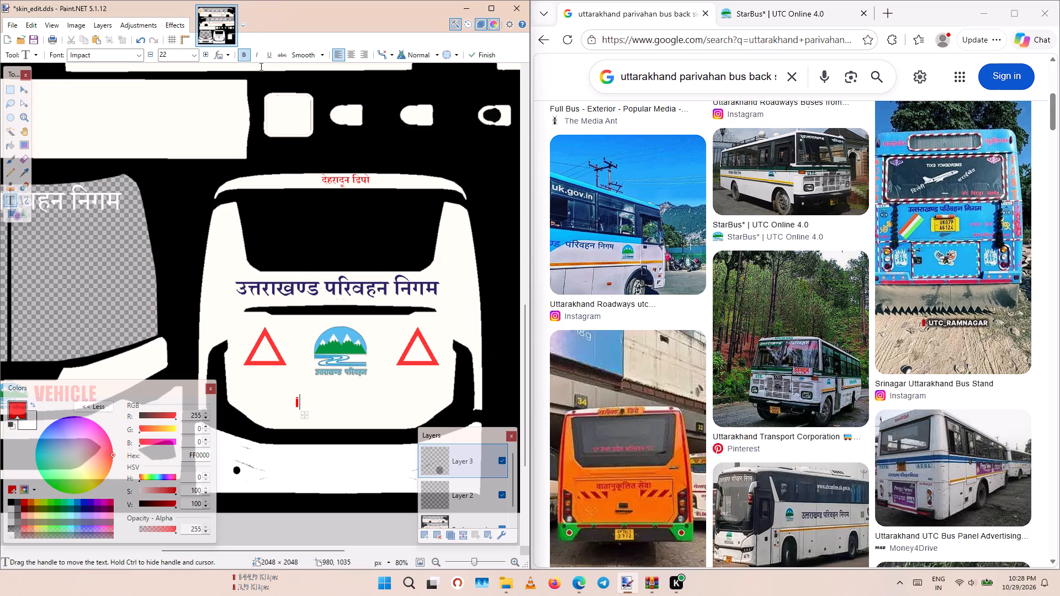
pyautogui.click(194, 60)
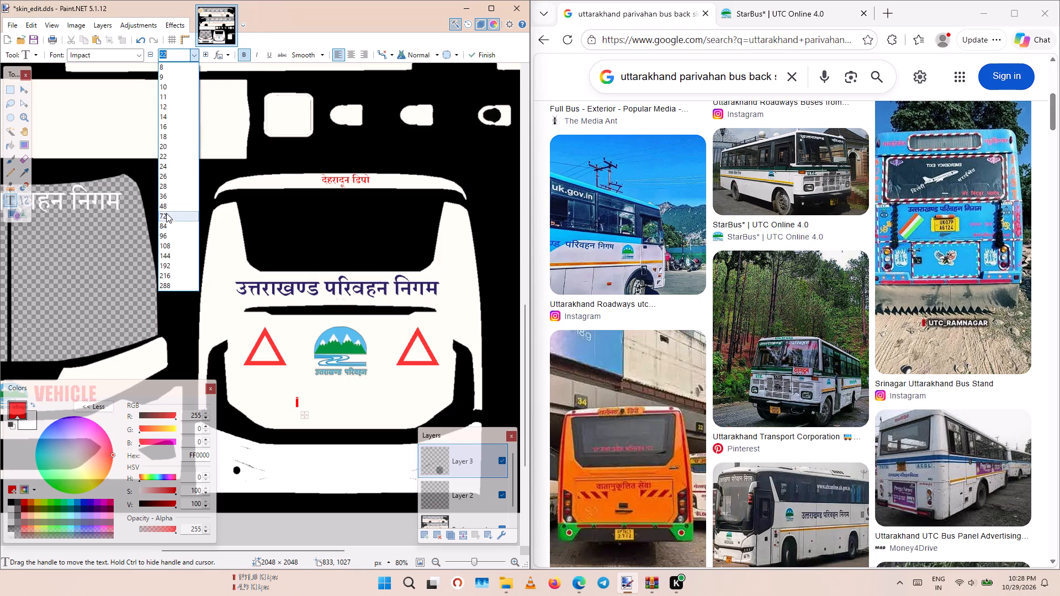
pyautogui.click(171, 204)
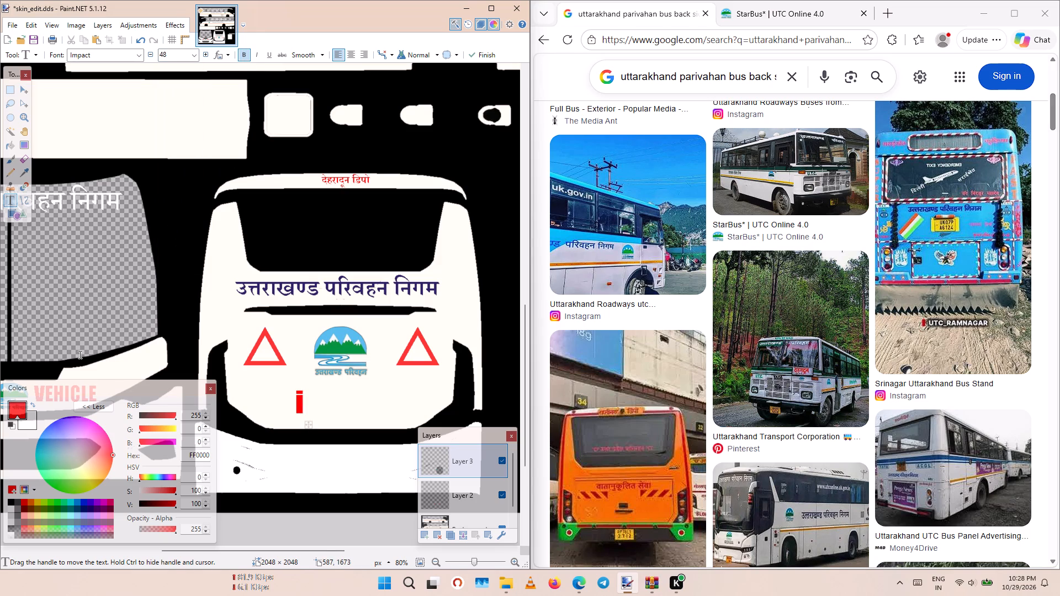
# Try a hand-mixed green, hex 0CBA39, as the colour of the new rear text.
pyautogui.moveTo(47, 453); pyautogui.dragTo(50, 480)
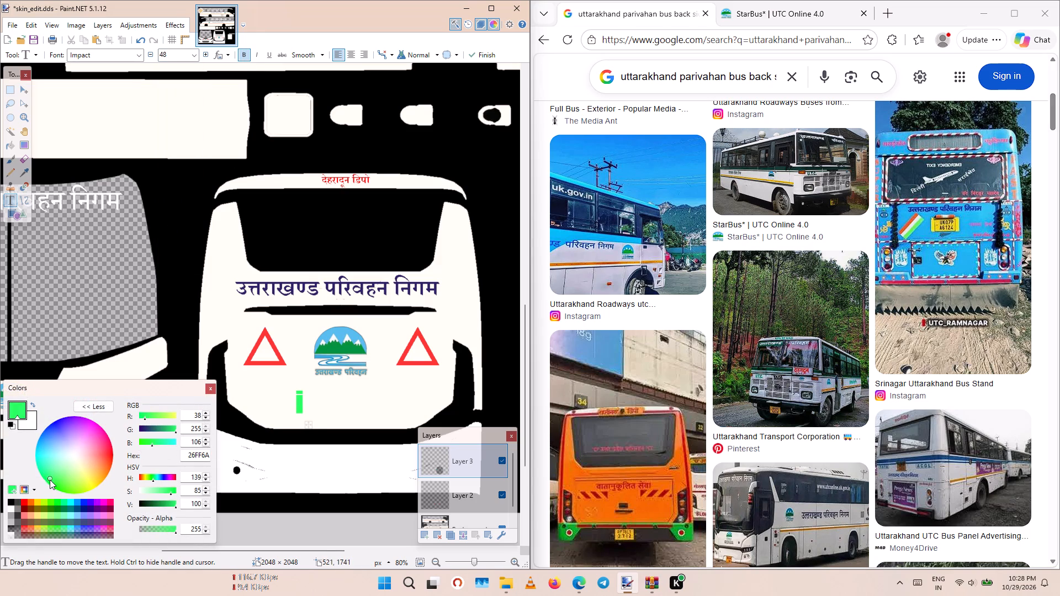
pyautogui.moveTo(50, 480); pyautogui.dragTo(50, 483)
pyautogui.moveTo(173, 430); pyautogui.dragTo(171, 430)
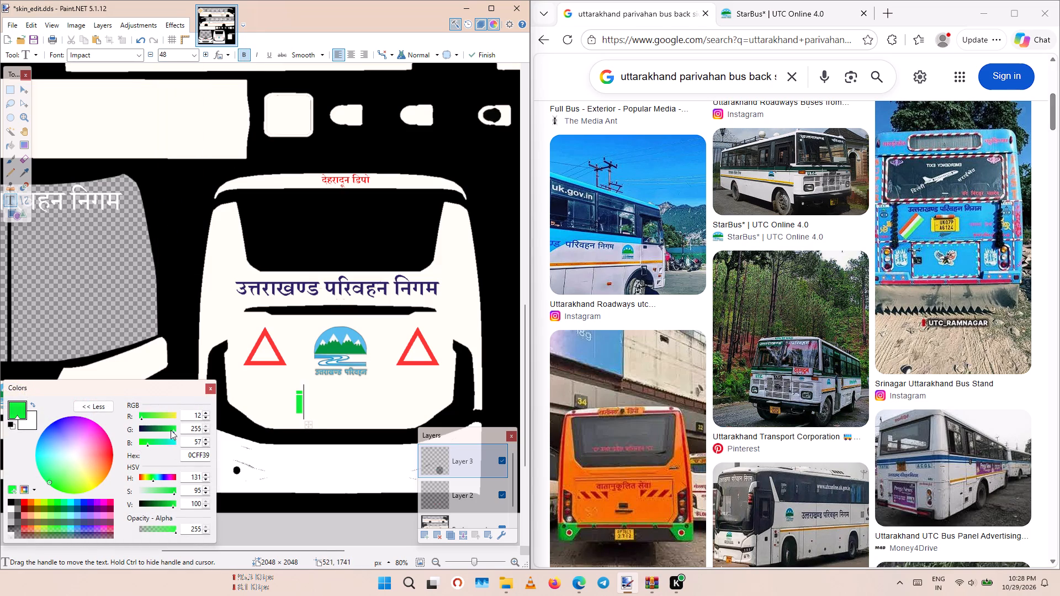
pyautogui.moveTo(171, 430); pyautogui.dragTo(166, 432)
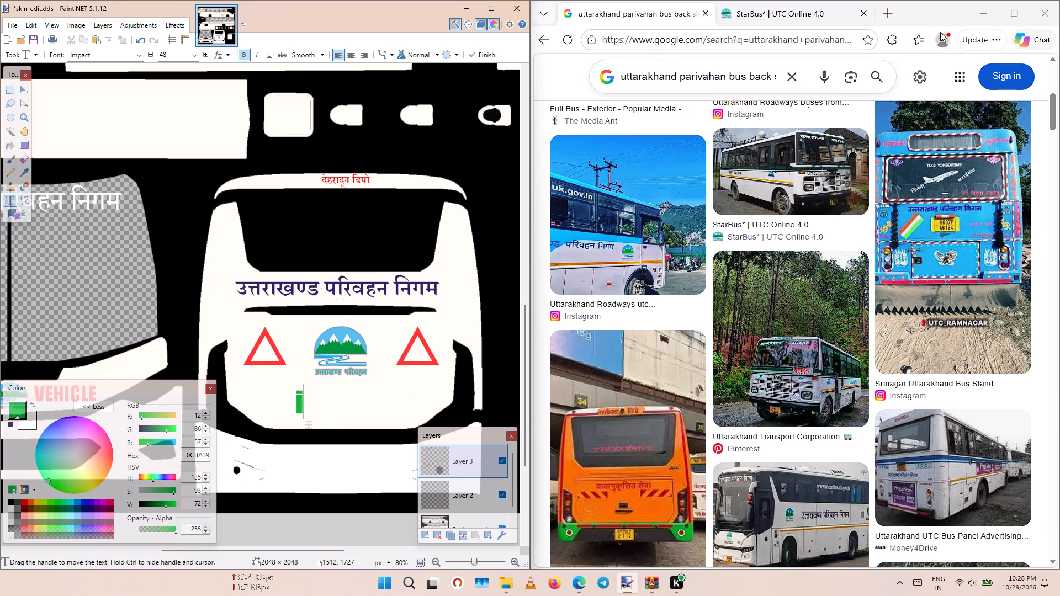
# Sample the green of the logo's hills with the browser's Color Picker and set Paint.NET's text colour to hex 01903F.
pyautogui.click(887, 39)
pyautogui.click(737, 138)
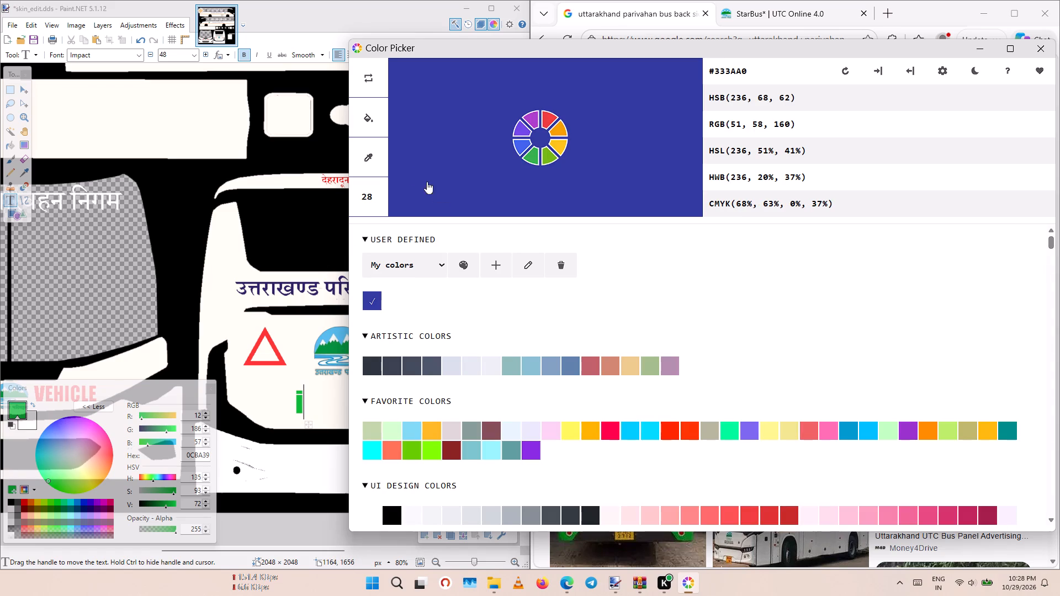
pyautogui.click(372, 172)
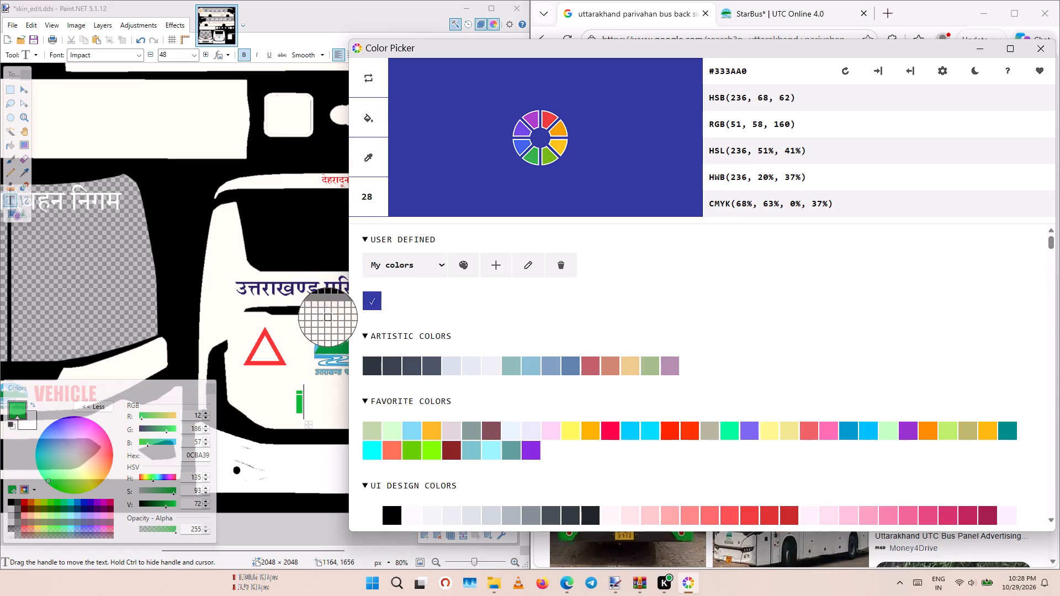
pyautogui.click(332, 348)
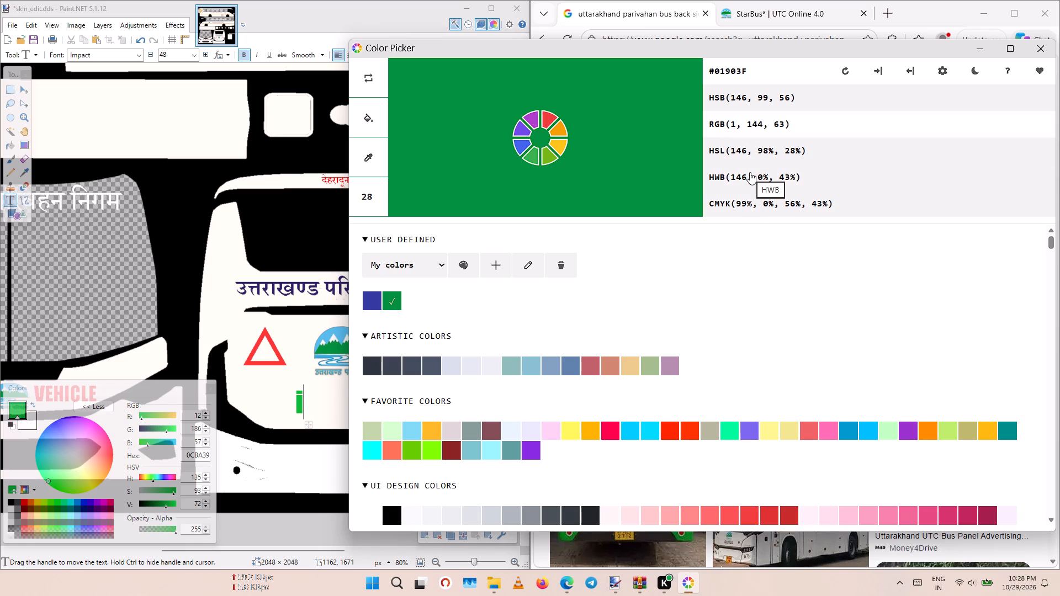
pyautogui.click(733, 64)
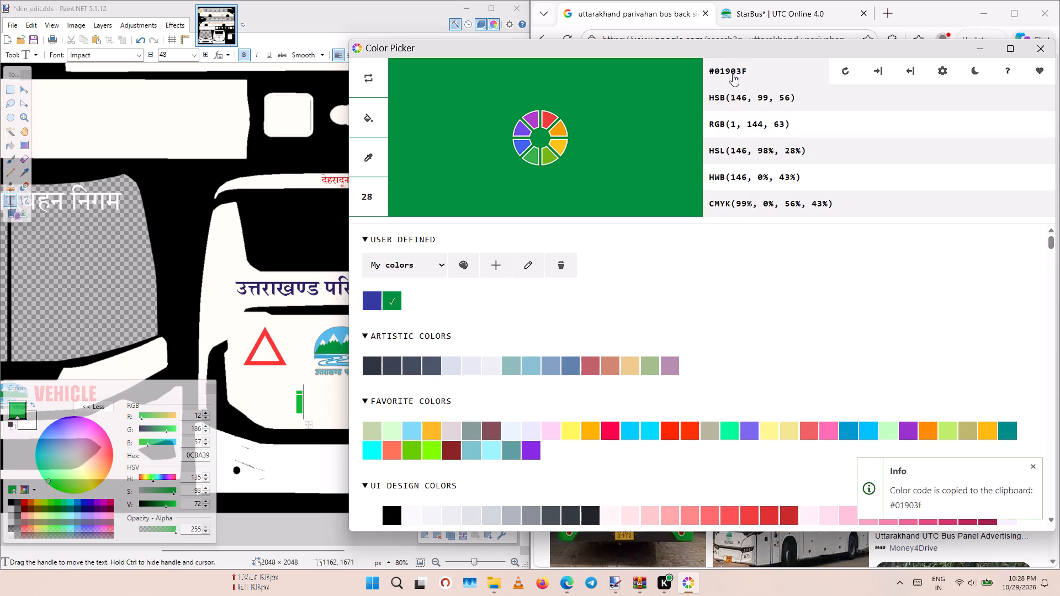
pyautogui.doubleClick(733, 74)
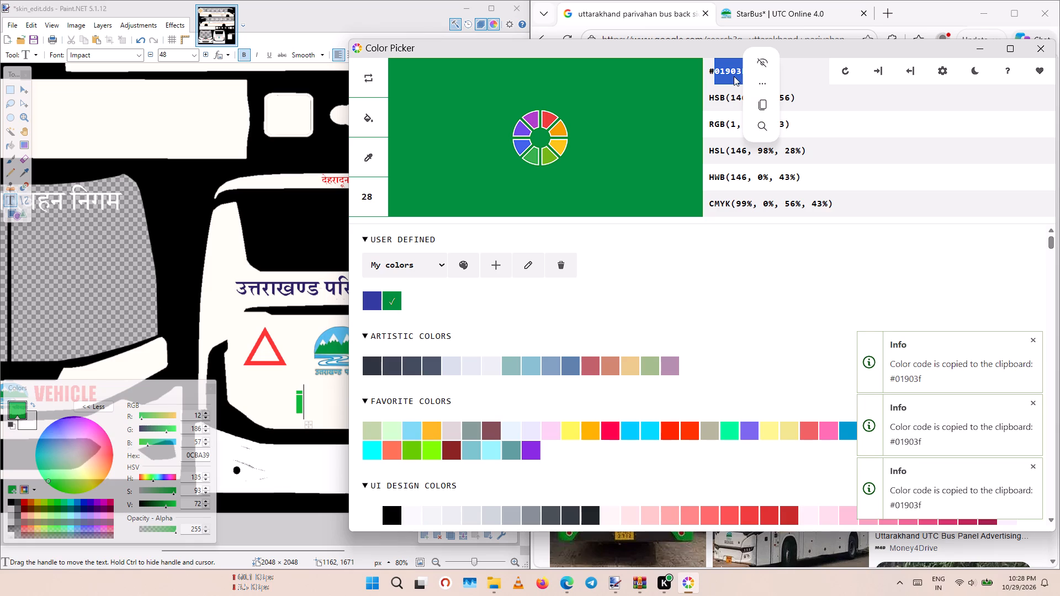
pyautogui.click(194, 452)
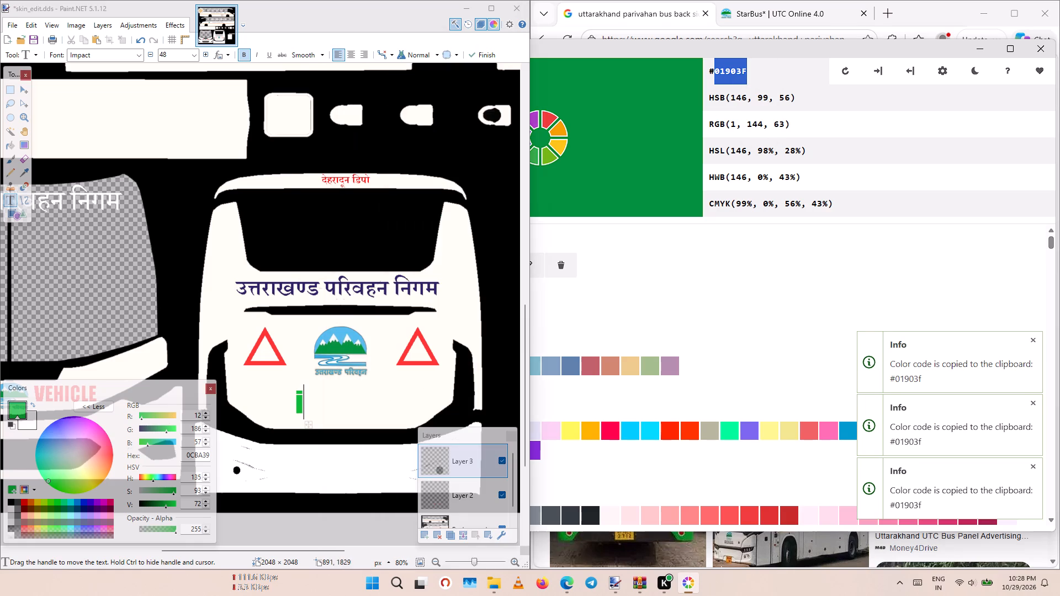
pyautogui.click(197, 456)
pyautogui.hotkey('ctrl', 'a')
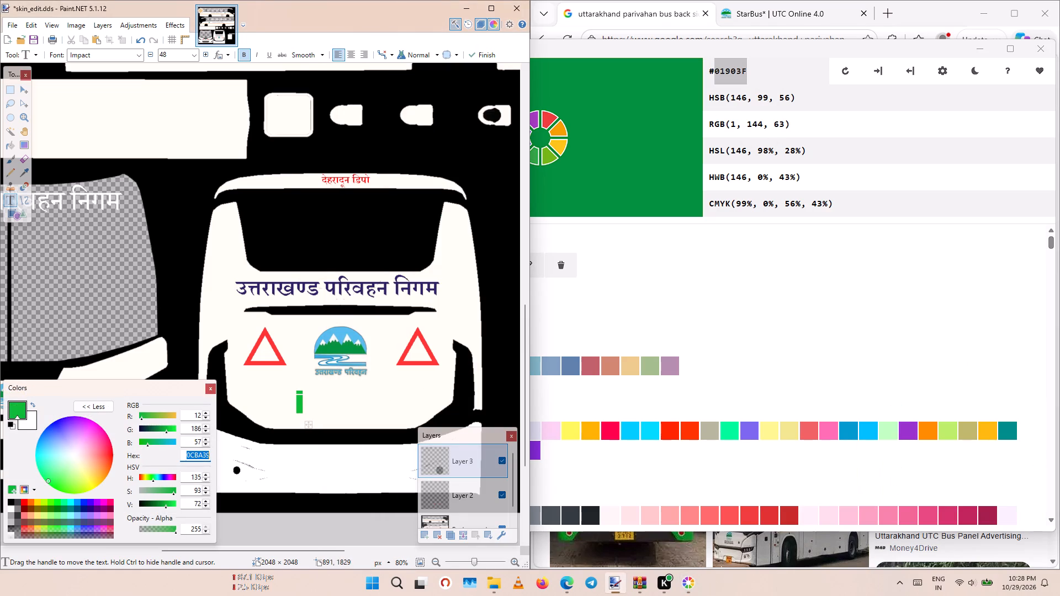
pyautogui.hotkey('ctrl', 'v')
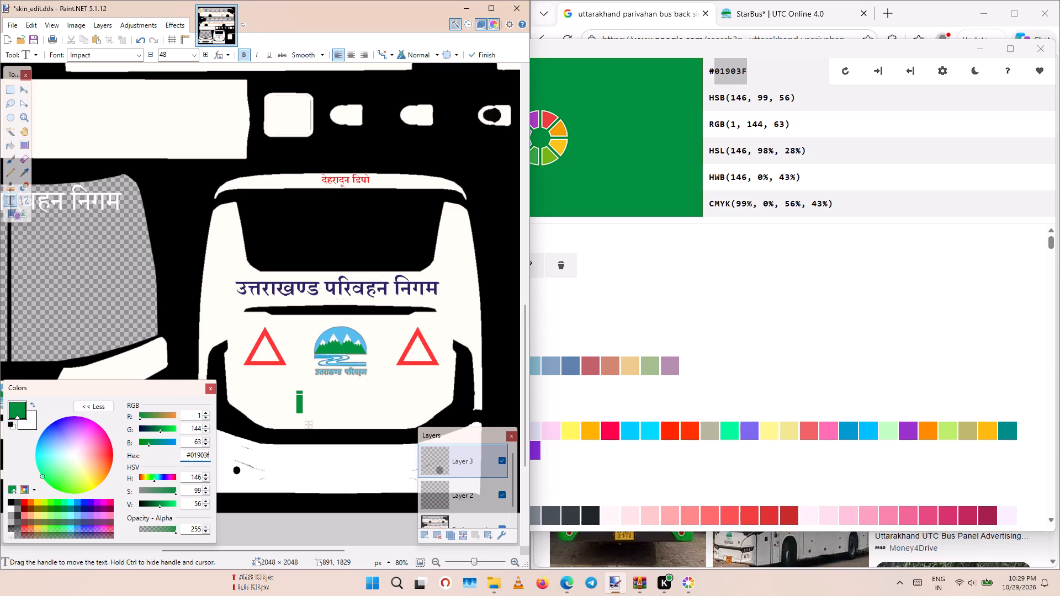
pyautogui.click(211, 386)
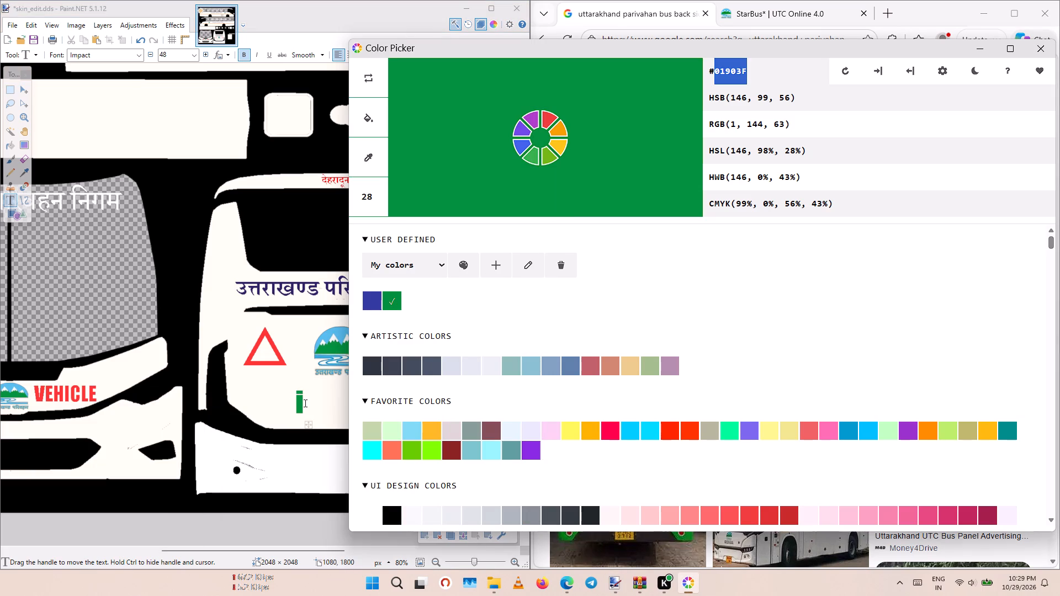
pyautogui.click(305, 403)
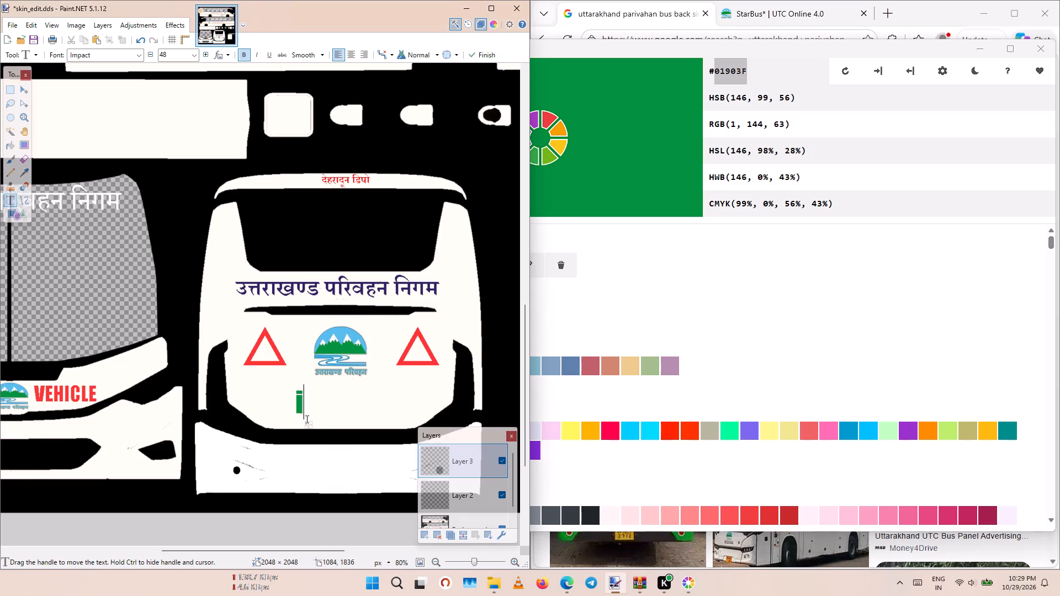
# Replace the placeholder letter below the rear logo with the capital lettering UTC.
pyautogui.press('BackSpace')
pyautogui.hotkey('shift', 'u')
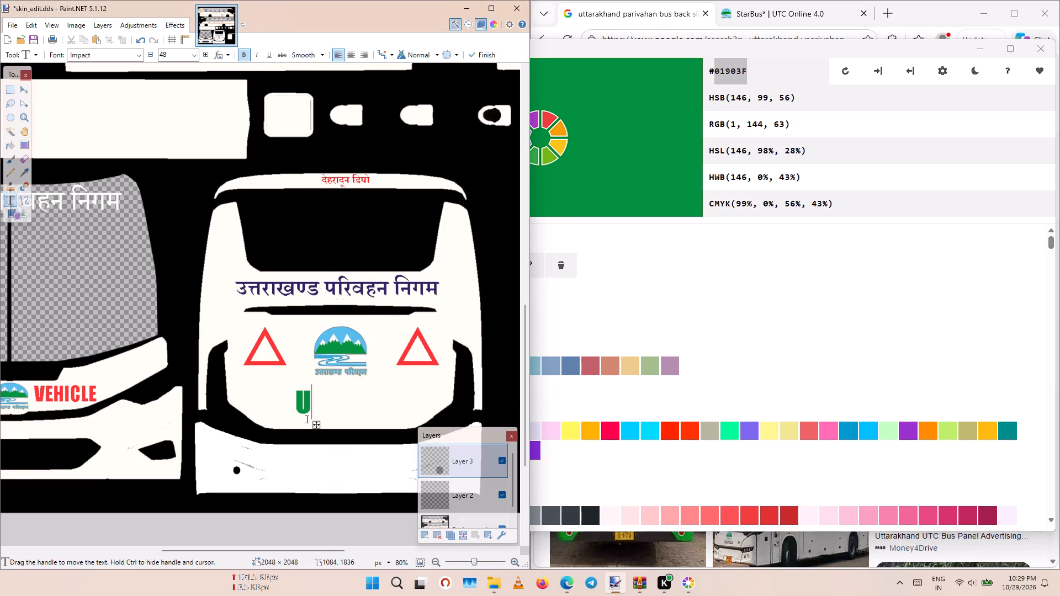
pyautogui.hotkey('shift', 't')
pyautogui.press('BackSpace')
pyautogui.press('c')
pyautogui.press('BackSpace')
pyautogui.press('BackSpace')
pyautogui.write('utc')
pyautogui.press('BackSpace')
pyautogui.press('BackSpace')
pyautogui.press('BackSpace')
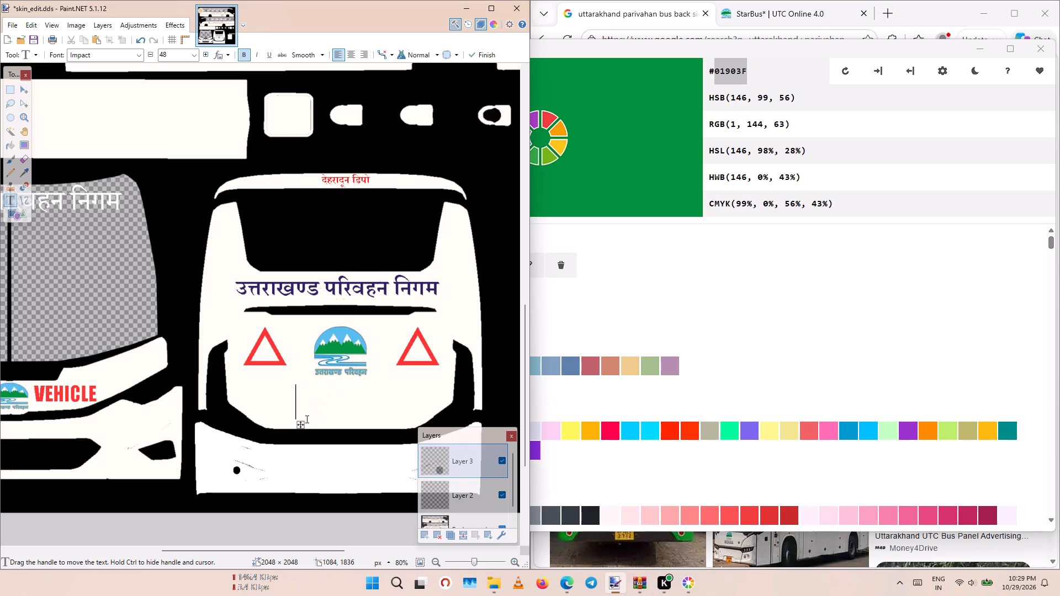
pyautogui.write('UTC')
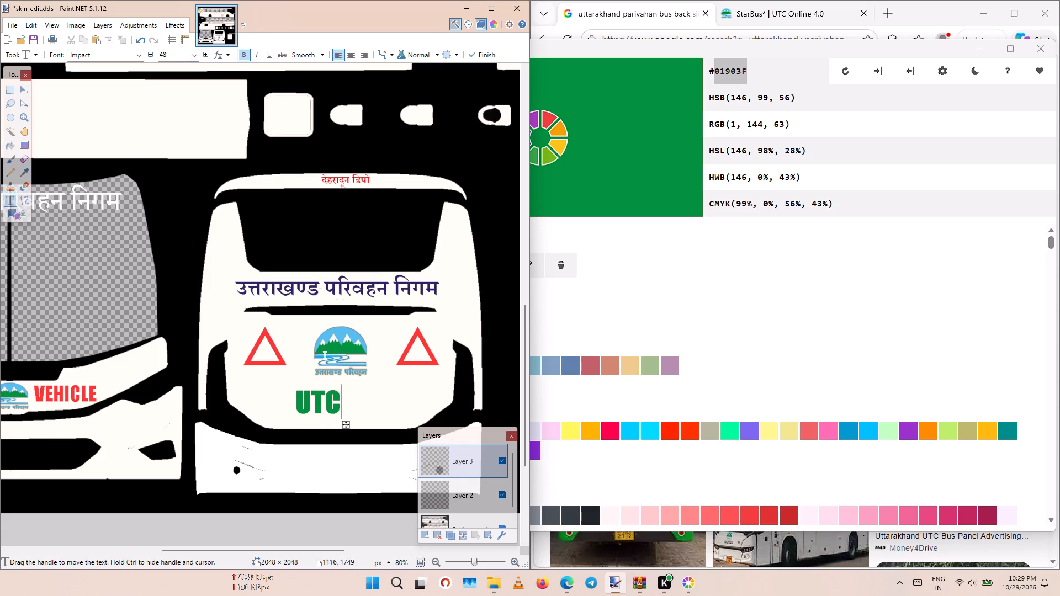
# Remove bold from the UTC lettering and centre it directly beneath the rear logo.
pyautogui.click(244, 58)
pyautogui.doubleClick(246, 55)
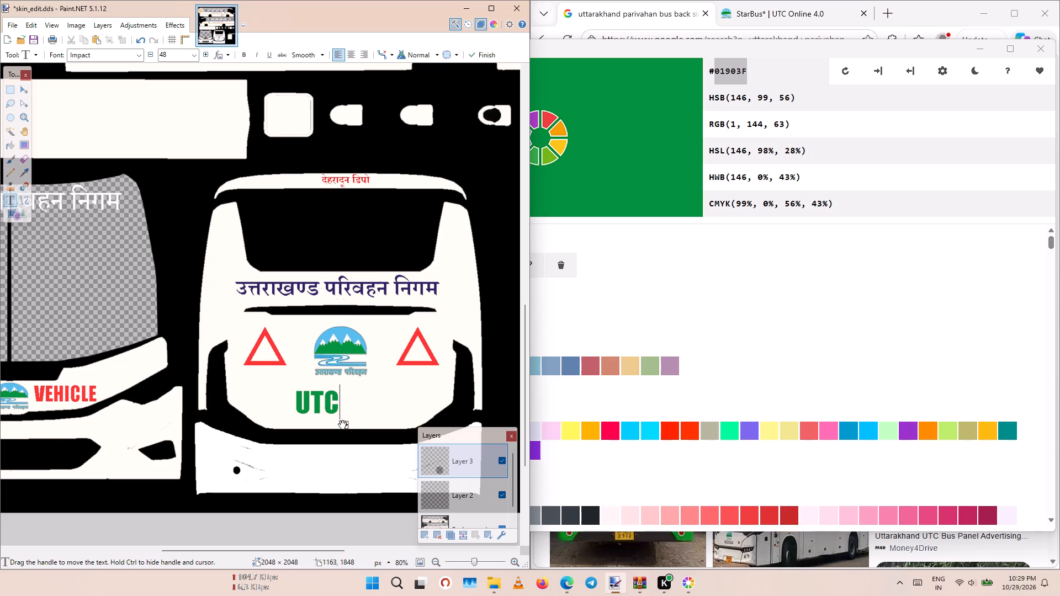
pyautogui.moveTo(345, 428); pyautogui.dragTo(367, 425)
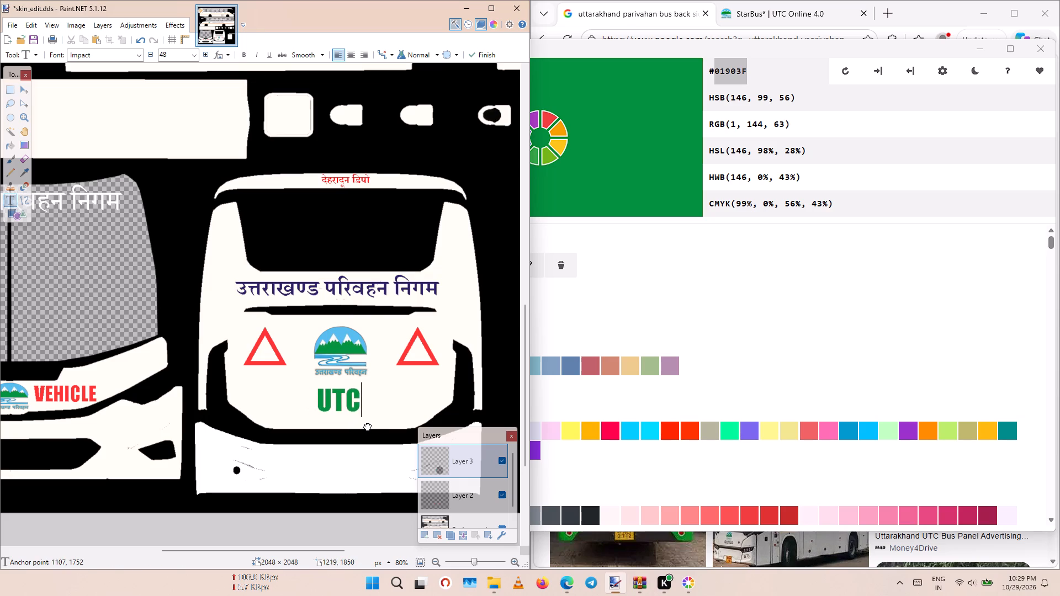
pyautogui.moveTo(367, 425); pyautogui.dragTo(366, 424)
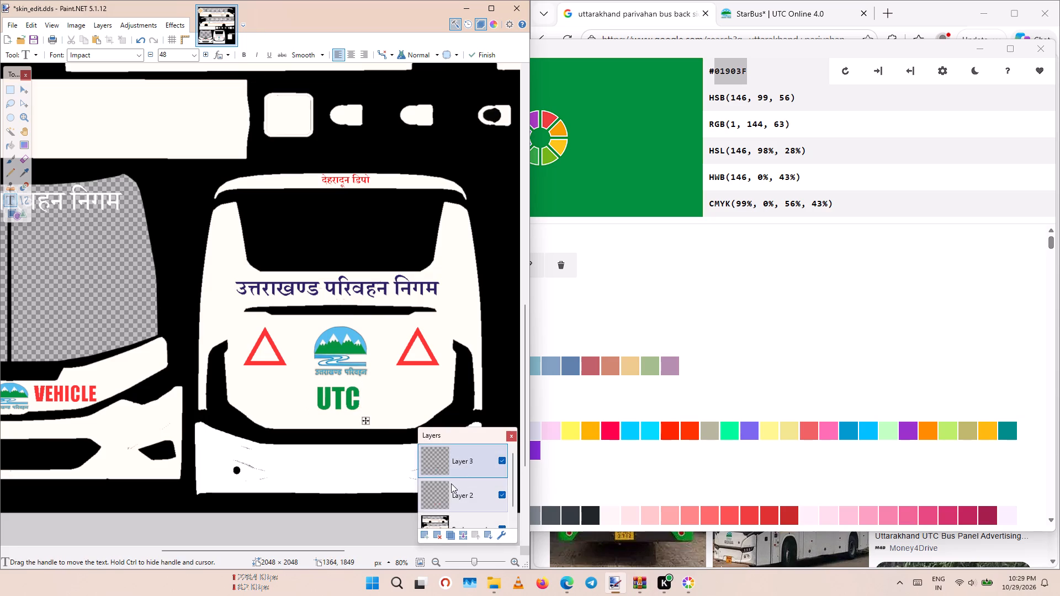
pyautogui.keyDown('ctrl'); pyautogui.scroll(-5, 451, 480); pyautogui.keyUp('ctrl')
pyautogui.keyDown('ctrl'); pyautogui.scroll(-10, 358, 348); pyautogui.keyUp('ctrl')
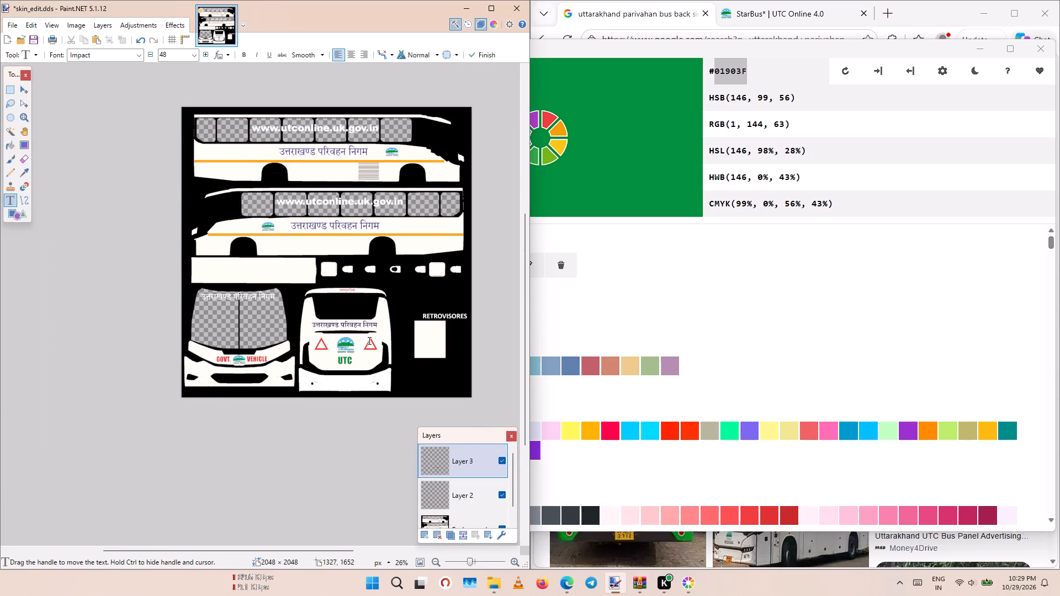
# Merge Layer 3 and Layer 2 down into the Background layer so the livery is a single layer.
pyautogui.keyDown('ctrl'); pyautogui.scroll(-1, 369, 341); pyautogui.keyUp('ctrl')
pyautogui.keyDown('ctrl'); pyautogui.scroll(4, 381, 312); pyautogui.keyUp('ctrl')
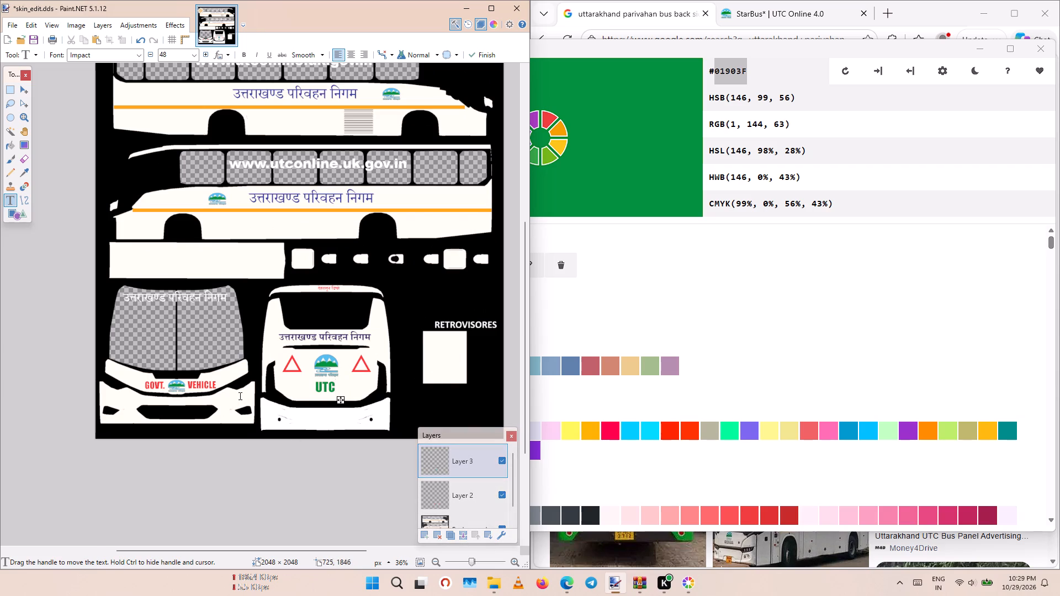
pyautogui.scroll(3, 399, 228)
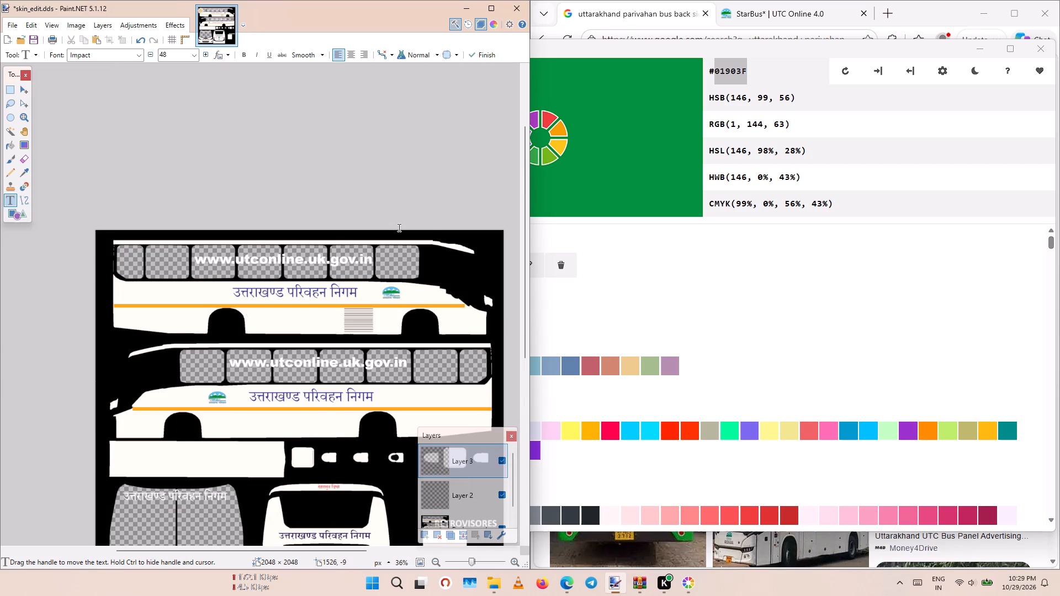
pyautogui.scroll(-3, 399, 228)
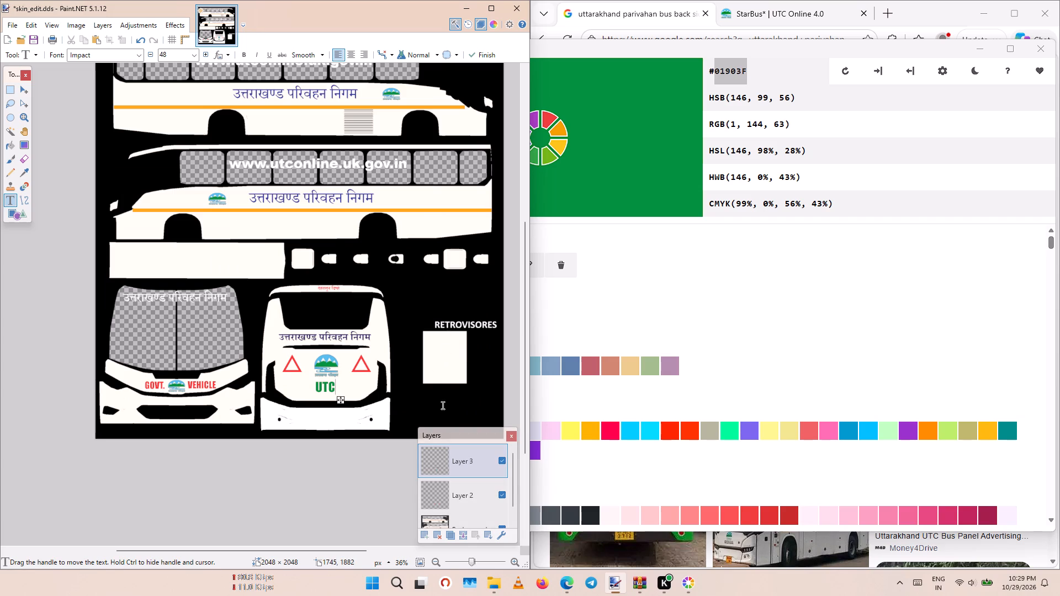
pyautogui.scroll(2, 449, 432)
pyautogui.scroll(-3, 451, 414)
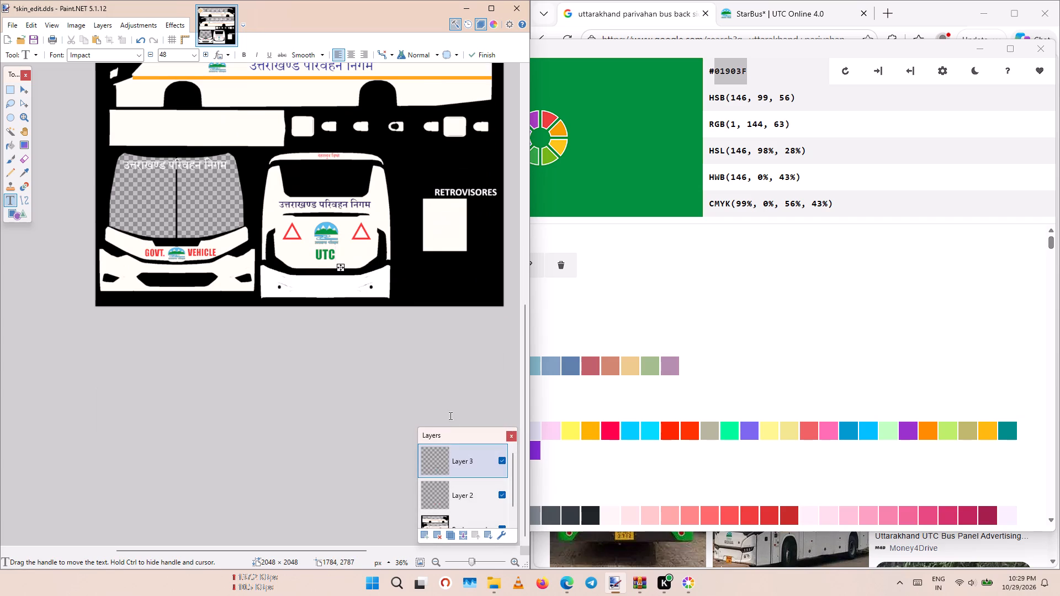
pyautogui.scroll(-1, 468, 486)
pyautogui.click(465, 533)
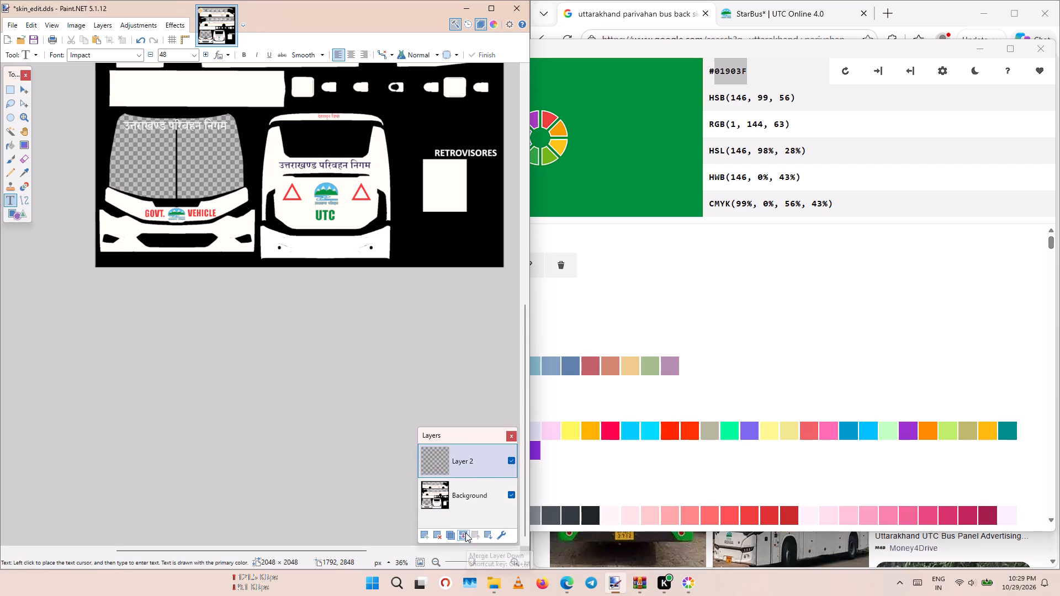
pyautogui.click(465, 533)
pyautogui.scroll(4, 299, 240)
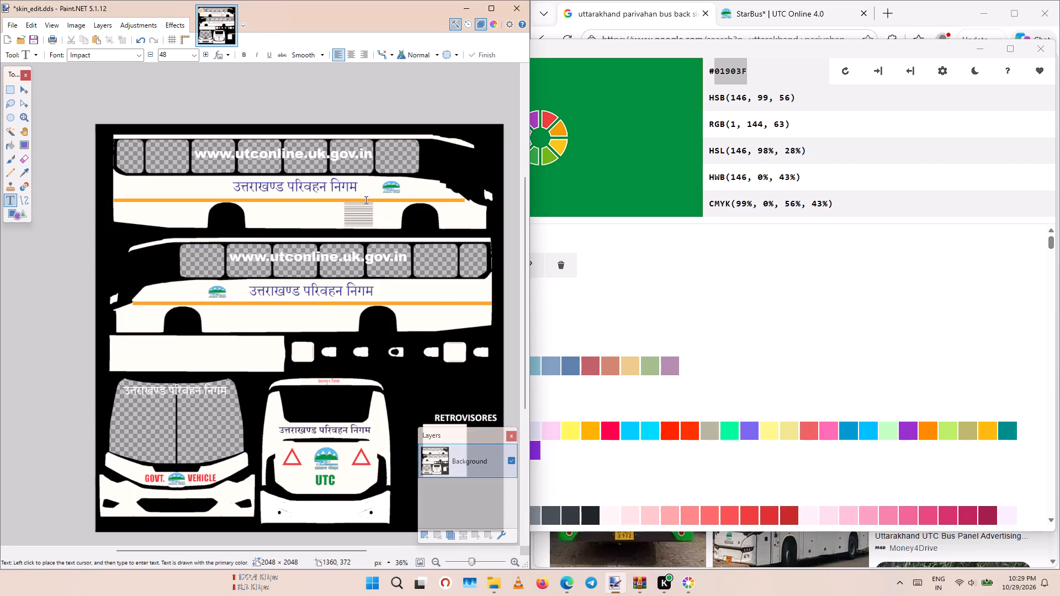
pyautogui.scroll(-3, 351, 270)
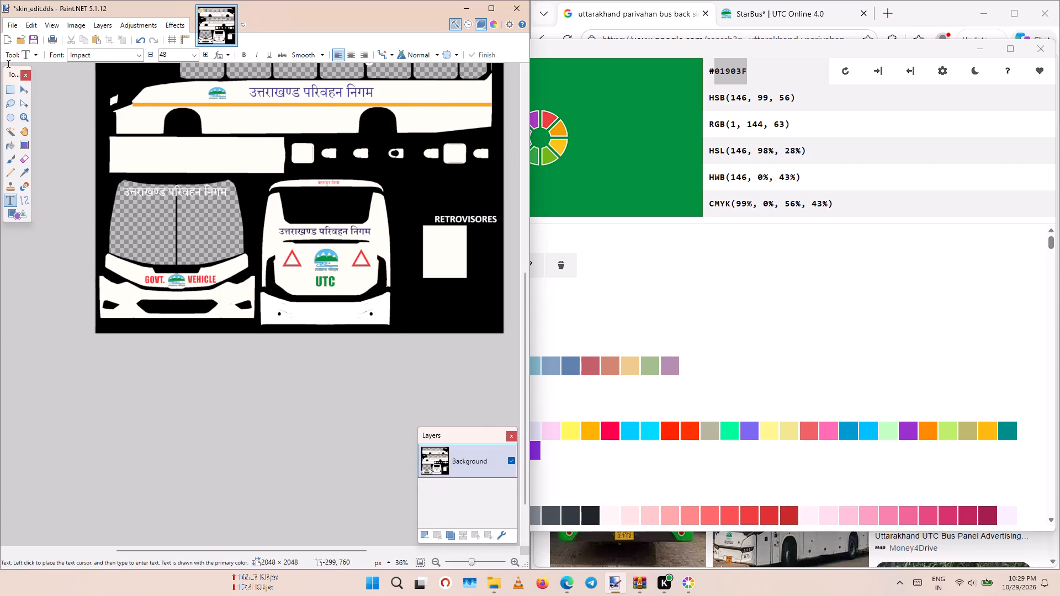
# Save the texture as a new DDS file named skin_01 in the Created Skins folder, matching the paintjob file name in the WinRAR archive.
pyautogui.click(7, 22)
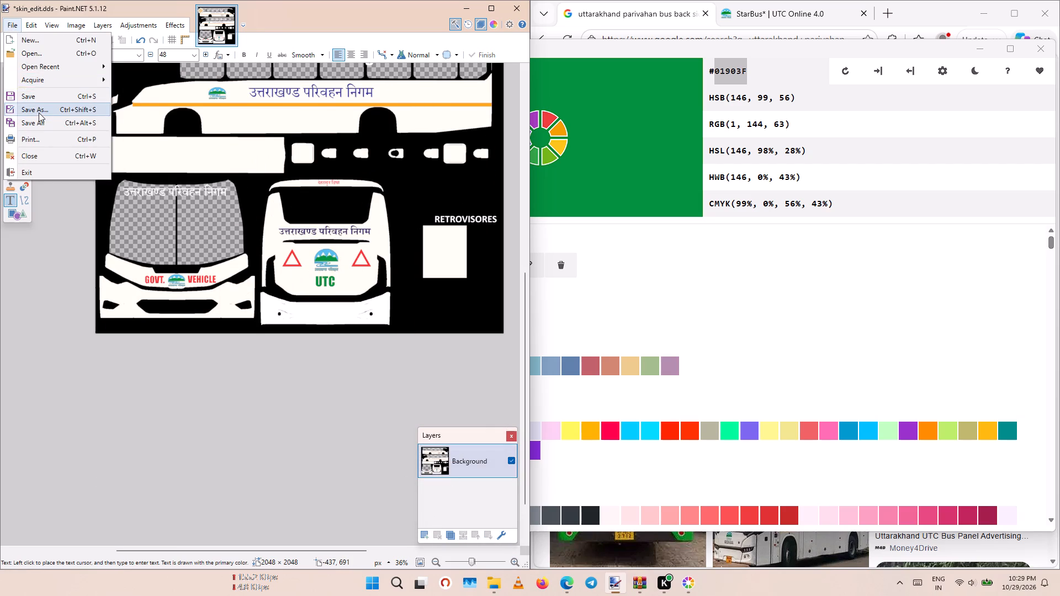
pyautogui.click(39, 112)
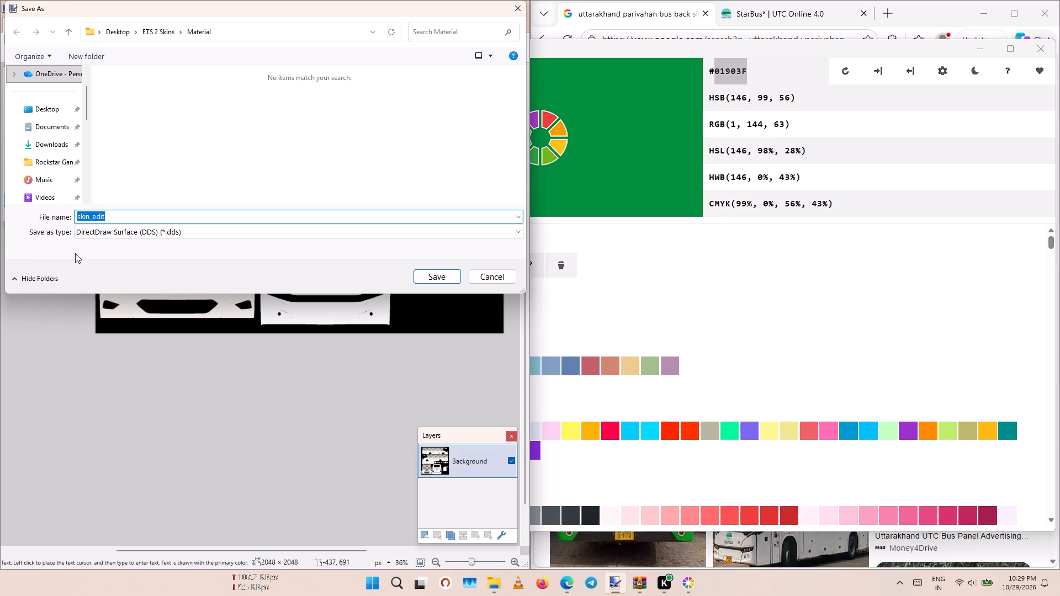
pyautogui.click(165, 29)
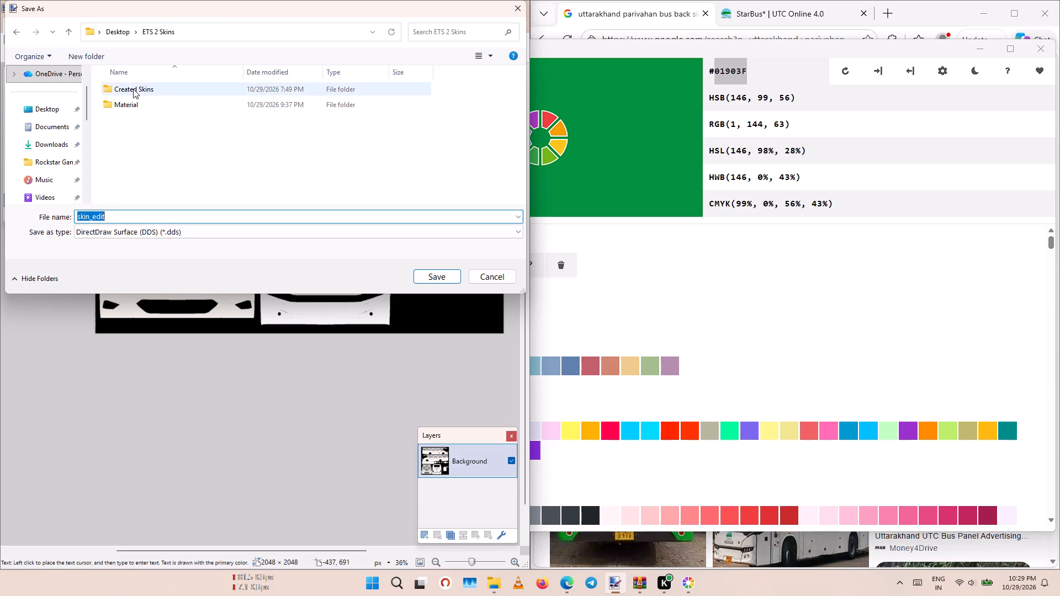
pyautogui.doubleClick(142, 87)
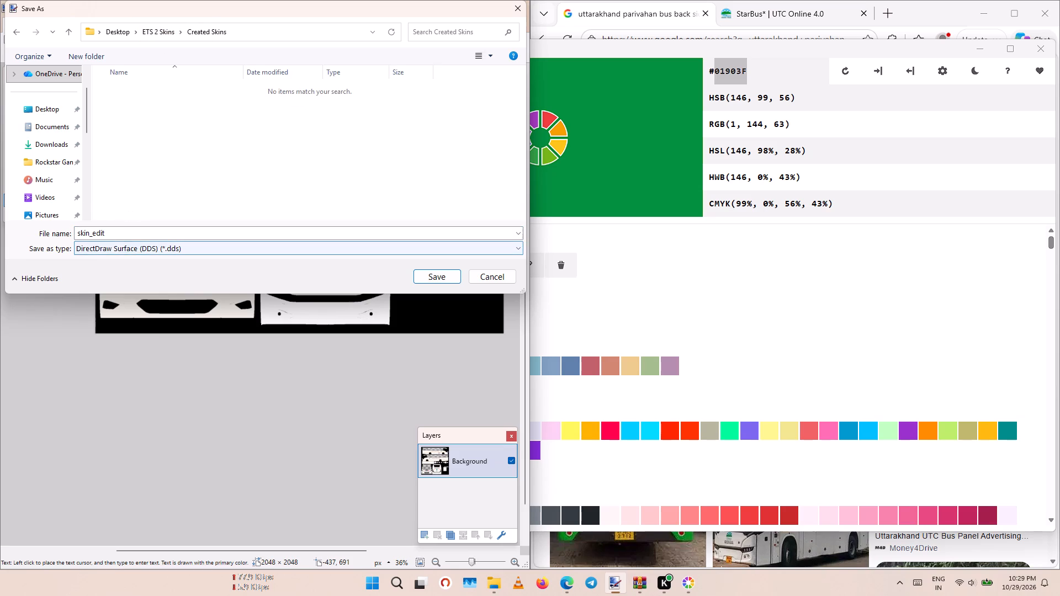
pyautogui.click(108, 233)
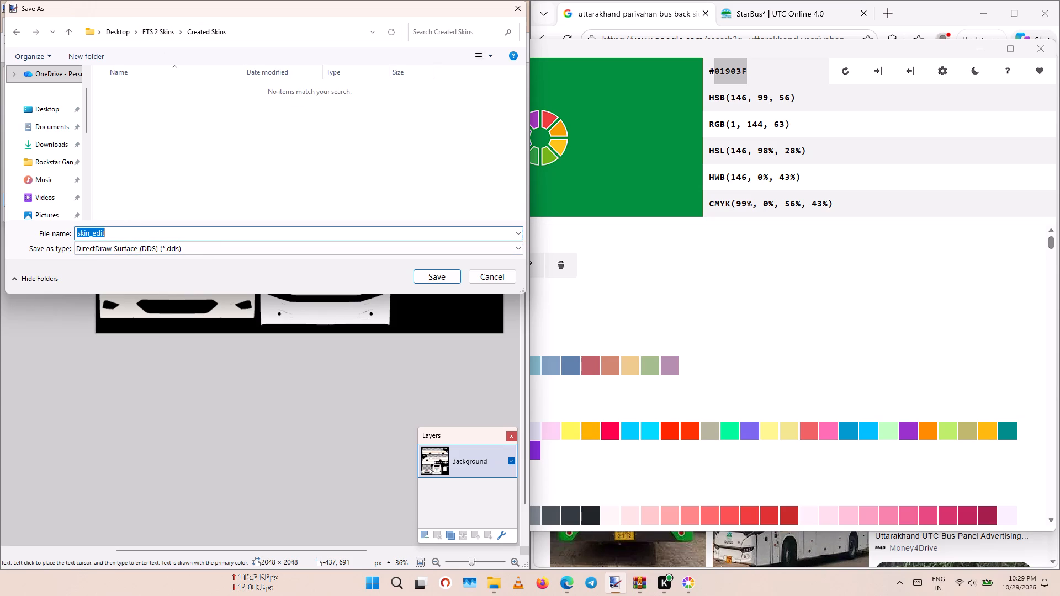
pyautogui.click(108, 233)
pyautogui.click(108, 233)
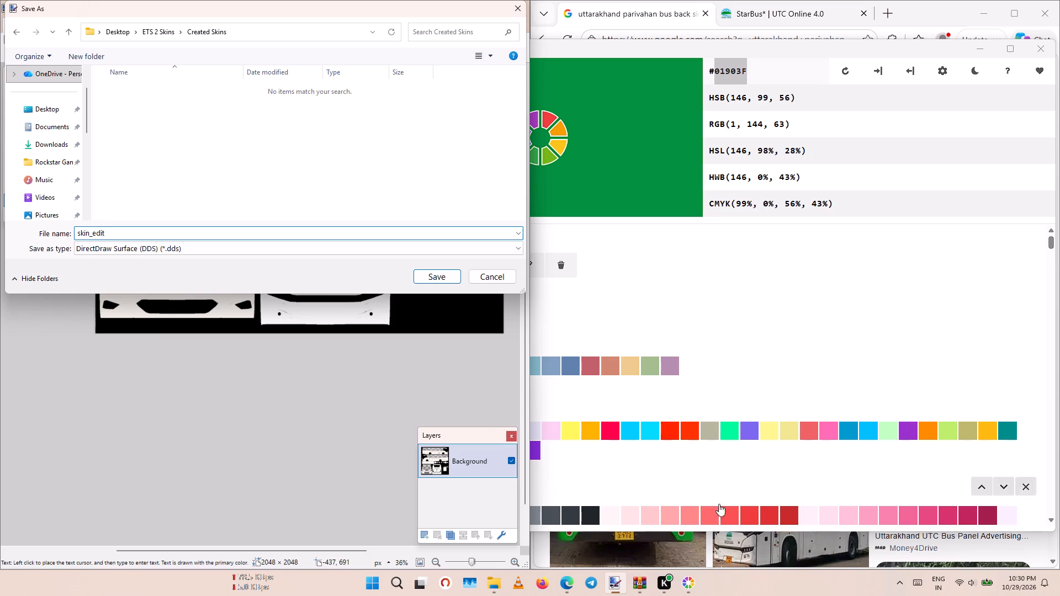
pyautogui.click(638, 527)
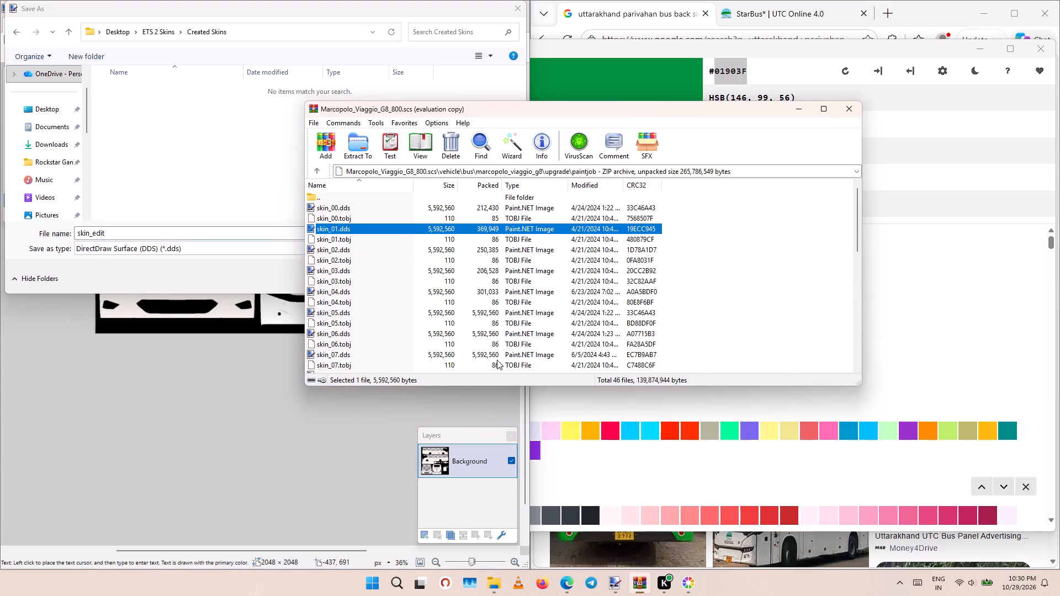
pyautogui.click(112, 233)
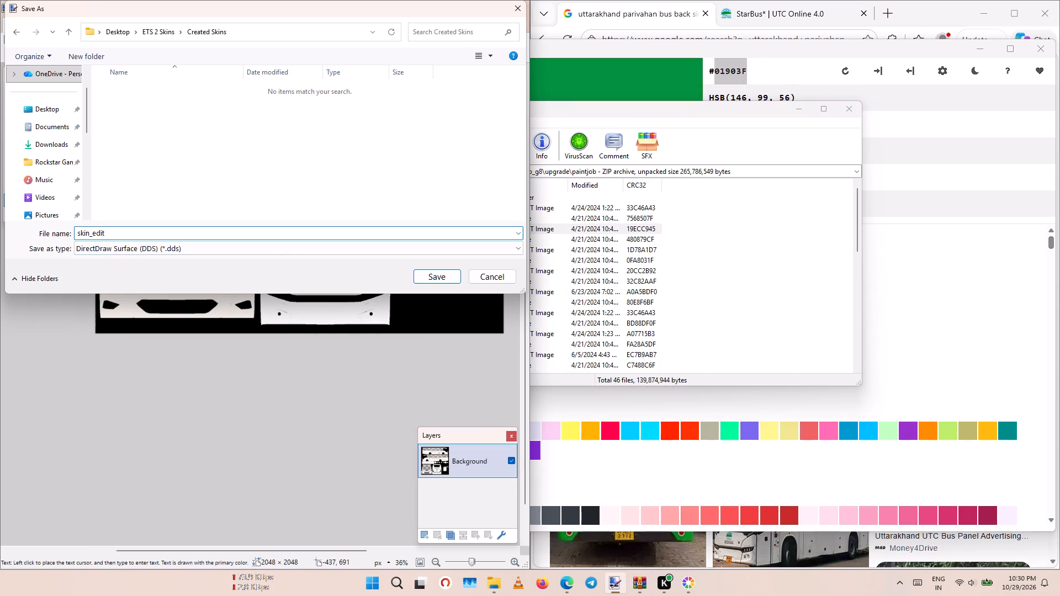
pyautogui.press('BackSpace')
pyautogui.press('BackSpace')
pyautogui.press('BackSpace')
pyautogui.press('BackSpace')
pyautogui.write('01')
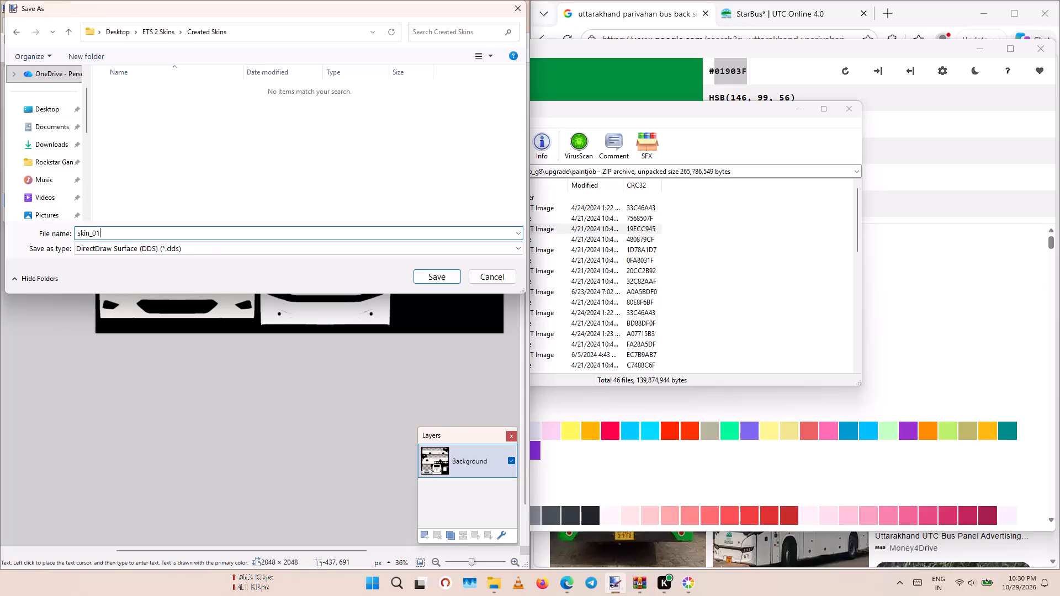
pyautogui.click(438, 276)
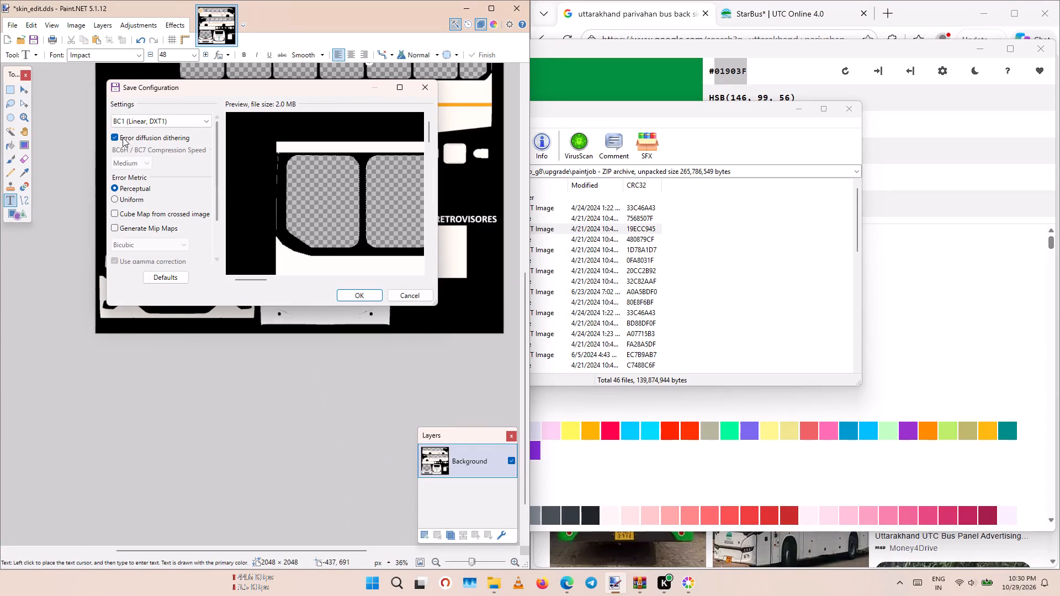
# Set the DDS format to BC3 (Linear, DXT5), check the full livery in the preview, and complete the save.
pyautogui.click(180, 121)
pyautogui.click(171, 171)
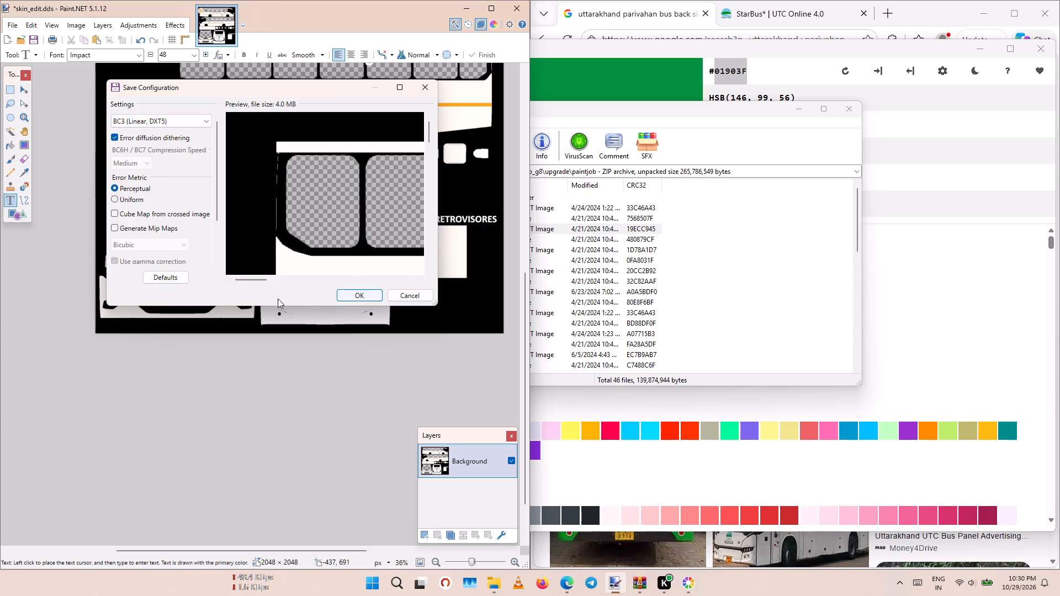
pyautogui.scroll(-3, 342, 210)
pyautogui.keyDown('ctrl'); pyautogui.scroll(-16, 336, 206); pyautogui.keyUp('ctrl')
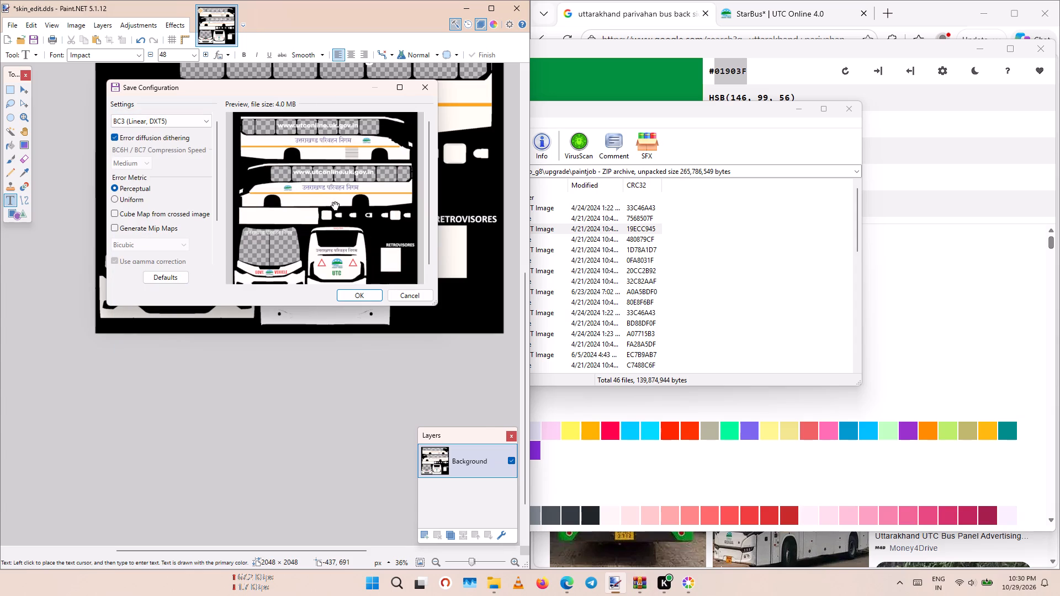
pyautogui.scroll(-5, 356, 191)
pyautogui.keyDown('ctrl'); pyautogui.scroll(3, 343, 234); pyautogui.keyUp('ctrl')
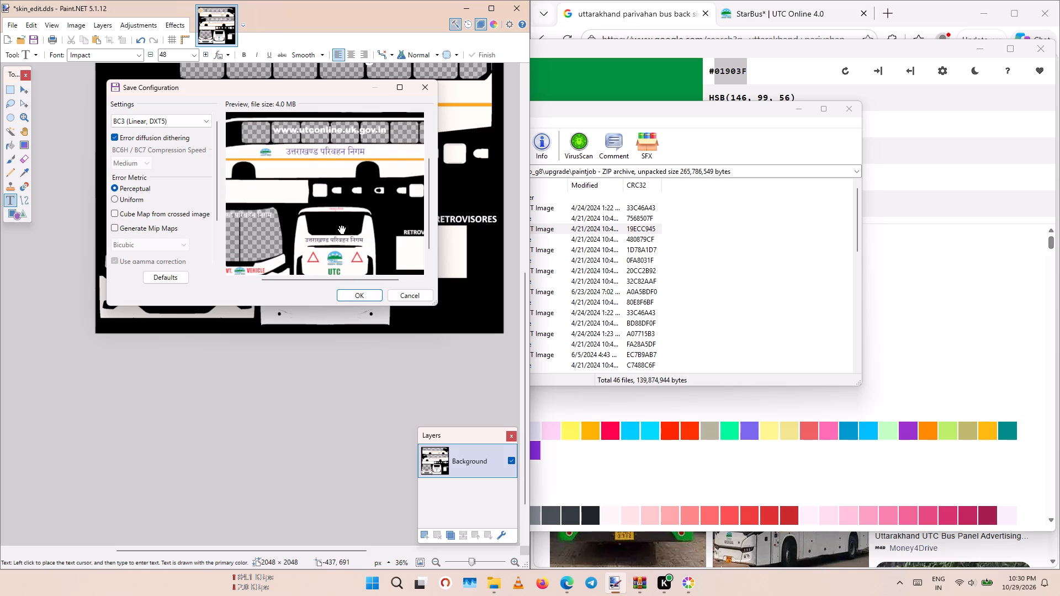
pyautogui.scroll(4, 326, 132)
pyautogui.scroll(-5, 348, 201)
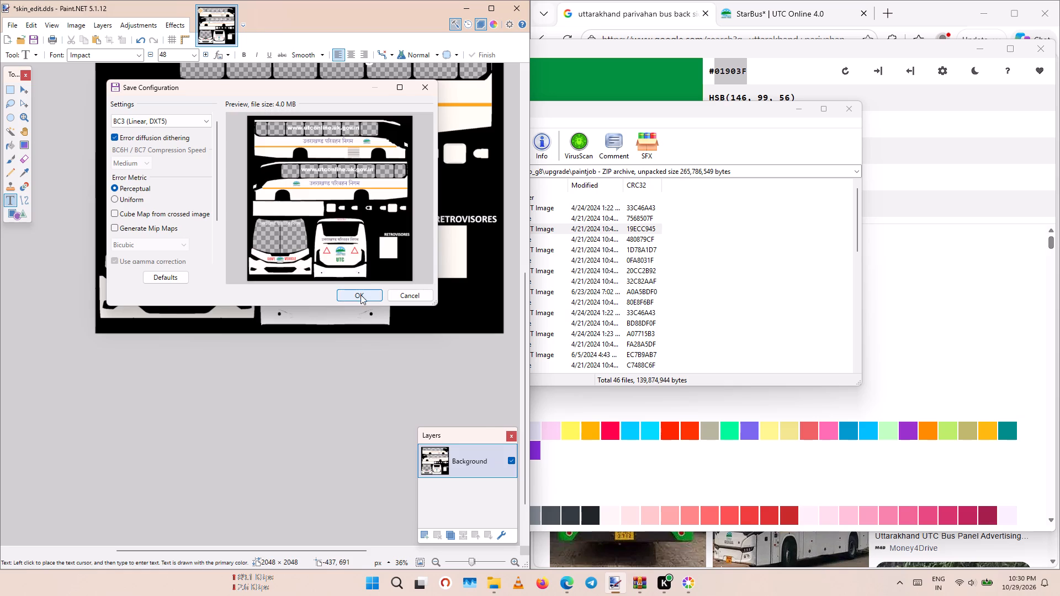
pyautogui.click(362, 294)
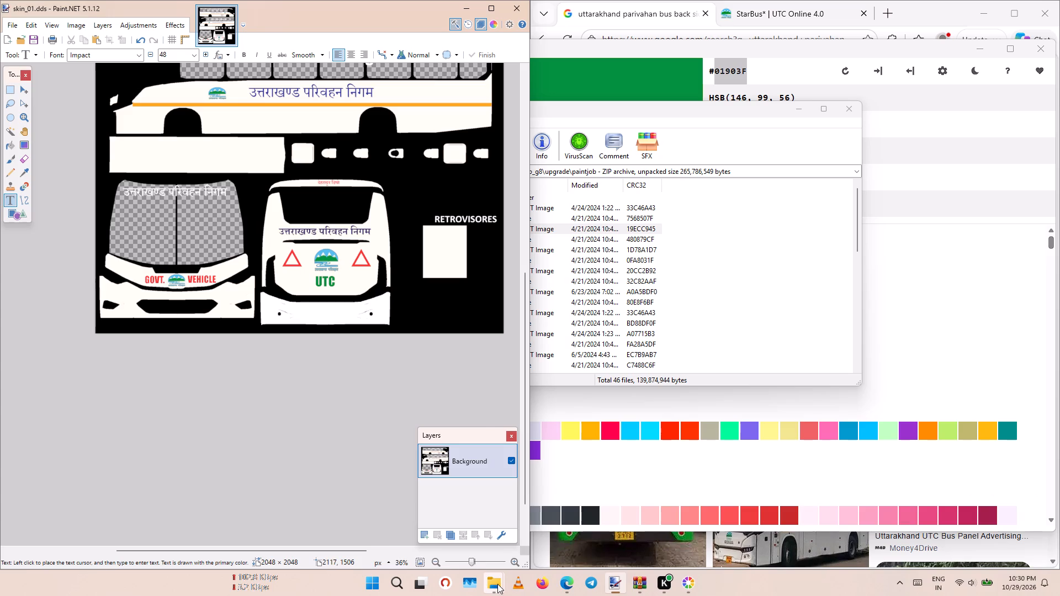
# Switch to File Explorer, open the Created Skins folder inside ETS 2 Skins, and select the skin_01 file.
pyautogui.click(550, 513)
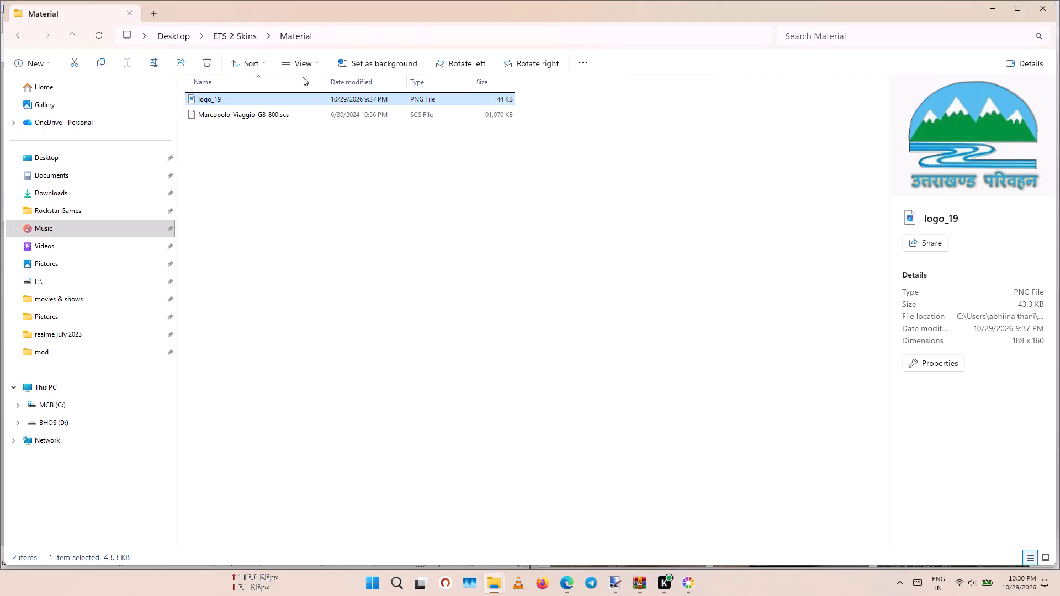
pyautogui.click(247, 28)
pyautogui.click(293, 208)
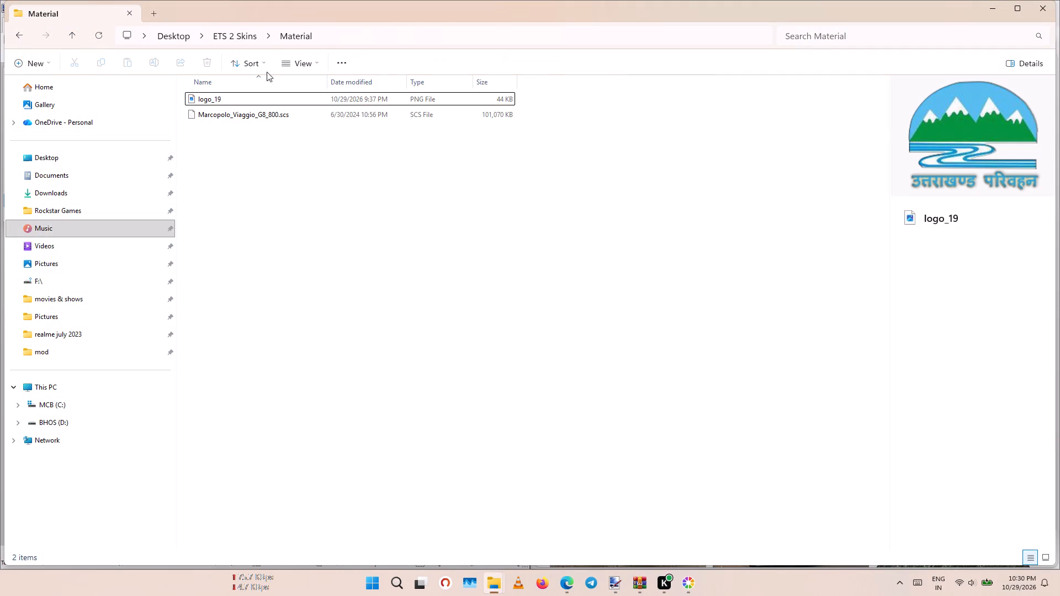
pyautogui.click(246, 38)
pyautogui.doubleClick(235, 97)
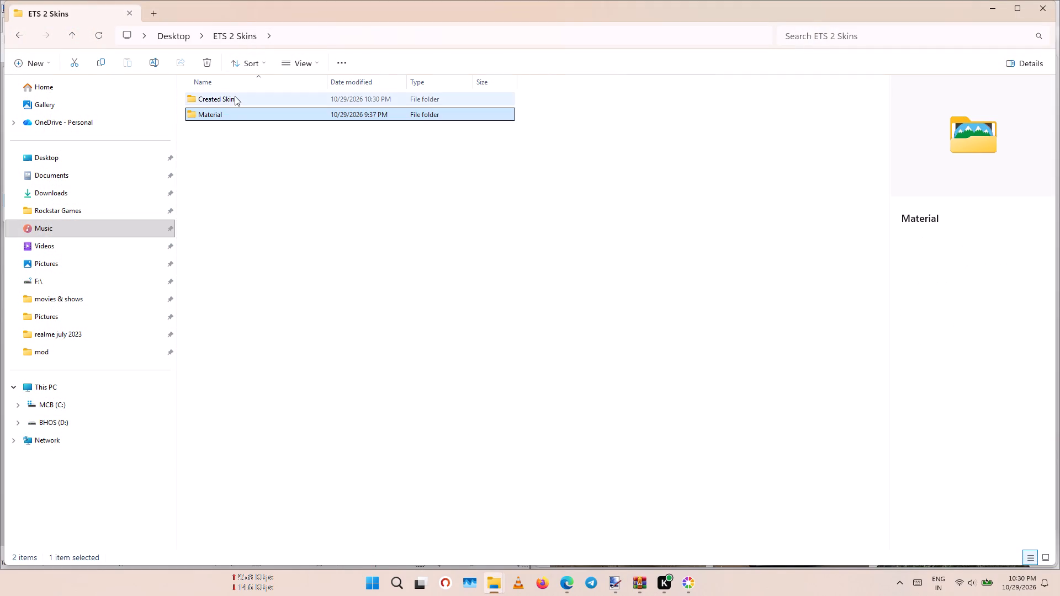
pyautogui.click(217, 121)
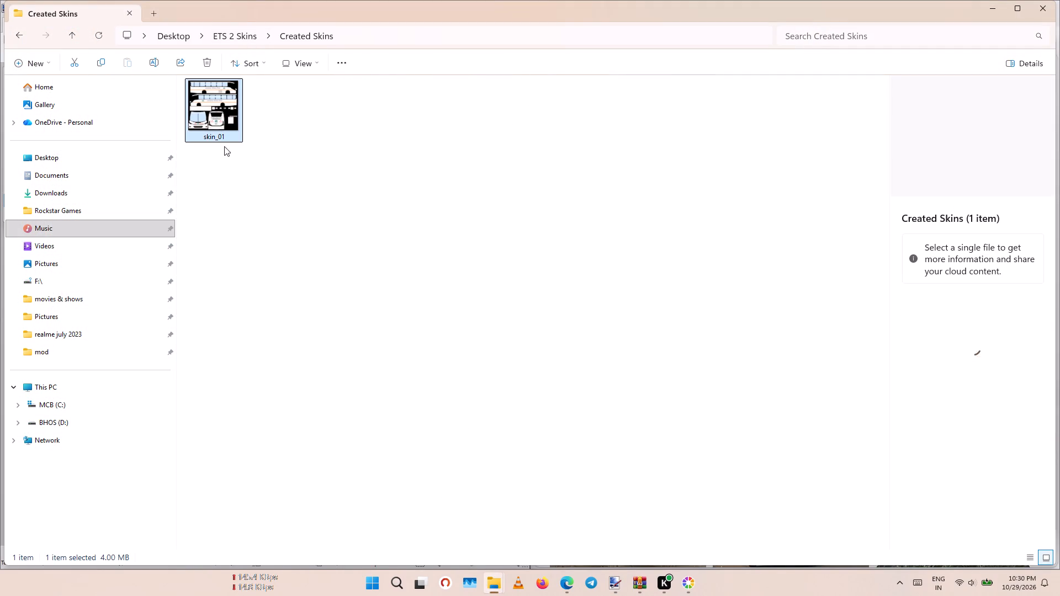